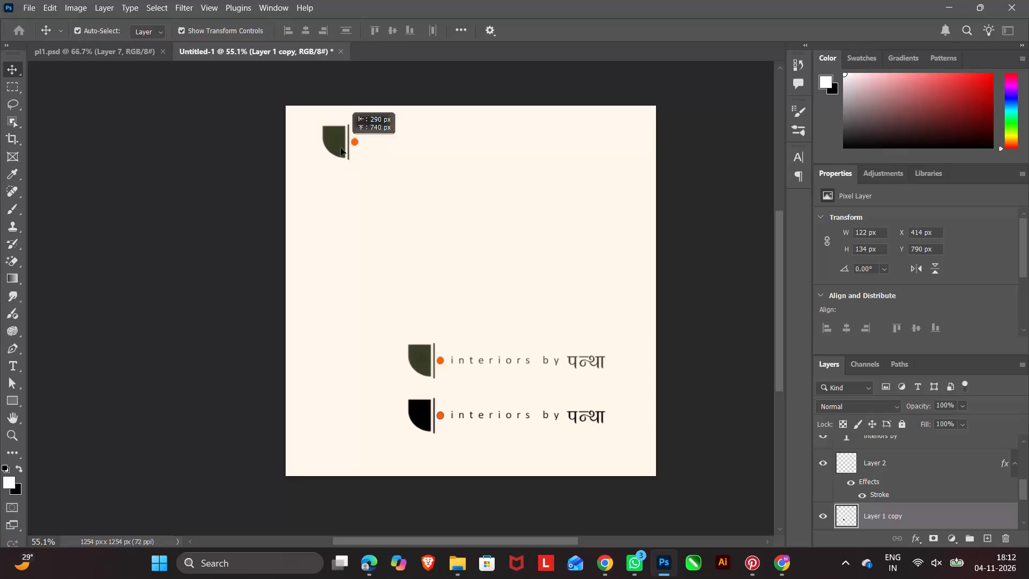
Enlarge the copied green logo mark at the canvas's upper left to about 211 × 232 px and apply the transform.
{"action": "left_click_drag", "start_coordinate": [356, 151], "coordinate": [383, 149]}
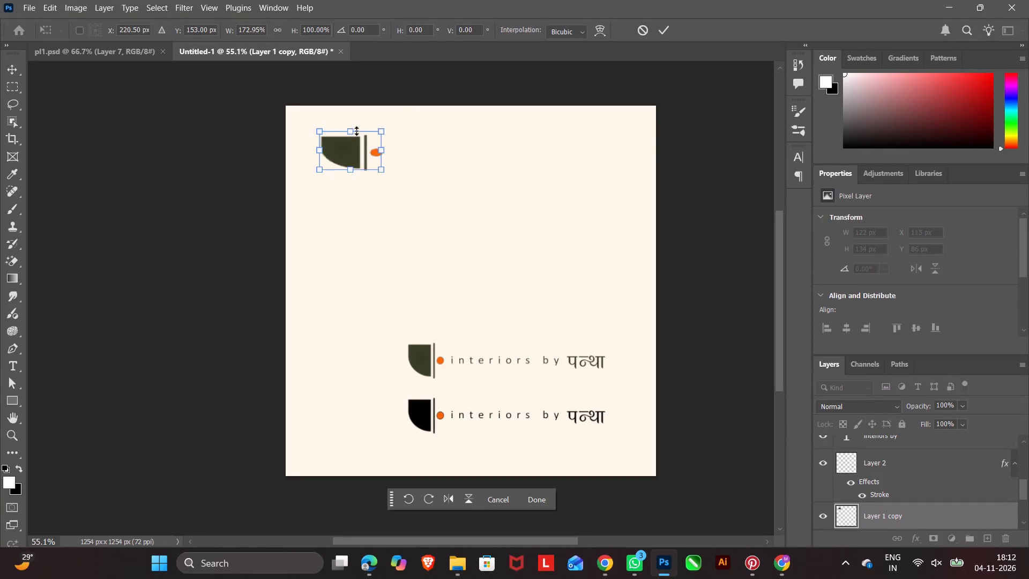
{"action": "left_click_drag", "start_coordinate": [349, 131], "coordinate": [346, 114]}
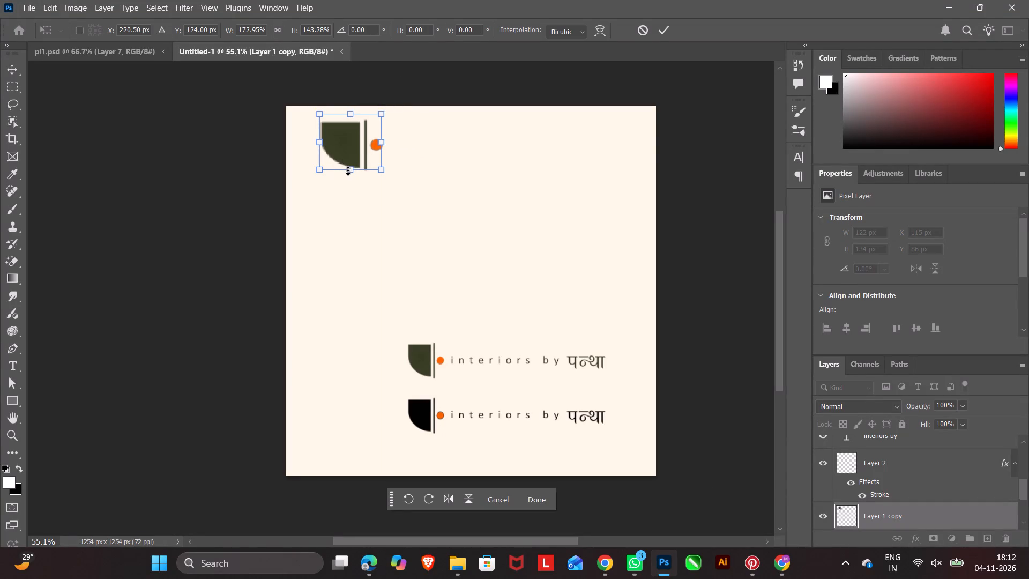
{"action": "left_click_drag", "start_coordinate": [348, 170], "coordinate": [348, 182]}
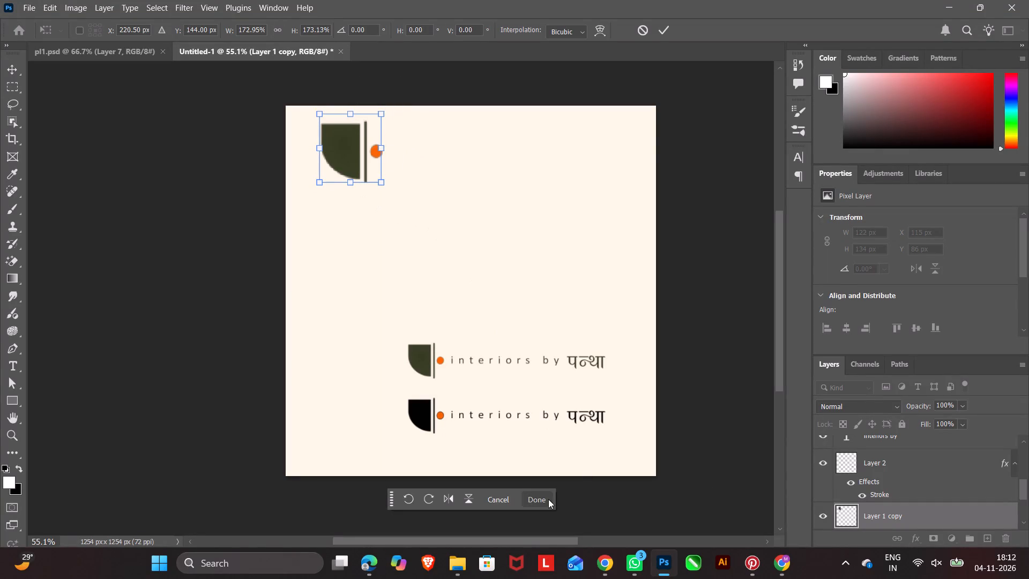
{"action": "left_click", "coordinate": [533, 506]}
{"action": "left_click", "coordinate": [682, 292]}
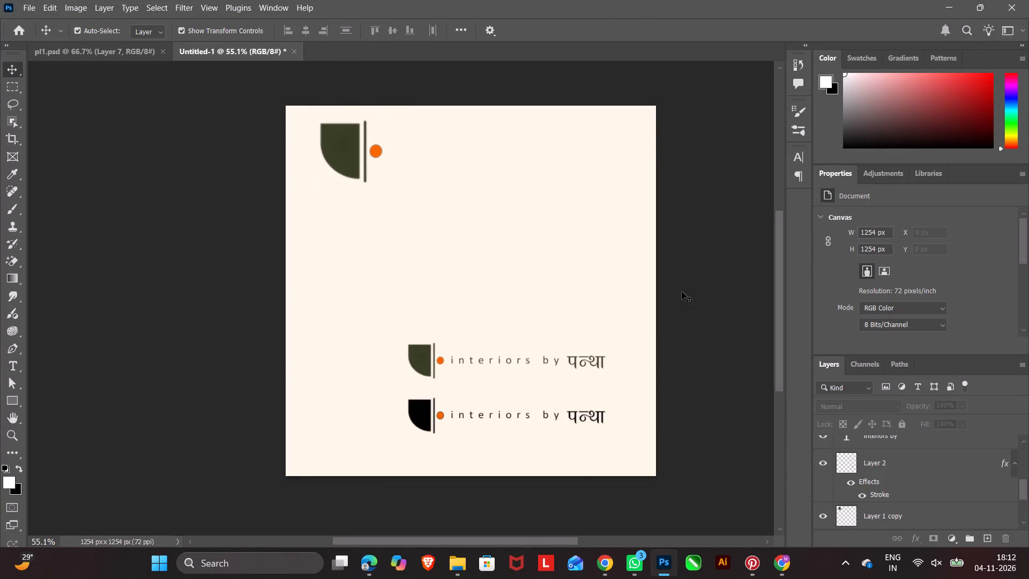
Duplicate the green "interiors by" text and place the copy directly beneath the enlarged logo mark.
{"action": "scroll", "coordinate": [335, 149], "scroll_direction": "up", "scroll_amount": 10, "text": "alt"}
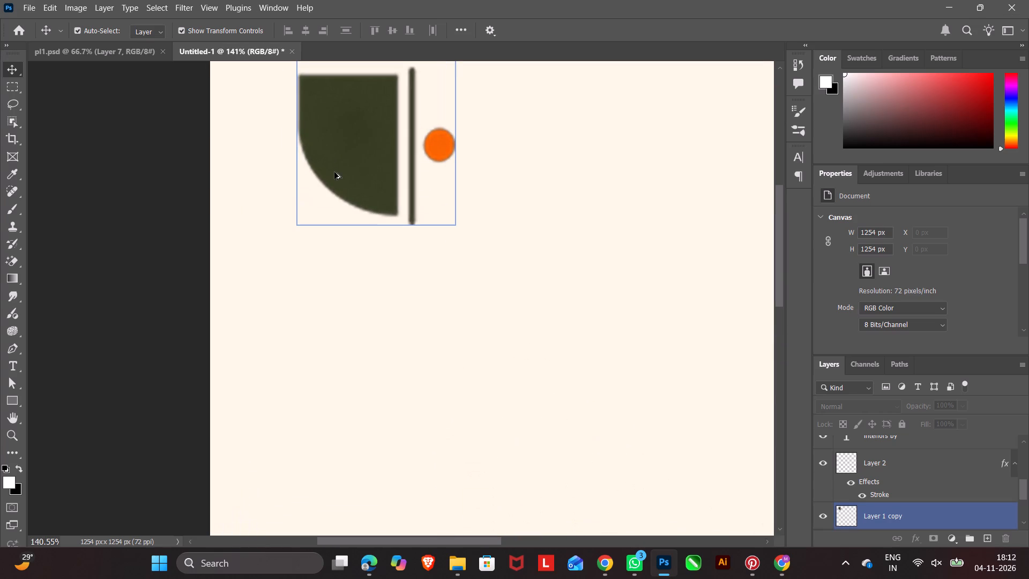
{"action": "scroll", "coordinate": [334, 177], "scroll_direction": "down", "scroll_amount": 10, "text": "alt"}
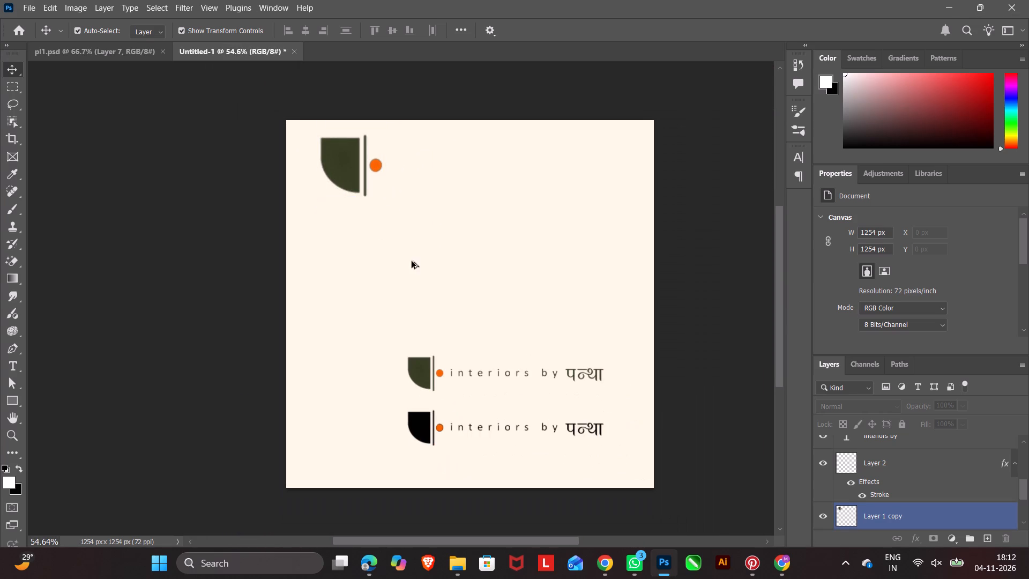
{"action": "double_click", "coordinate": [705, 279]}
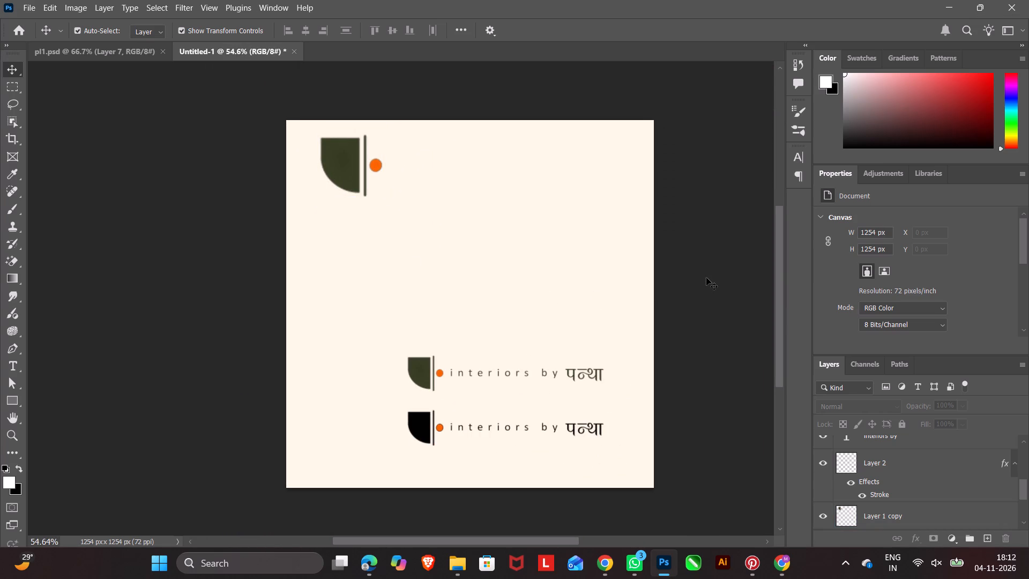
{"action": "left_click", "coordinate": [706, 278]}
{"action": "left_click", "coordinate": [355, 175]}
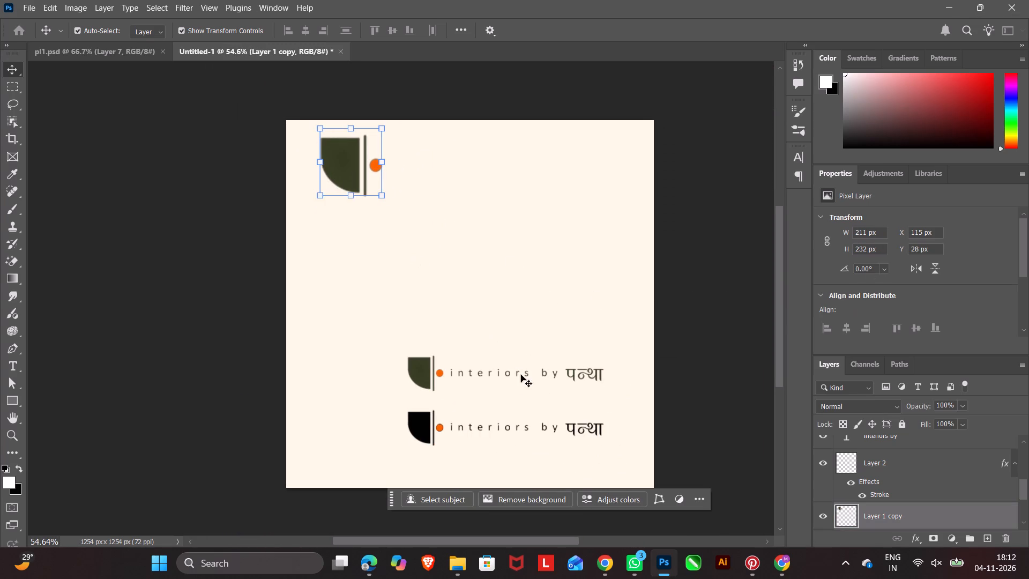
{"action": "left_click", "coordinate": [519, 373]}
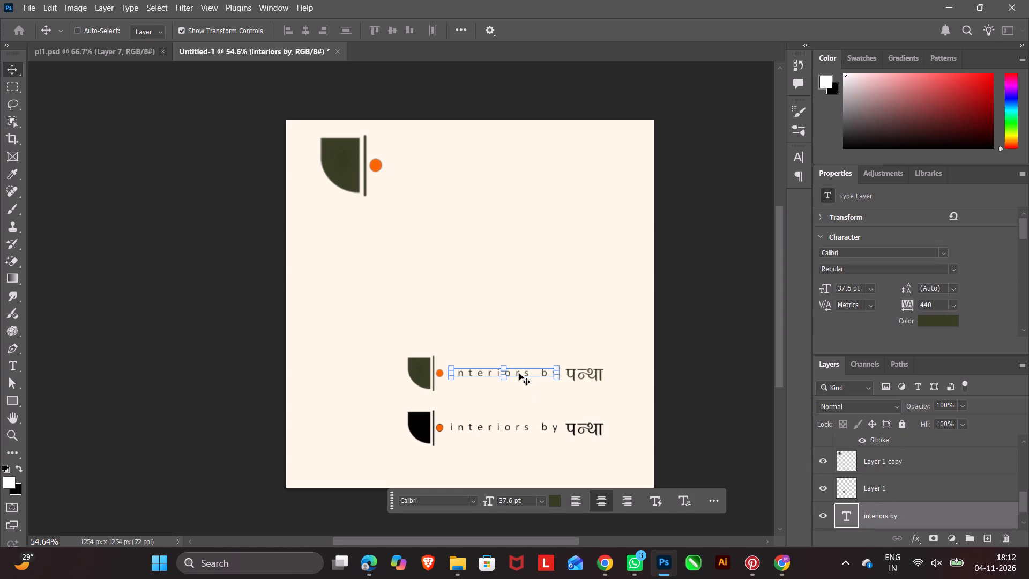
{"action": "key", "text": "ctrl+c"}
{"action": "key", "text": "ctrl+v"}
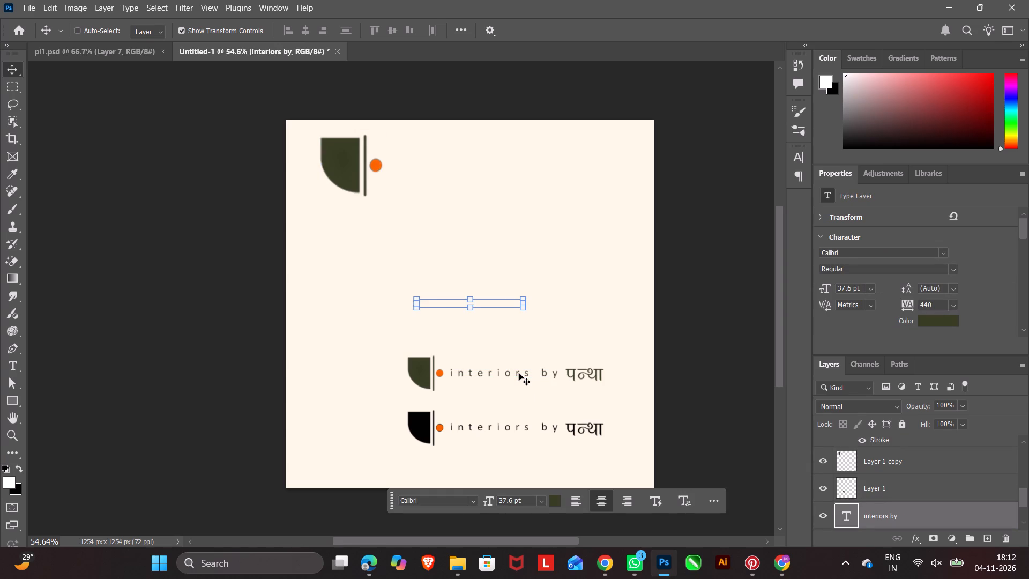
{"action": "left_click_drag", "start_coordinate": [498, 301], "coordinate": [386, 243]}
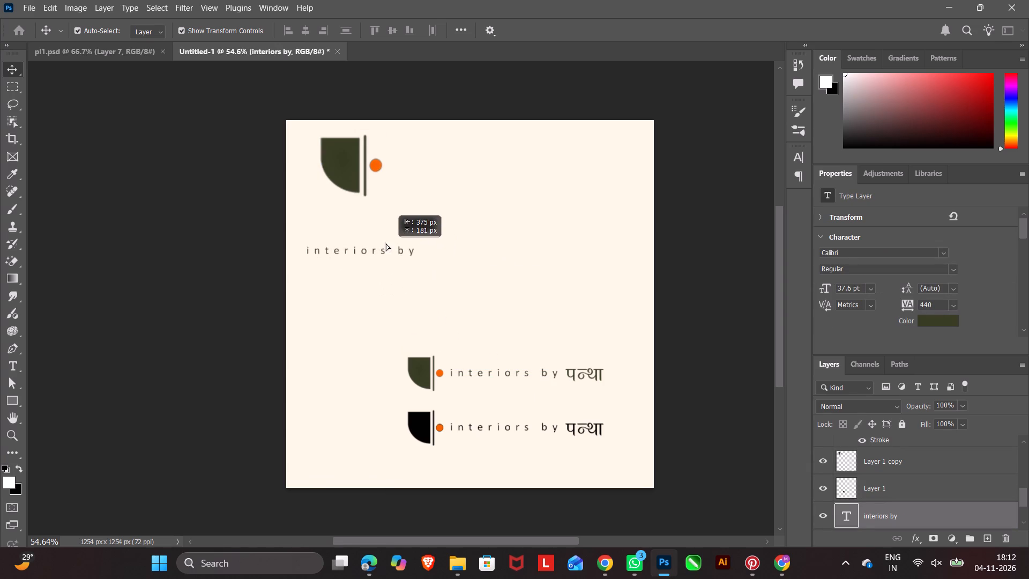
{"action": "left_click_drag", "start_coordinate": [386, 243], "coordinate": [380, 205]}
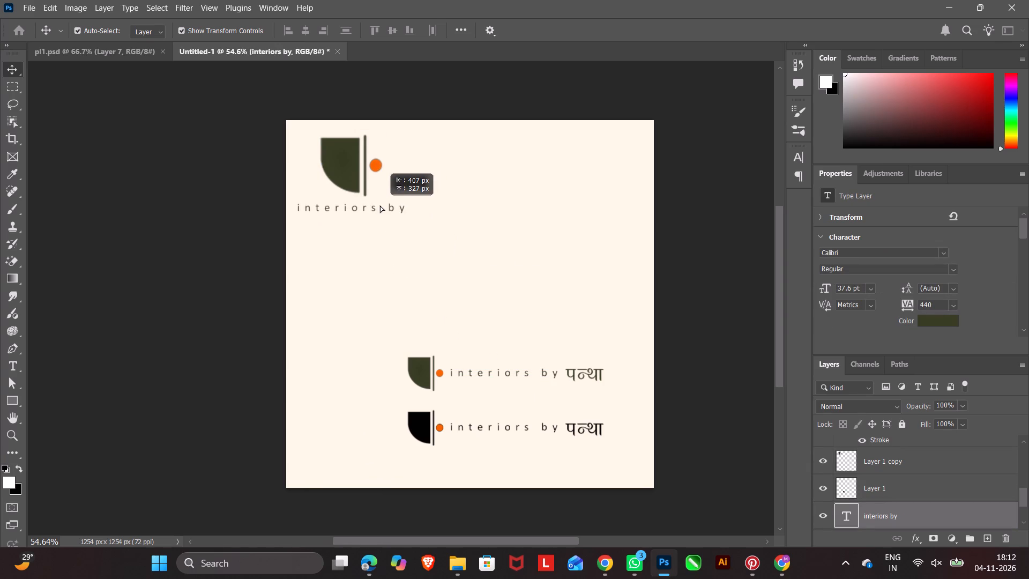
{"action": "left_click_drag", "start_coordinate": [380, 205], "coordinate": [380, 205]}
Duplicate the green पन्था wordmark and place the copy below "interiors by" under the enlarged logo mark.
{"action": "left_click", "coordinate": [586, 375]}
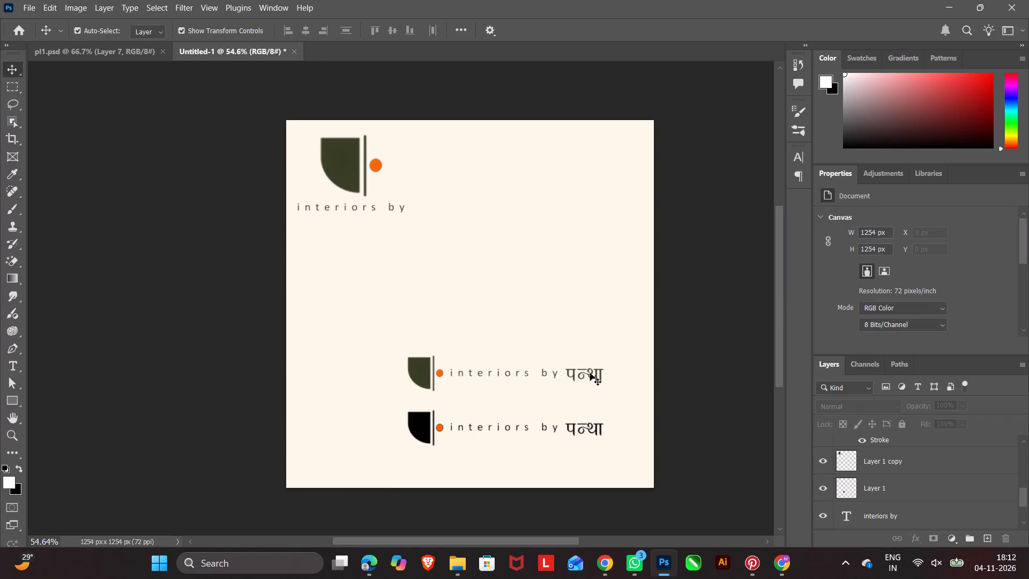
{"action": "left_click", "coordinate": [590, 373]}
{"action": "left_click", "coordinate": [600, 376]}
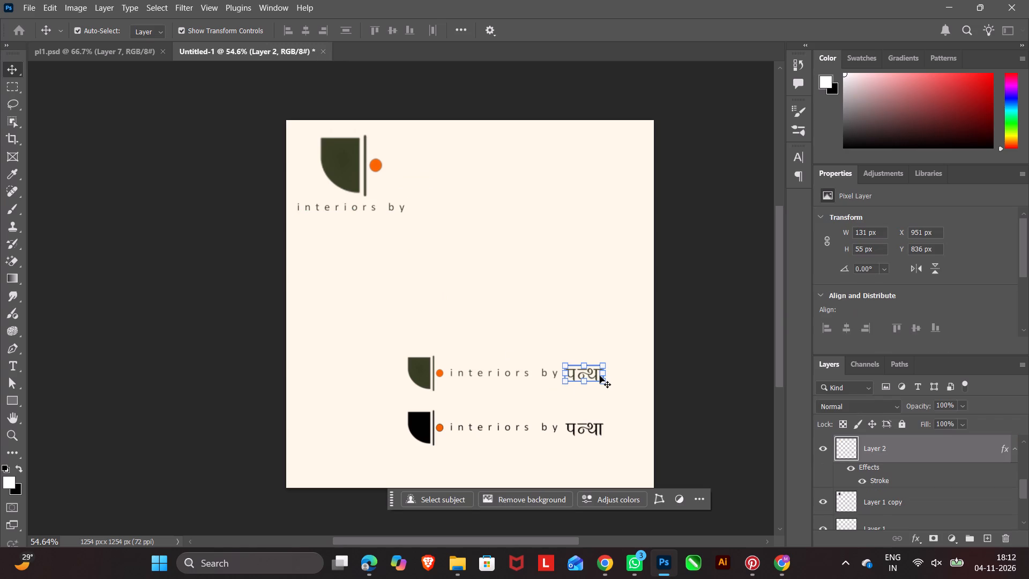
{"action": "key", "text": "ctrl+c"}
{"action": "key", "text": "ctrl+v"}
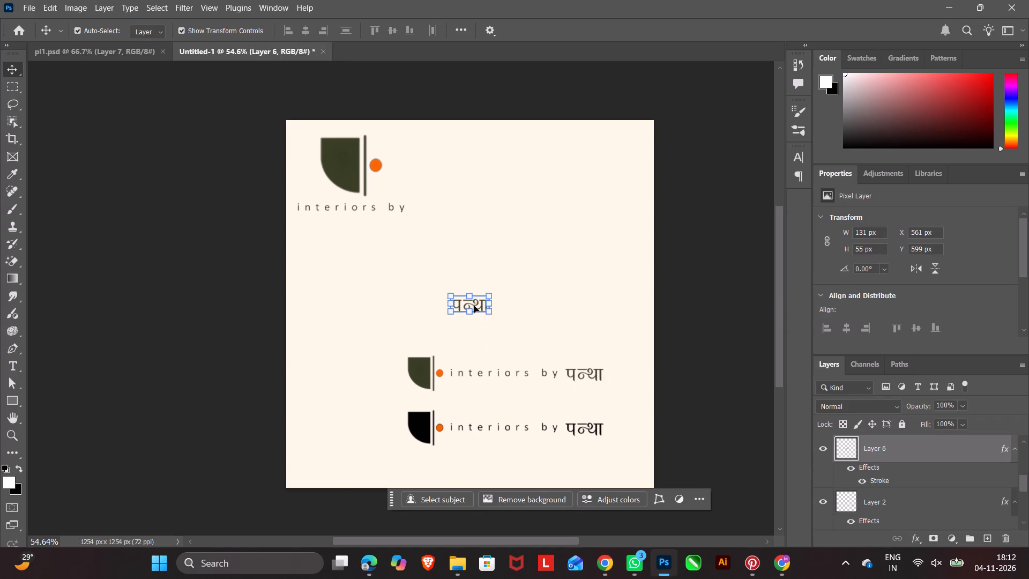
{"action": "left_click_drag", "start_coordinate": [474, 306], "coordinate": [345, 227]}
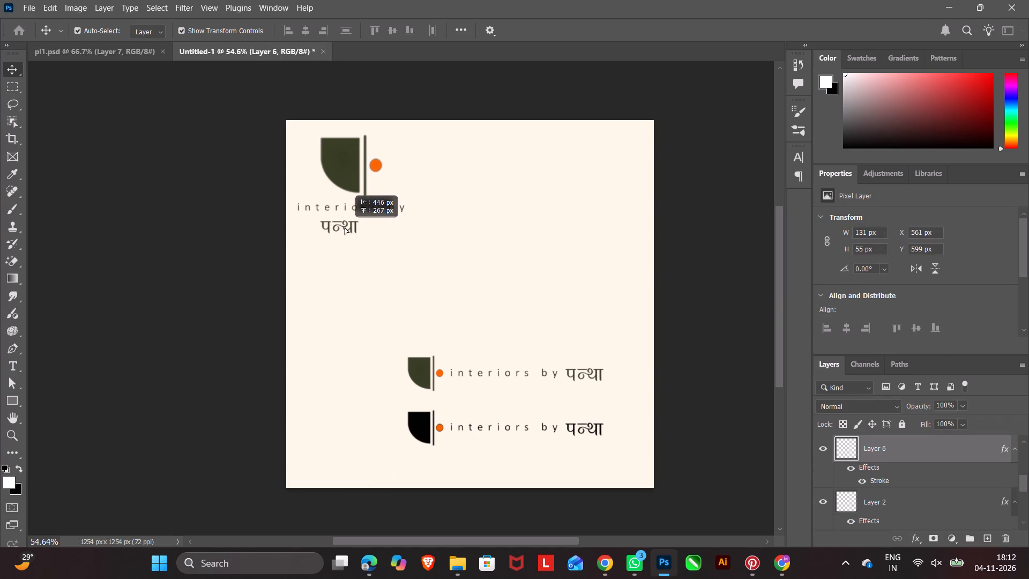
{"action": "left_click_drag", "start_coordinate": [345, 227], "coordinate": [351, 226]}
{"action": "left_click", "coordinate": [551, 289]}
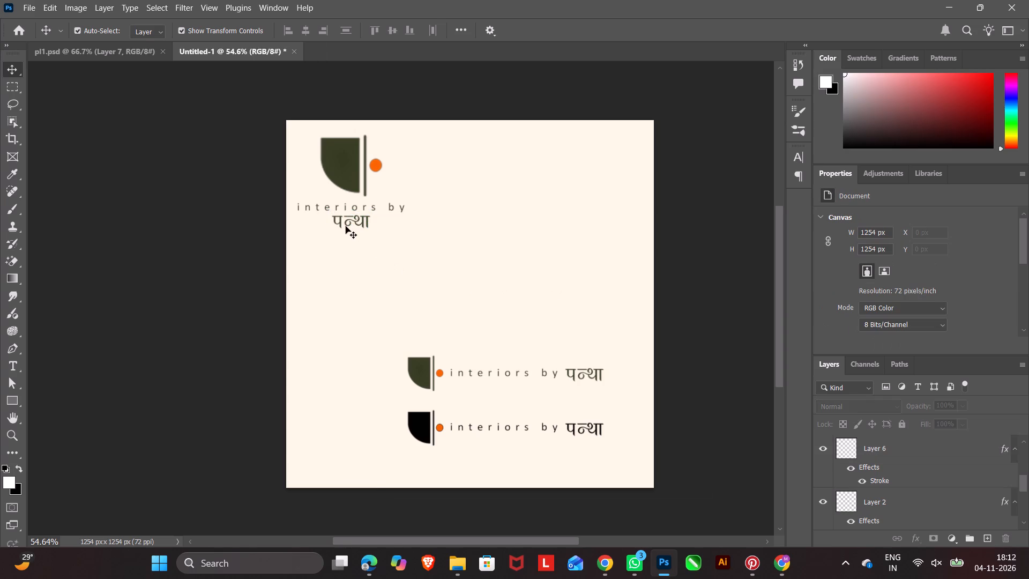
Nudge the copied पन्था wordmark beneath "interiors by" to X 136 px, Y 319 px.
{"action": "left_click", "coordinate": [348, 222]}
{"action": "right_click", "coordinate": [348, 222]}
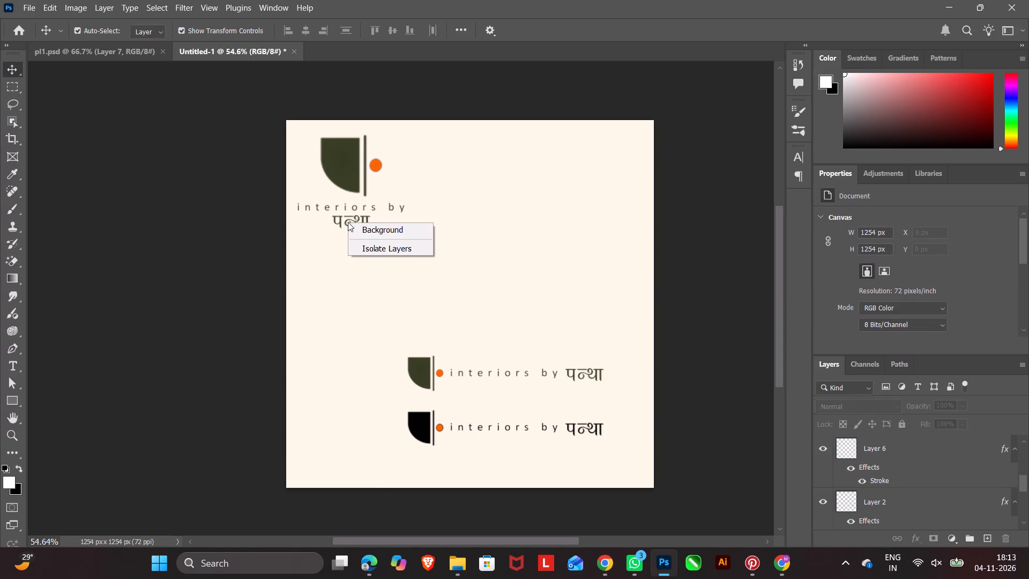
{"action": "left_click", "coordinate": [339, 225]}
{"action": "key", "text": "Left"}
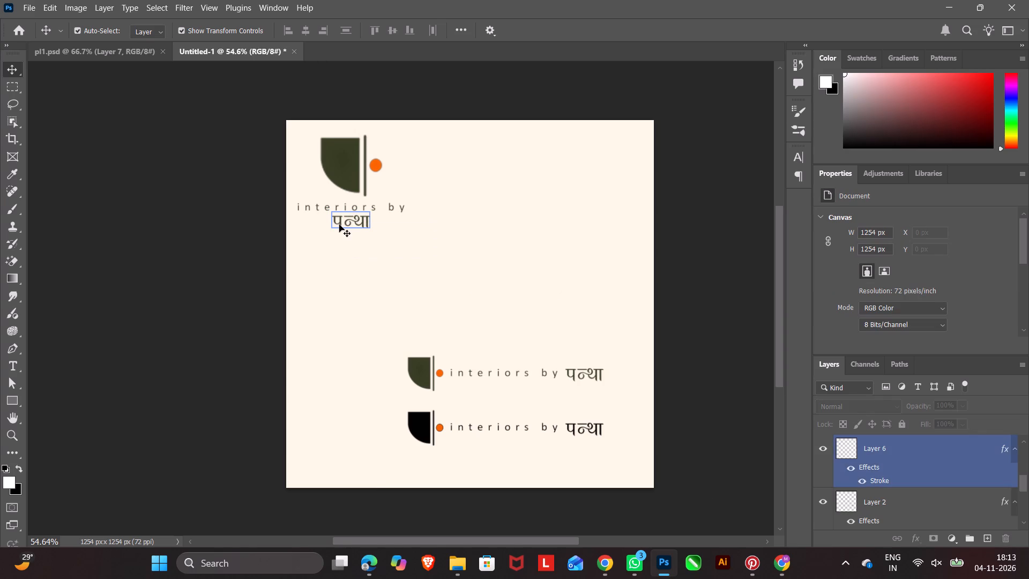
{"action": "left_click", "coordinate": [339, 225]}
{"action": "key", "text": "Left"}
{"action": "key", "text": "Left"}
{"action": "key", "text": "Left"}
{"action": "key", "text": "Left"}
{"action": "key", "text": "Left"}
{"action": "key", "text": "Left"}
{"action": "key", "text": "Left"}
{"action": "key", "text": "Left"}
{"action": "key", "text": "Left"}
{"action": "key", "text": "Left"}
{"action": "key", "text": "Left"}
{"action": "key", "text": "Left"}
{"action": "key", "text": "Left"}
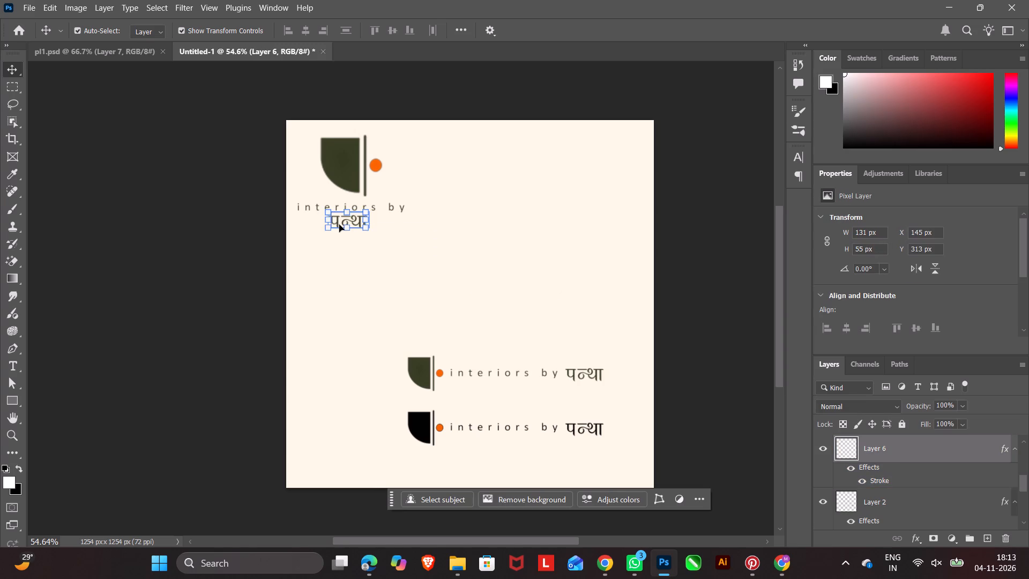
{"action": "key", "text": "Down"}
{"action": "key", "text": "Down"}
{"action": "key", "text": "Down"}
{"action": "key", "text": "Down"}
{"action": "key", "text": "Down"}
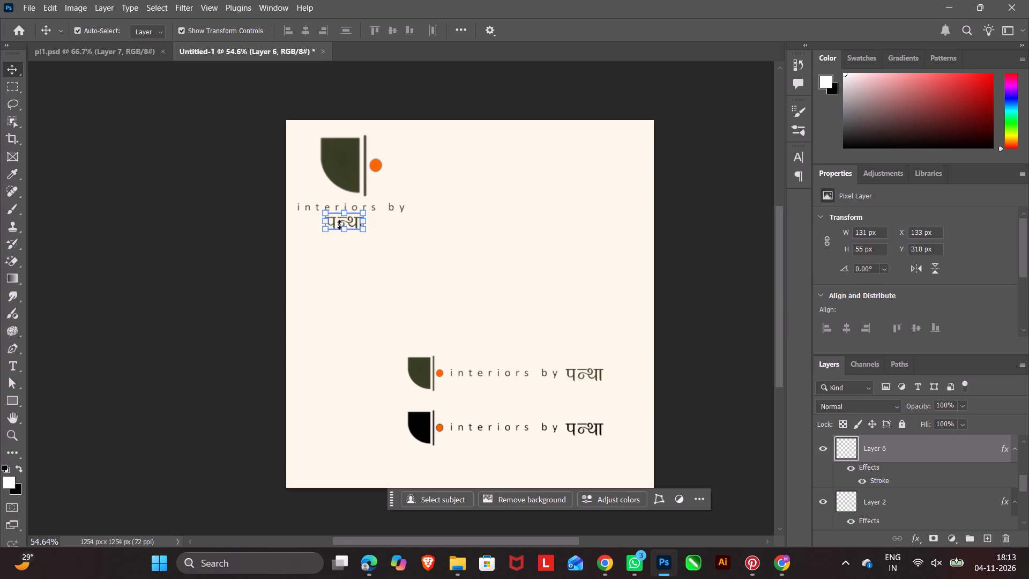
{"action": "key", "text": "Right"}
{"action": "key", "text": "Right"}
{"action": "key", "text": "Right"}
{"action": "left_click", "coordinate": [385, 270]}
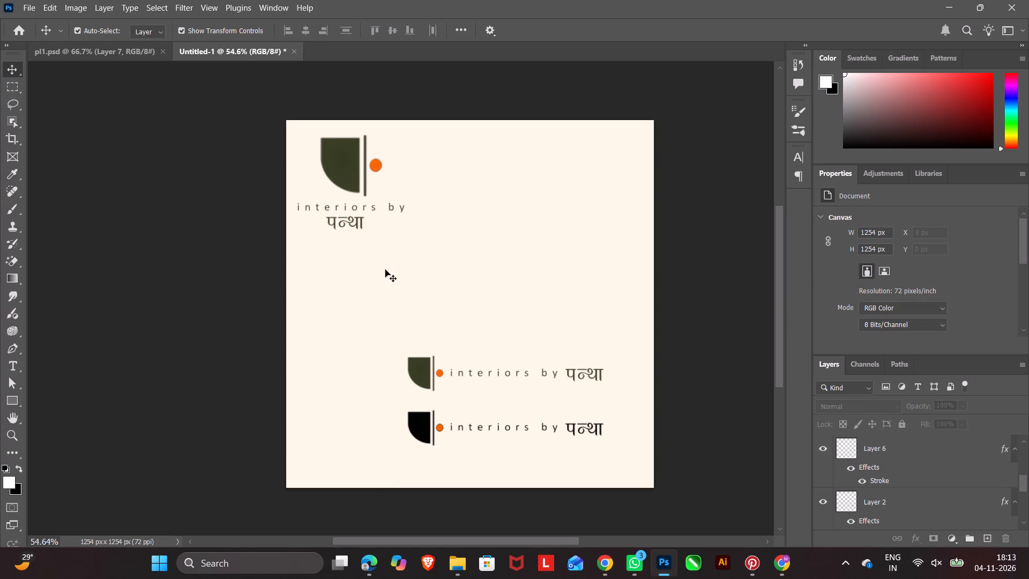
{"action": "left_click", "coordinate": [349, 222]}
{"action": "key", "text": "Down"}
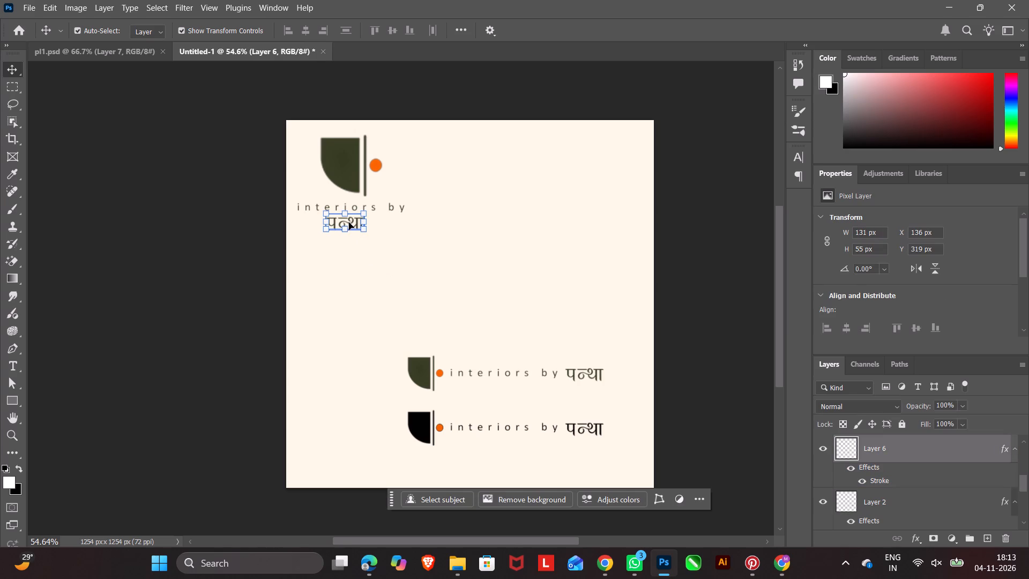
{"action": "left_click", "coordinate": [205, 259]}
Duplicate the complete stacked logo and place the copy at the canvas's upper right, level with the original.
{"action": "left_click_drag", "start_coordinate": [259, 117], "coordinate": [420, 248]}
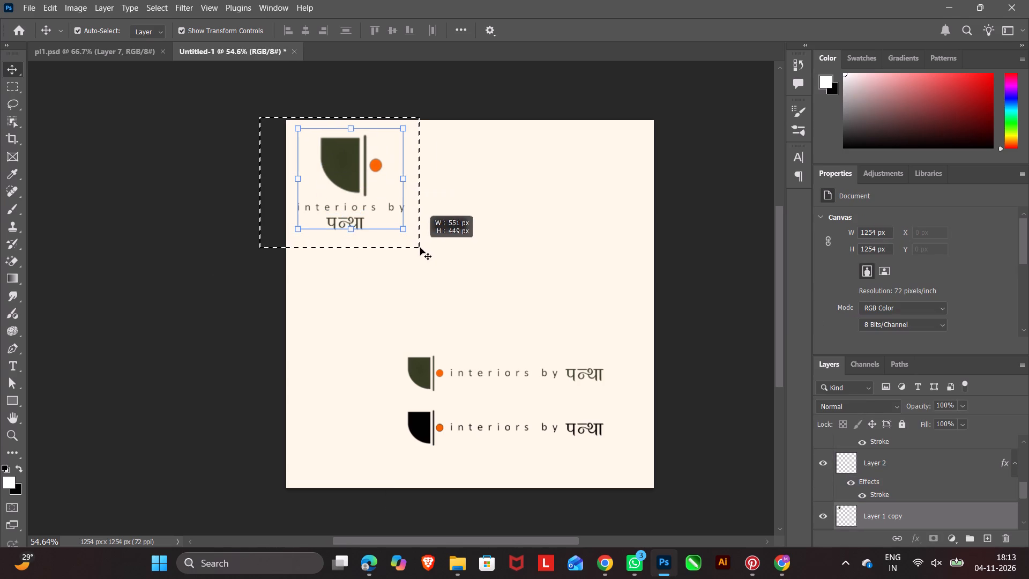
{"action": "left_click_drag", "start_coordinate": [420, 248], "coordinate": [421, 247]}
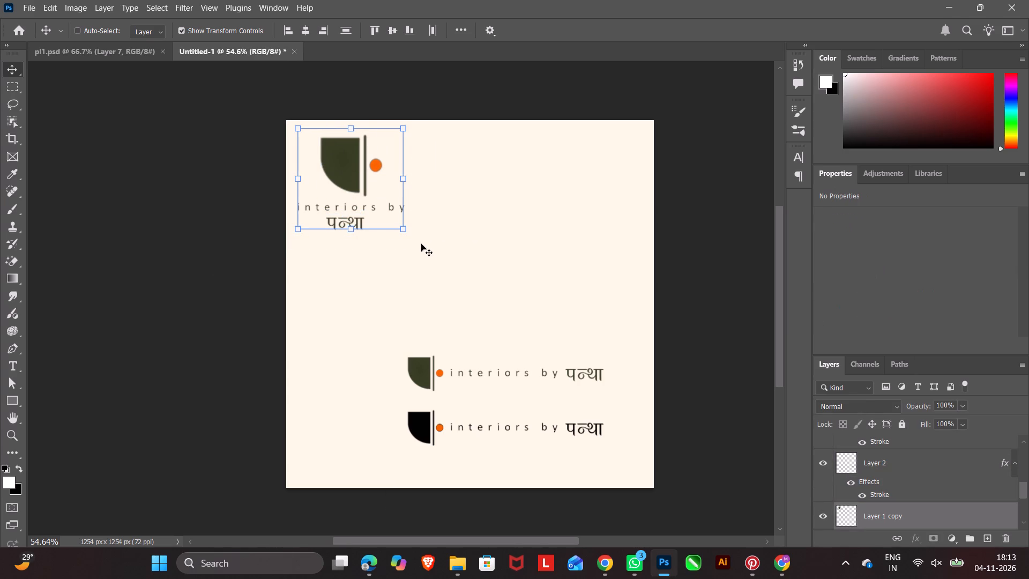
{"action": "key", "text": "ctrl+c"}
{"action": "key", "text": "ctrl+v"}
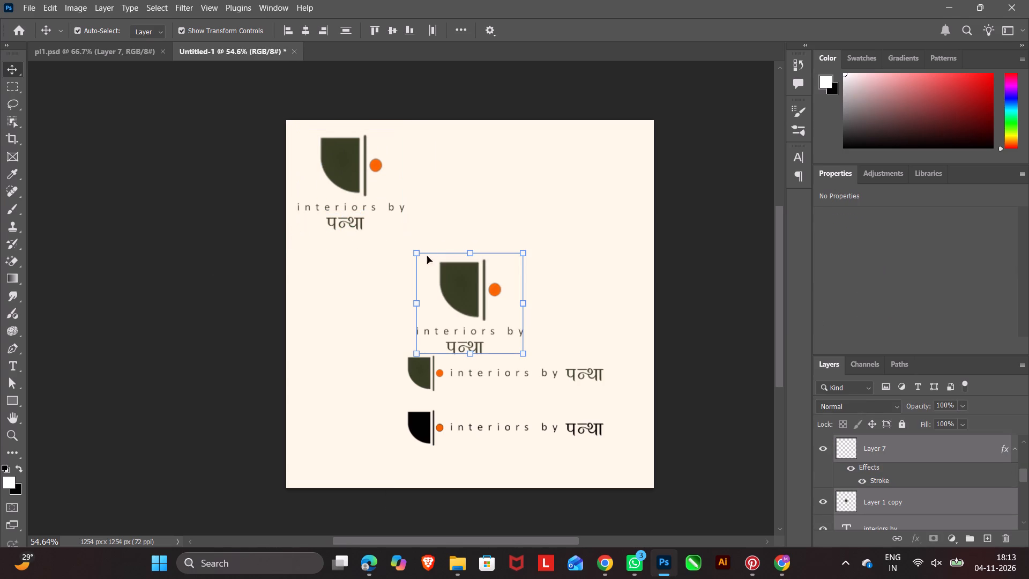
{"action": "left_click", "coordinate": [471, 253]}
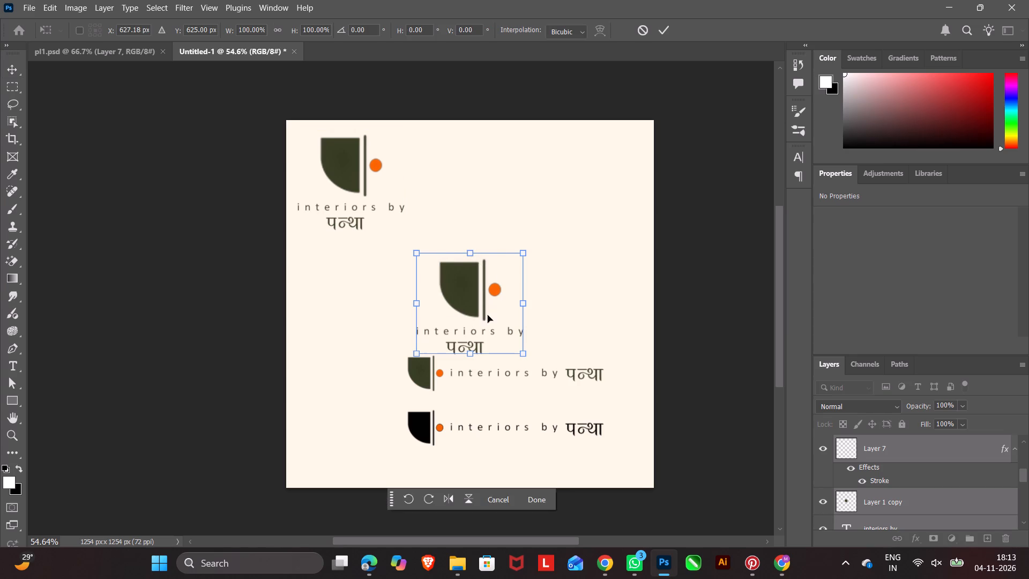
{"action": "left_click_drag", "start_coordinate": [488, 316], "coordinate": [499, 189]}
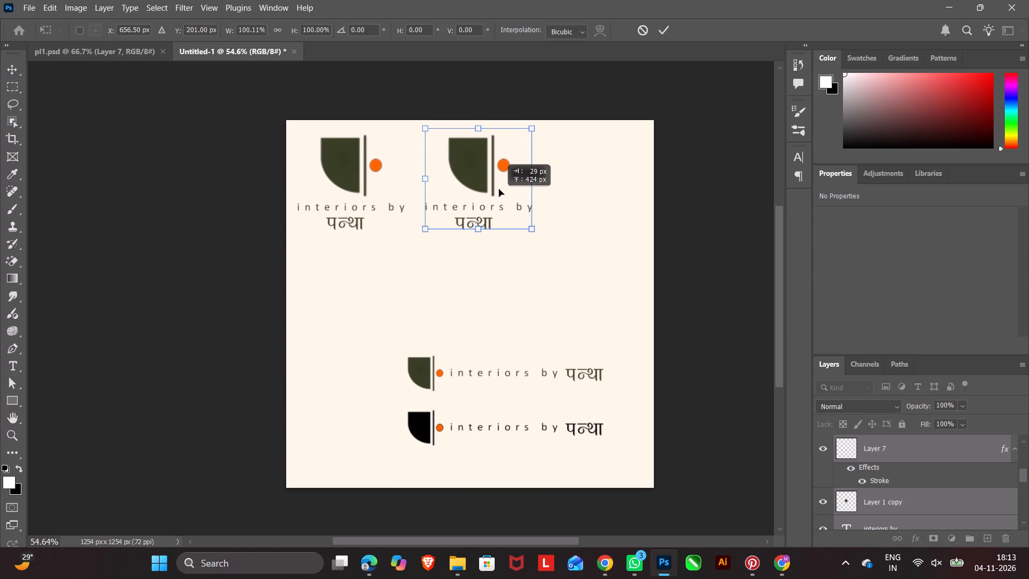
{"action": "left_click_drag", "start_coordinate": [499, 189], "coordinate": [571, 188]}
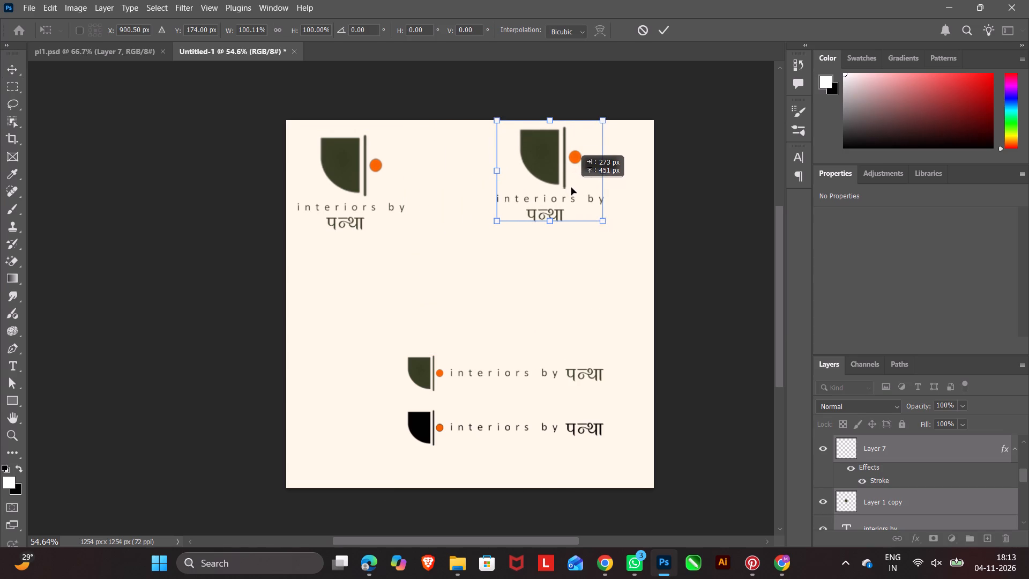
{"action": "left_click_drag", "start_coordinate": [571, 188], "coordinate": [571, 190]}
{"action": "left_click_drag", "start_coordinate": [267, 151], "coordinate": [389, 225]}
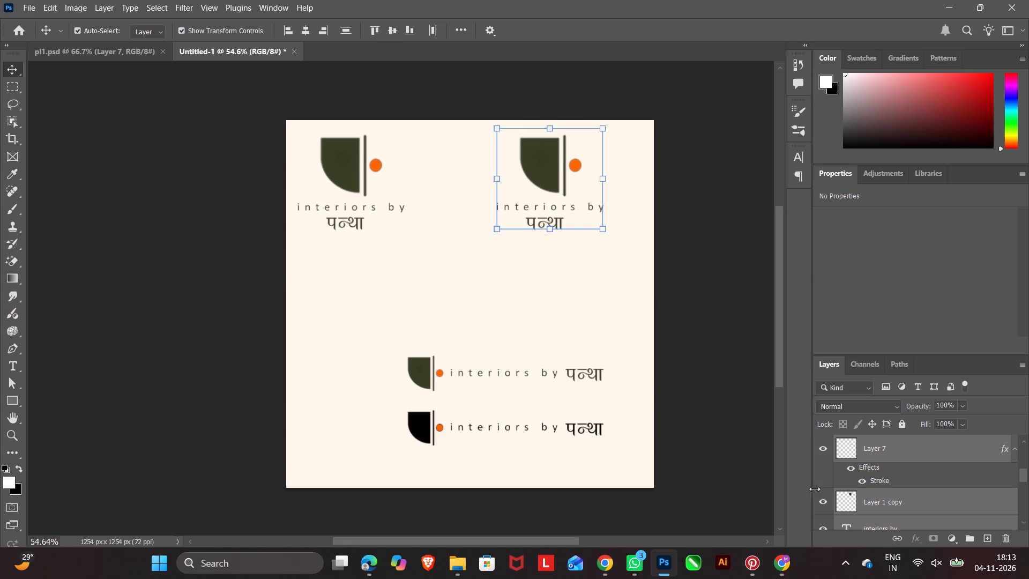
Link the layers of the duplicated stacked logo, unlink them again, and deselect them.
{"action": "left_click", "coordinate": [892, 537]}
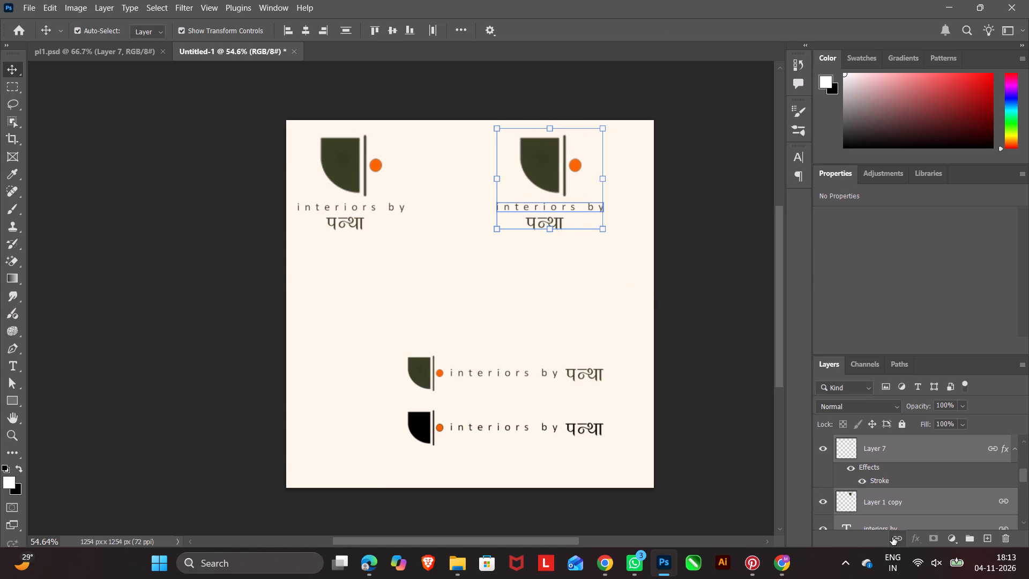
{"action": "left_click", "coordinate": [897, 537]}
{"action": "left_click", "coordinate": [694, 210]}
Change the stroke gradient of the पन्था wordmark in the duplicated stacked logo to solid black.
{"action": "left_click", "coordinate": [553, 221]}
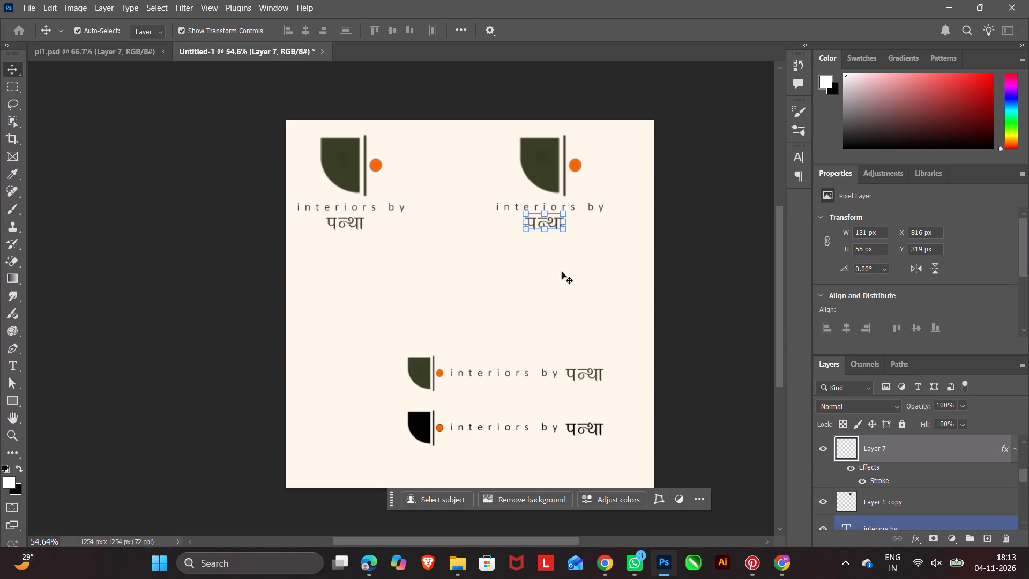
{"action": "left_click", "coordinate": [551, 223]}
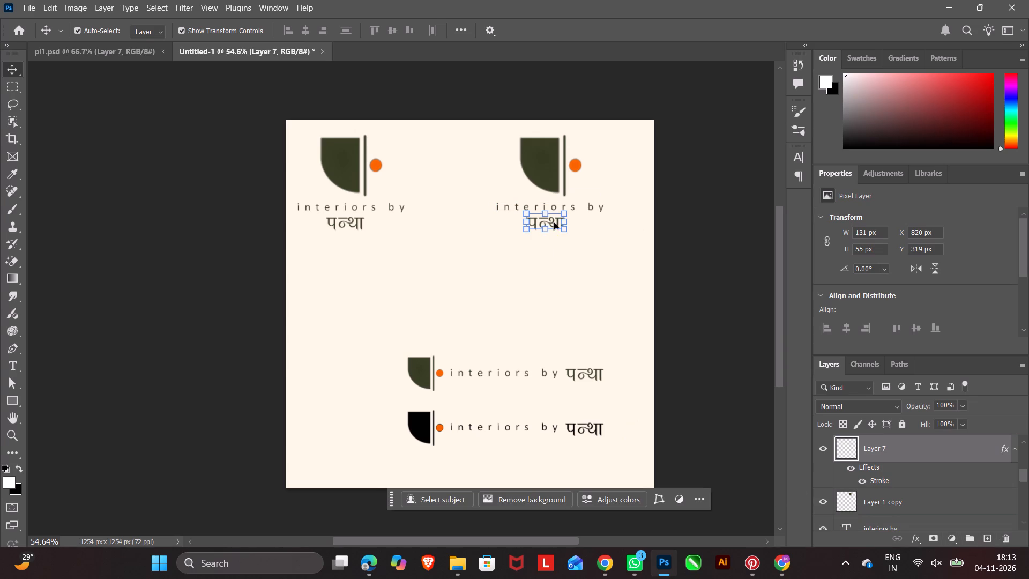
{"action": "left_click", "coordinate": [919, 536]}
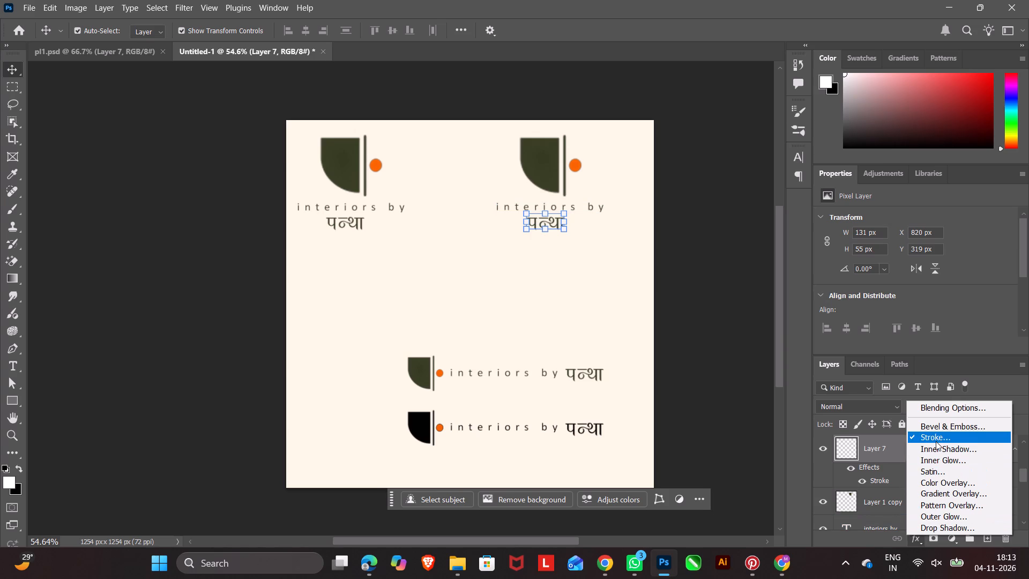
{"action": "left_click", "coordinate": [936, 441]}
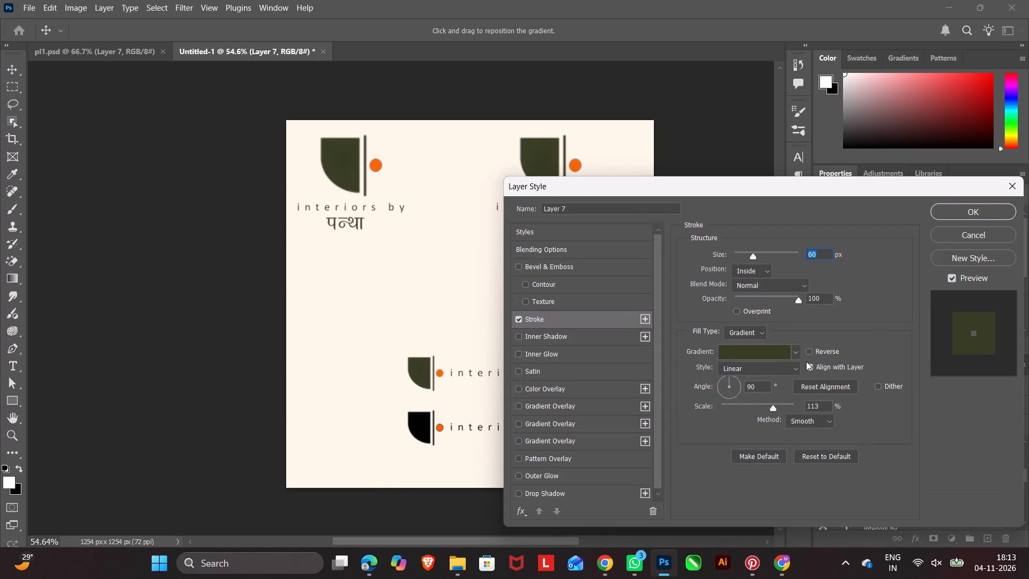
{"action": "left_click", "coordinate": [795, 347]}
{"action": "left_click", "coordinate": [761, 444]}
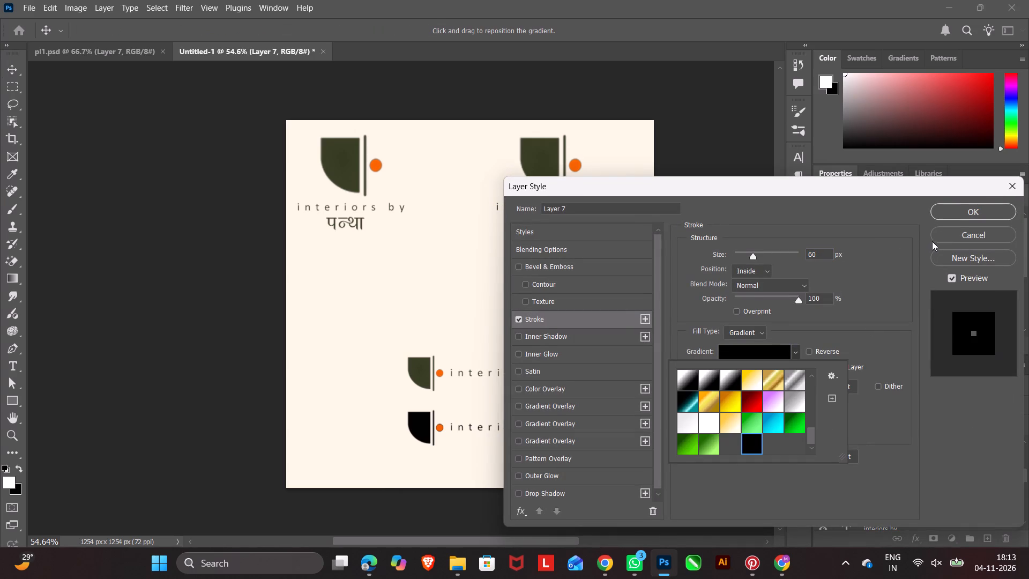
{"action": "left_click", "coordinate": [958, 215]}
{"action": "left_click", "coordinate": [580, 210]}
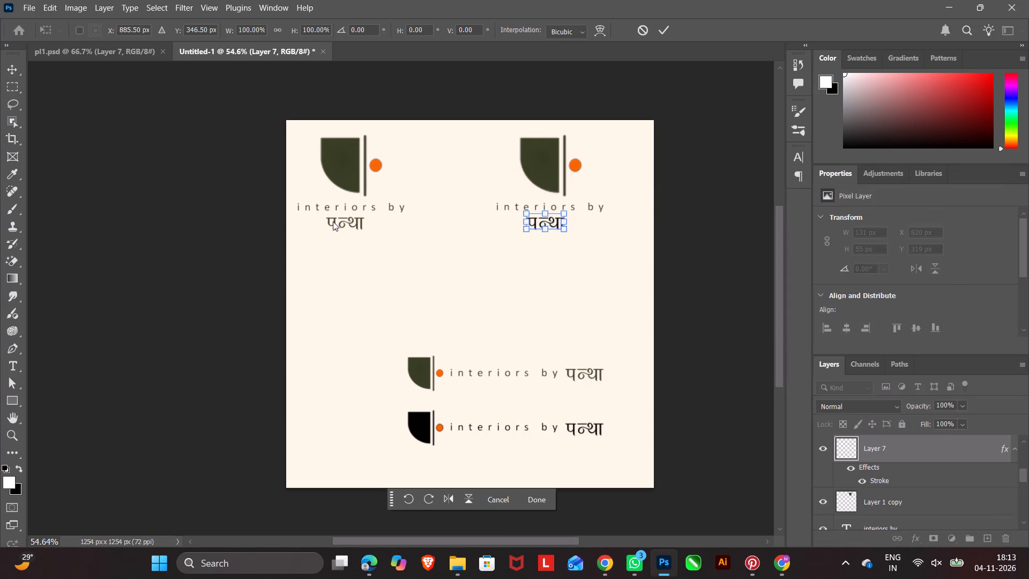
{"action": "left_click", "coordinate": [668, 22]}
{"action": "left_click", "coordinate": [699, 125]}
Apply a 60 px inside Stroke with the black gradient to the "interiors by" text of the duplicated stacked logo.
{"action": "left_click", "coordinate": [601, 205]}
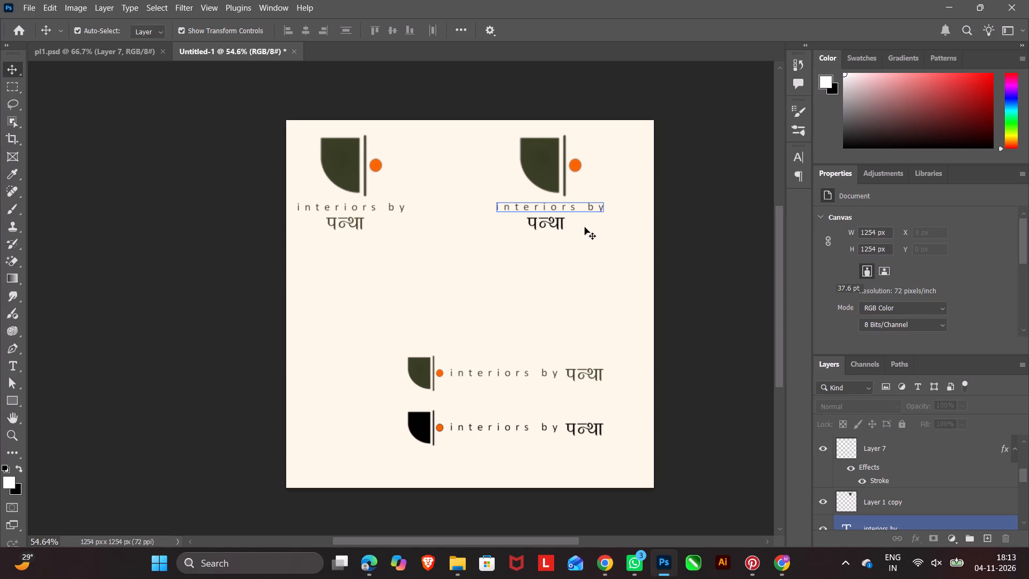
{"action": "left_click", "coordinate": [920, 540]}
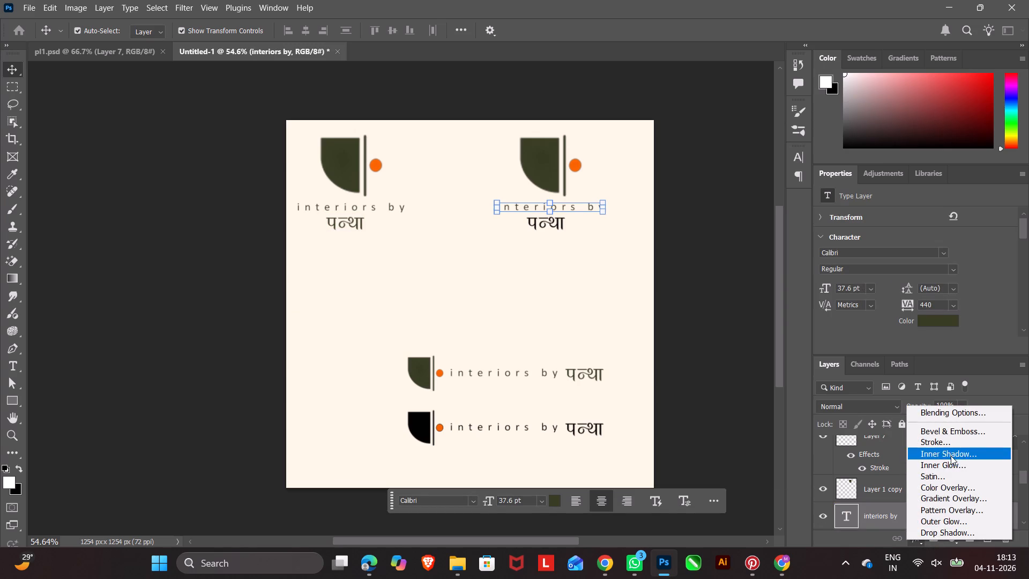
{"action": "left_click", "coordinate": [951, 441]}
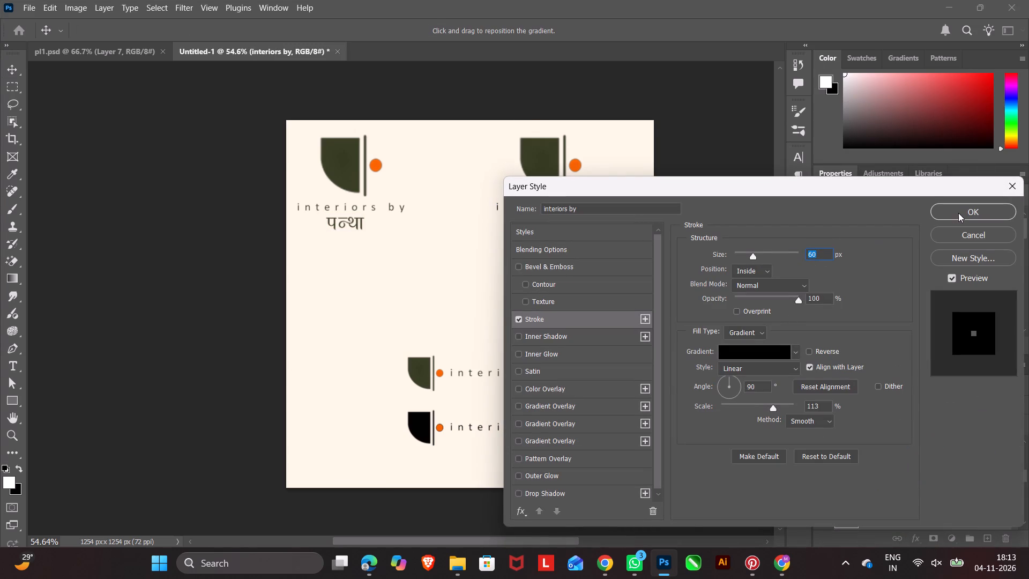
{"action": "left_click", "coordinate": [959, 213]}
Apply a 60 px inside Stroke with the black gradient to the duplicated stacked logo's mark.
{"action": "left_click", "coordinate": [553, 158]}
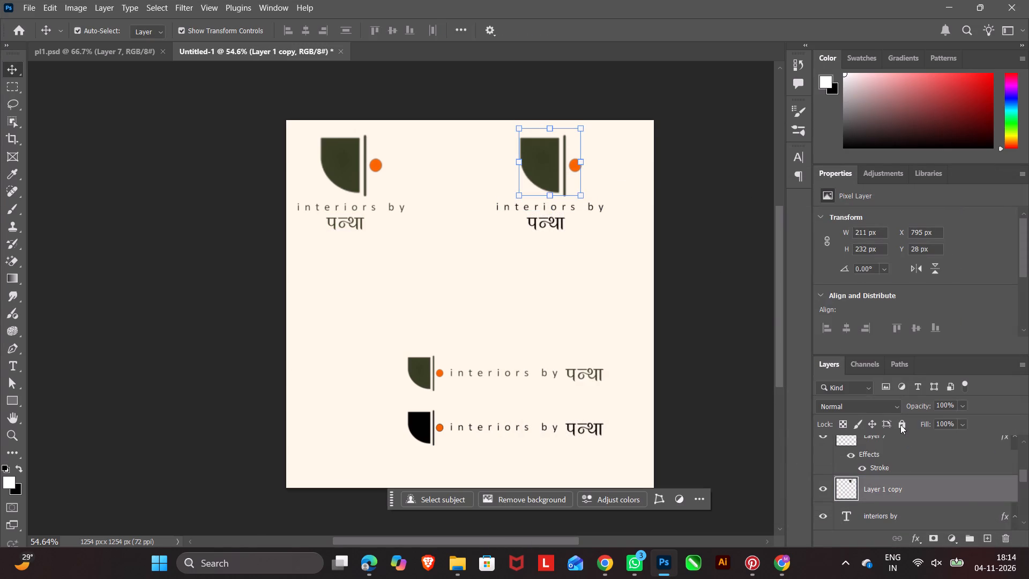
{"action": "left_click", "coordinate": [921, 539]}
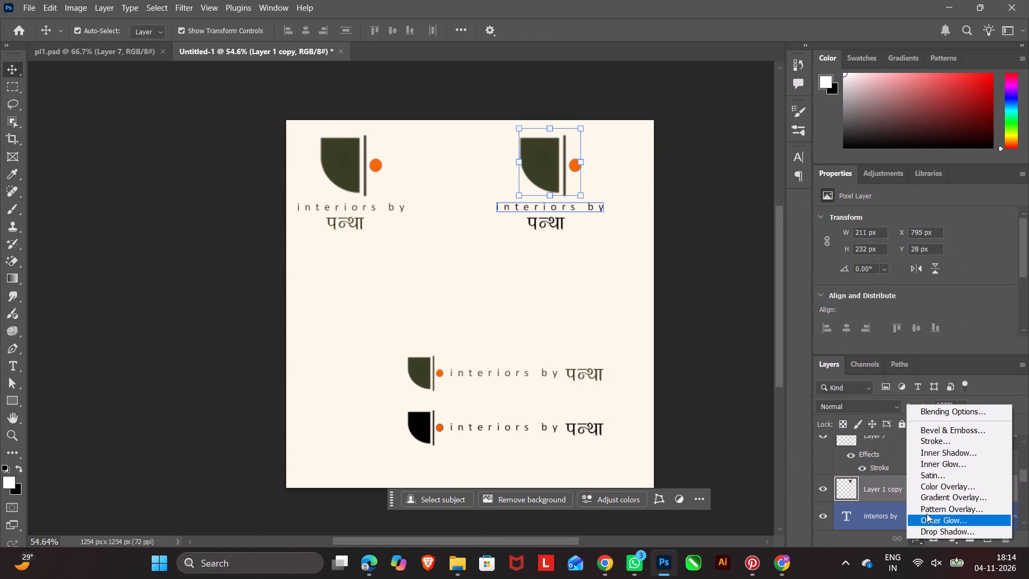
{"action": "left_click", "coordinate": [934, 439]}
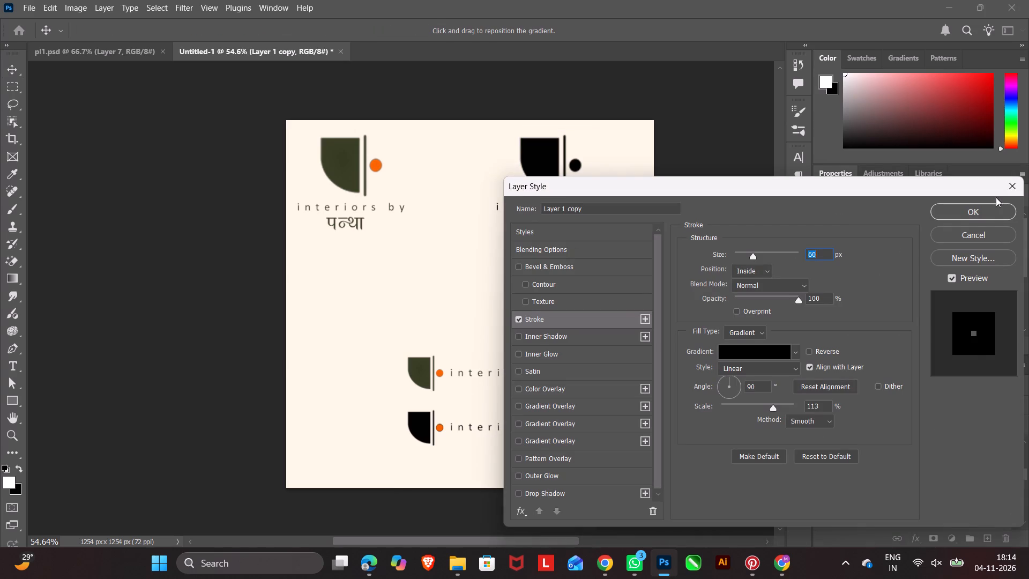
{"action": "left_click", "coordinate": [988, 211]}
{"action": "left_click", "coordinate": [743, 147]}
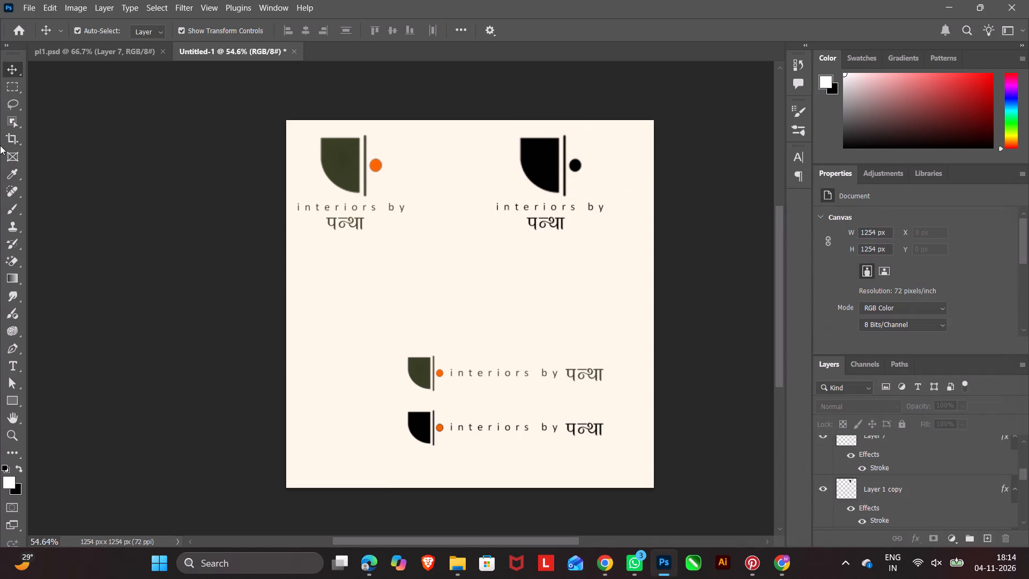
Select the orange dot in the green stacked logo's mark with the Object Selection tool and copy it onto its own layer.
{"action": "left_click", "coordinate": [11, 119]}
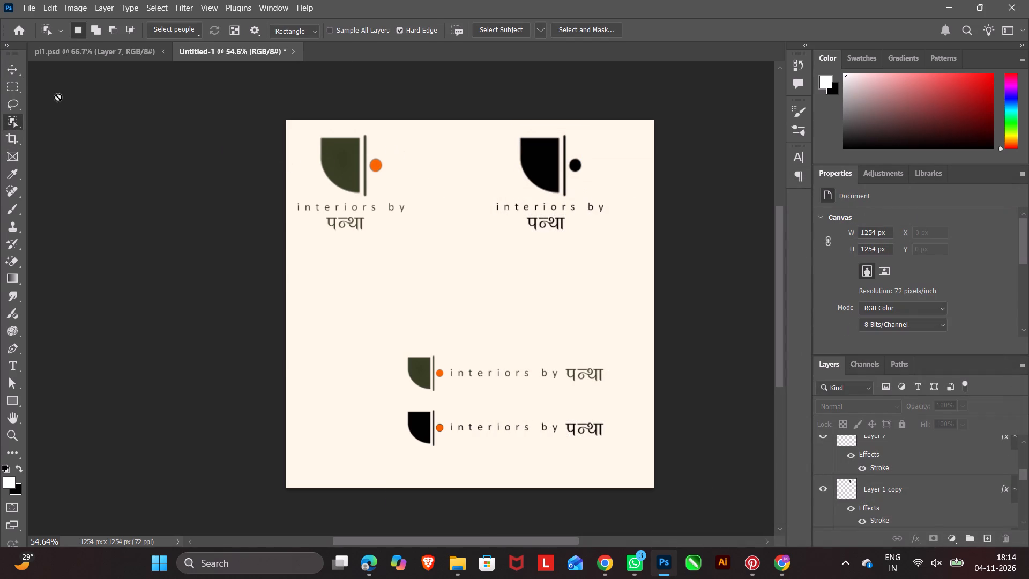
{"action": "left_click", "coordinate": [12, 64]}
{"action": "left_click", "coordinate": [369, 159]}
{"action": "left_click", "coordinate": [354, 159]}
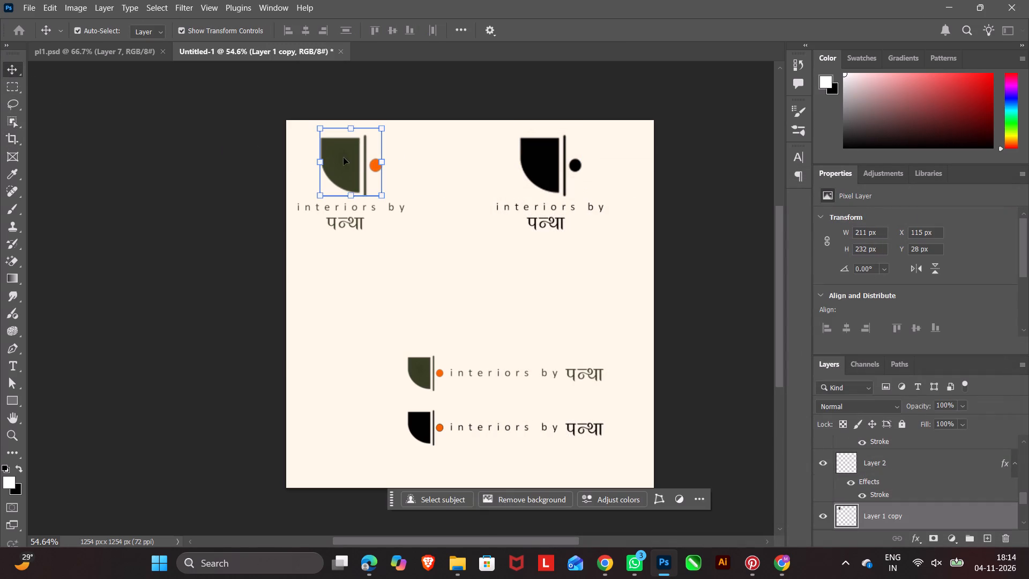
{"action": "left_click", "coordinate": [7, 117]}
{"action": "left_click_drag", "start_coordinate": [396, 157], "coordinate": [373, 172]}
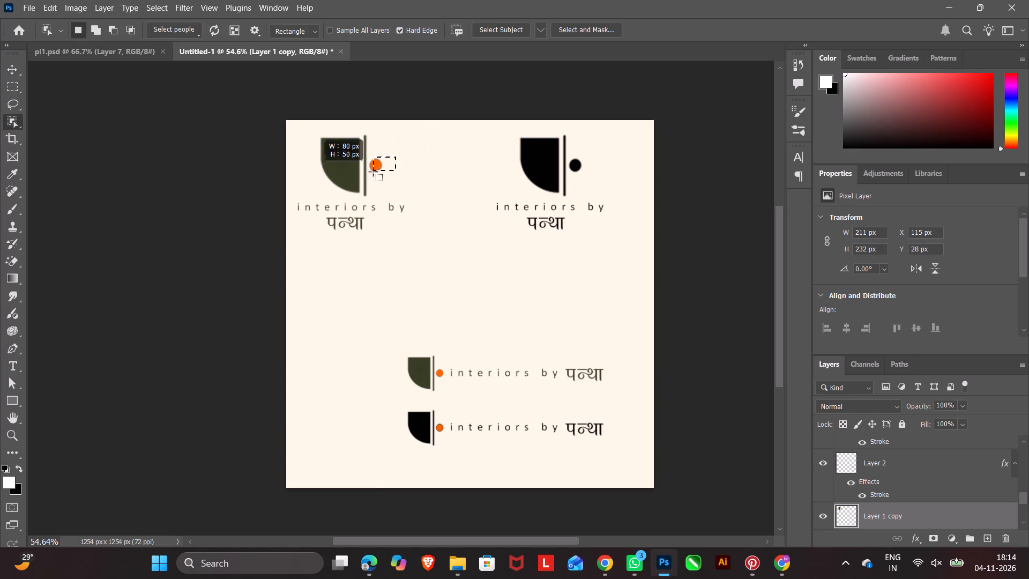
{"action": "left_click_drag", "start_coordinate": [373, 172], "coordinate": [367, 175]}
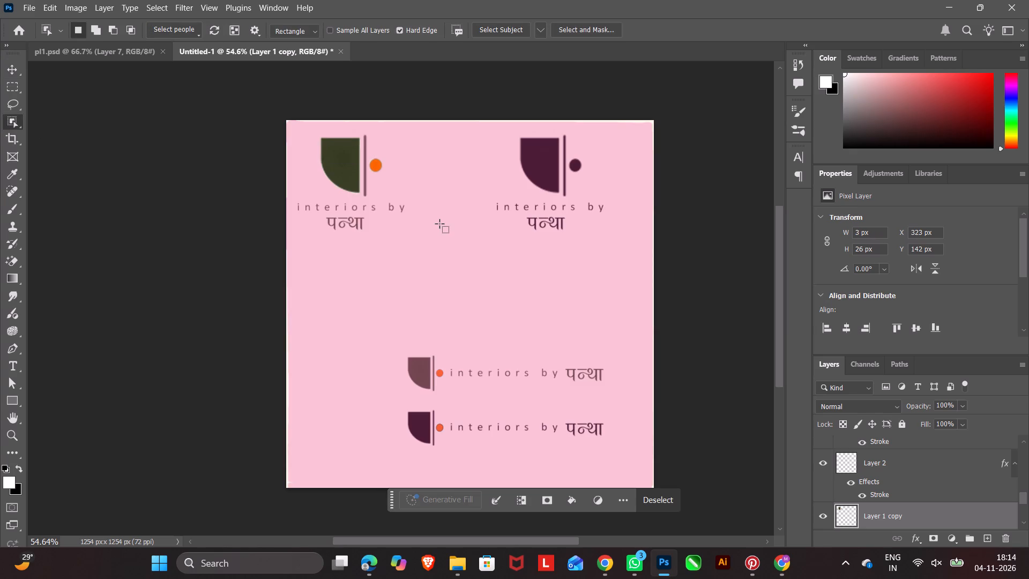
{"action": "left_click", "coordinate": [376, 164]}
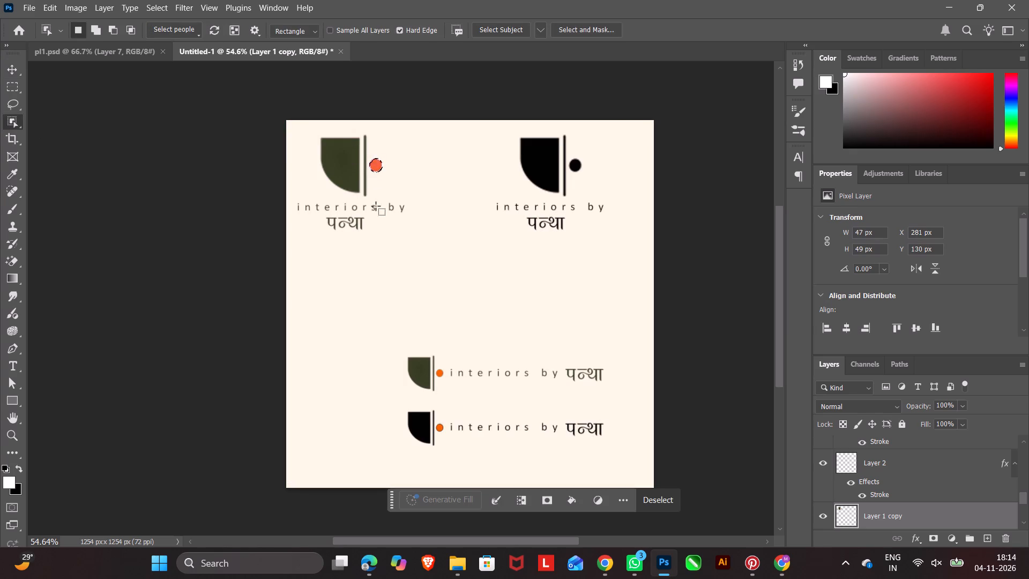
{"action": "key", "text": "ctrl+j"}
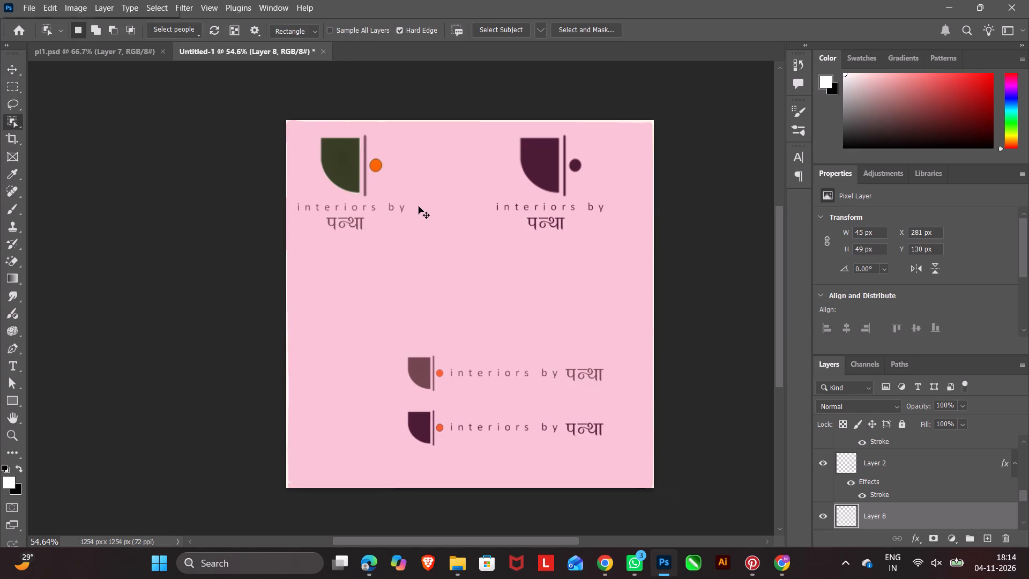
Move the copied orange dot onto the black dot of the black stacked logo.
{"action": "left_click", "coordinate": [11, 68]}
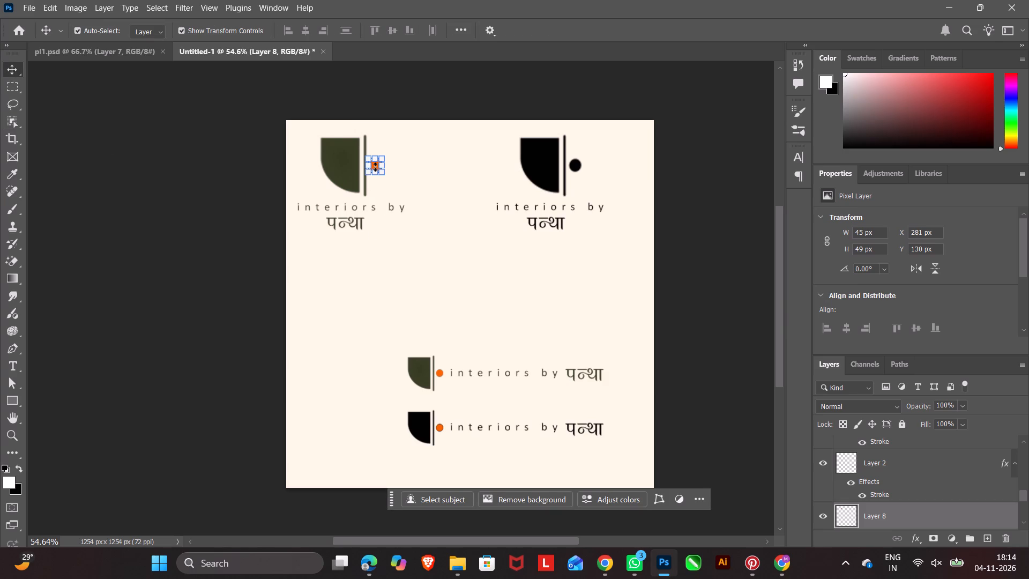
{"action": "left_click", "coordinate": [375, 170]}
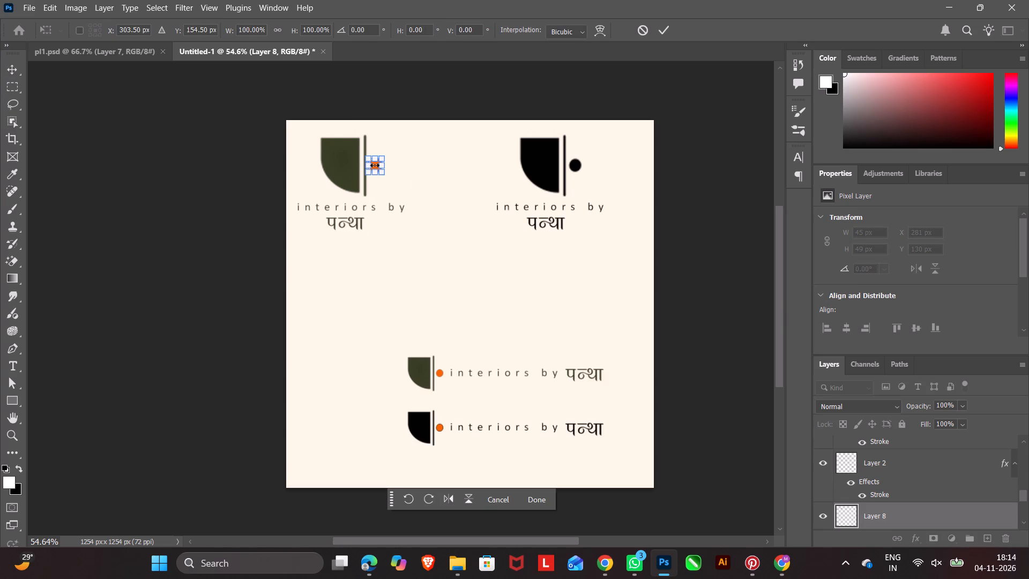
{"action": "scroll", "coordinate": [374, 165], "scroll_direction": "up", "scroll_amount": 6, "text": "alt"}
{"action": "left_click_drag", "start_coordinate": [374, 165], "coordinate": [642, 178]}
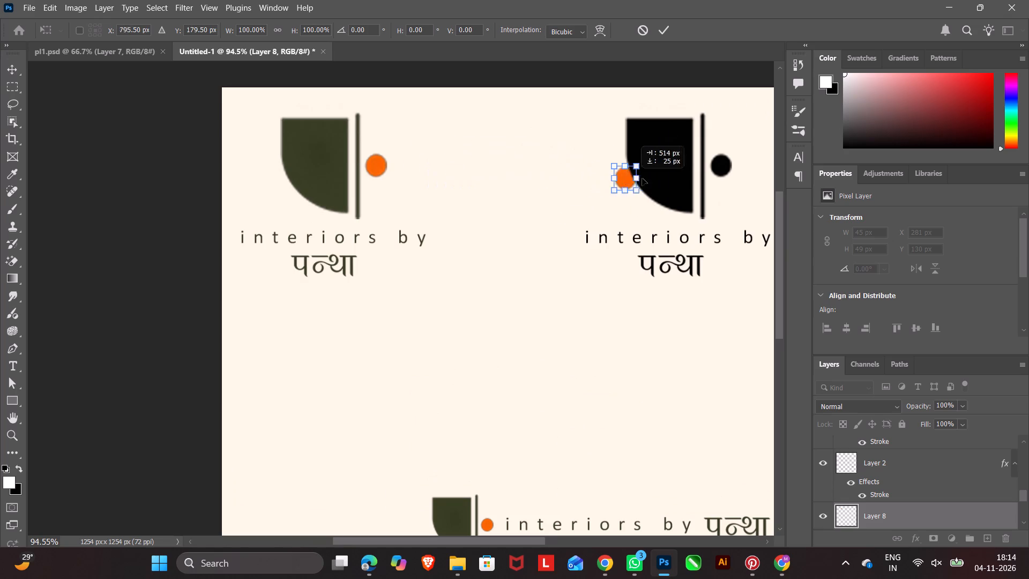
{"action": "left_click_drag", "start_coordinate": [642, 178], "coordinate": [718, 167]}
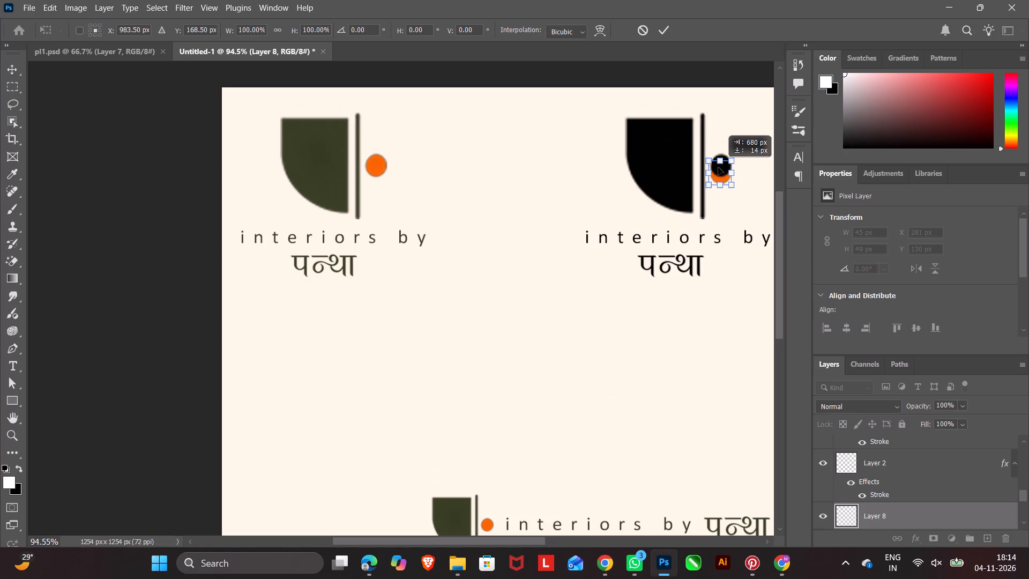
{"action": "left_click_drag", "start_coordinate": [718, 167], "coordinate": [718, 166]}
Reorder the orange dot's layer to the top of the layer stack, above Layer 5.
{"action": "left_click_drag", "start_coordinate": [892, 513], "coordinate": [893, 463]}
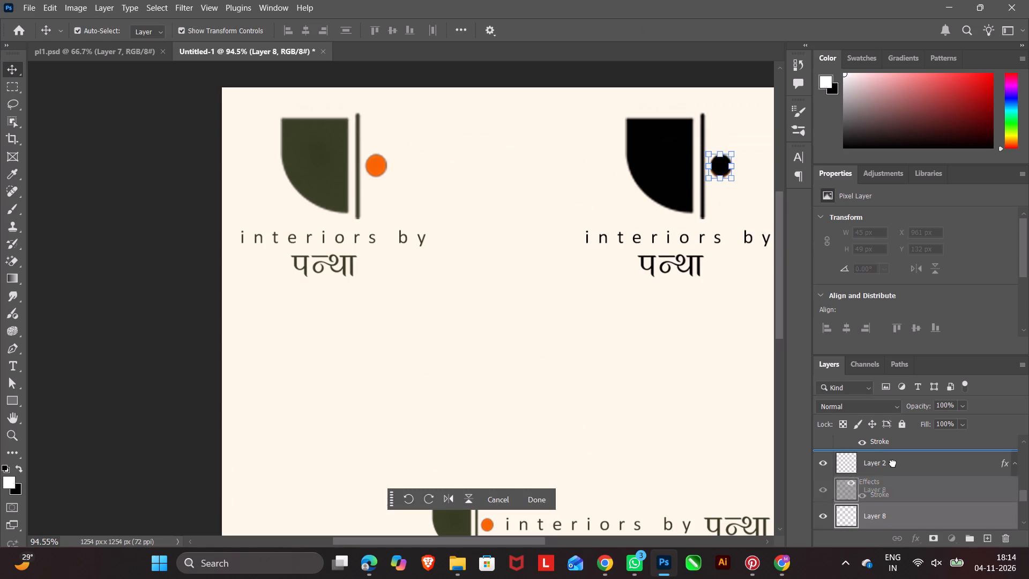
{"action": "left_click_drag", "start_coordinate": [893, 463], "coordinate": [898, 420]}
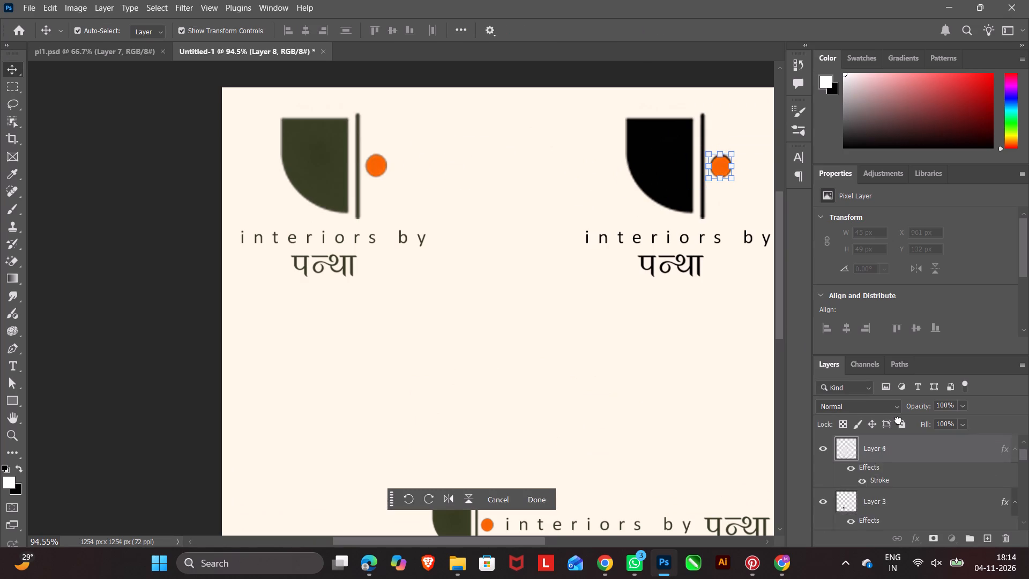
{"action": "left_click_drag", "start_coordinate": [898, 420], "coordinate": [900, 438]}
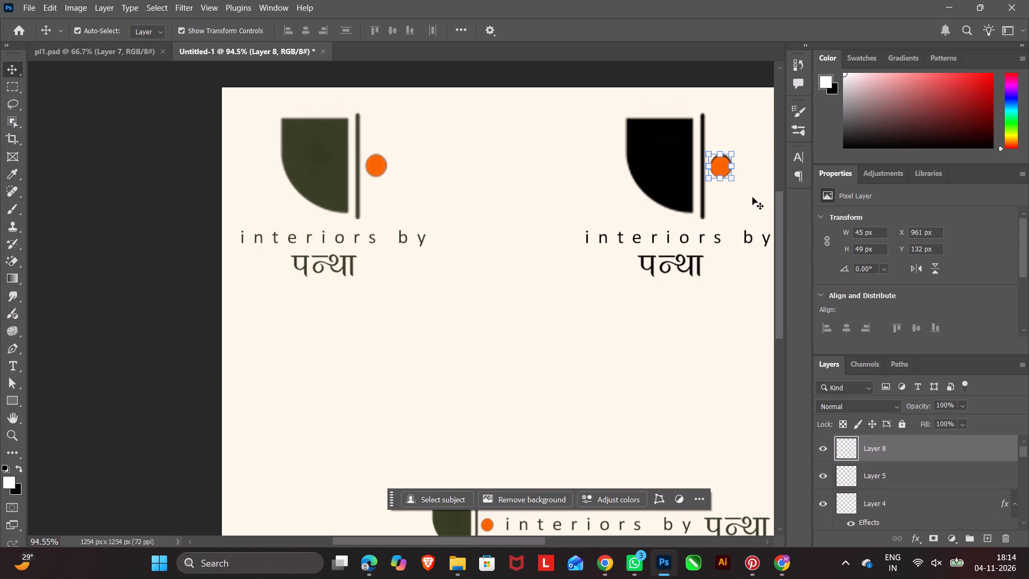
Nudge the orange dot over the black dot to X 962 px, Y 130 px and deselect it.
{"action": "left_click", "coordinate": [752, 196]}
{"action": "left_click", "coordinate": [725, 167]}
{"action": "key", "text": "Right"}
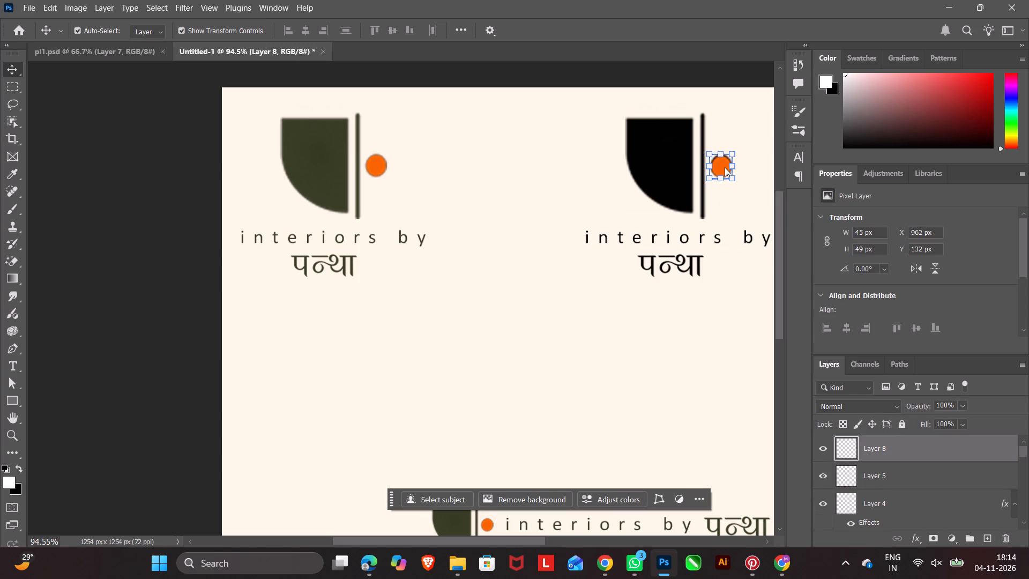
{"action": "key", "text": "Up"}
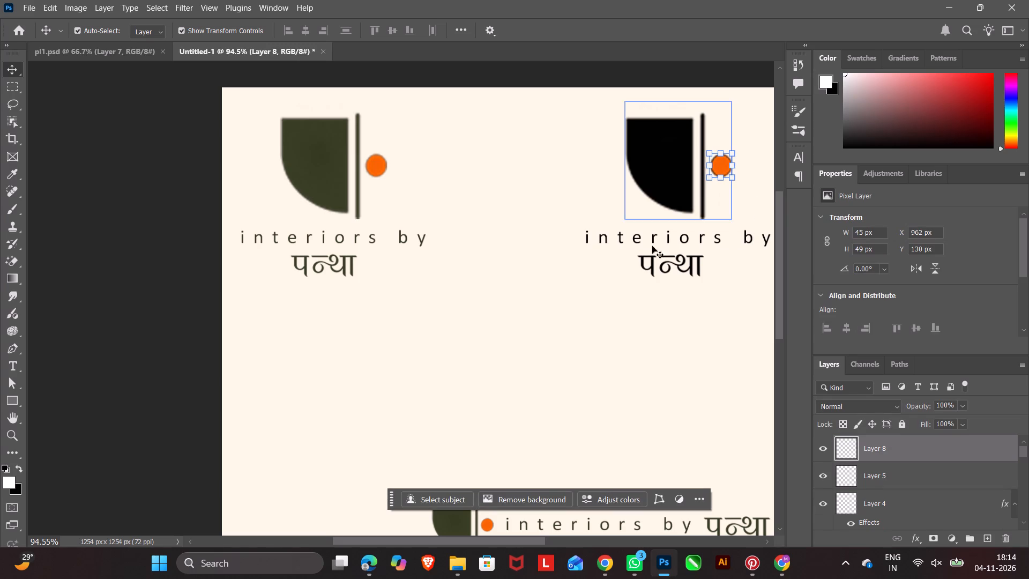
{"action": "left_click", "coordinate": [510, 330]}
Select the complete green stacked logo and move it horizontally 121 px closer to the black stacked logo.
{"action": "scroll", "coordinate": [439, 283], "scroll_direction": "down", "scroll_amount": 5, "text": "alt"}
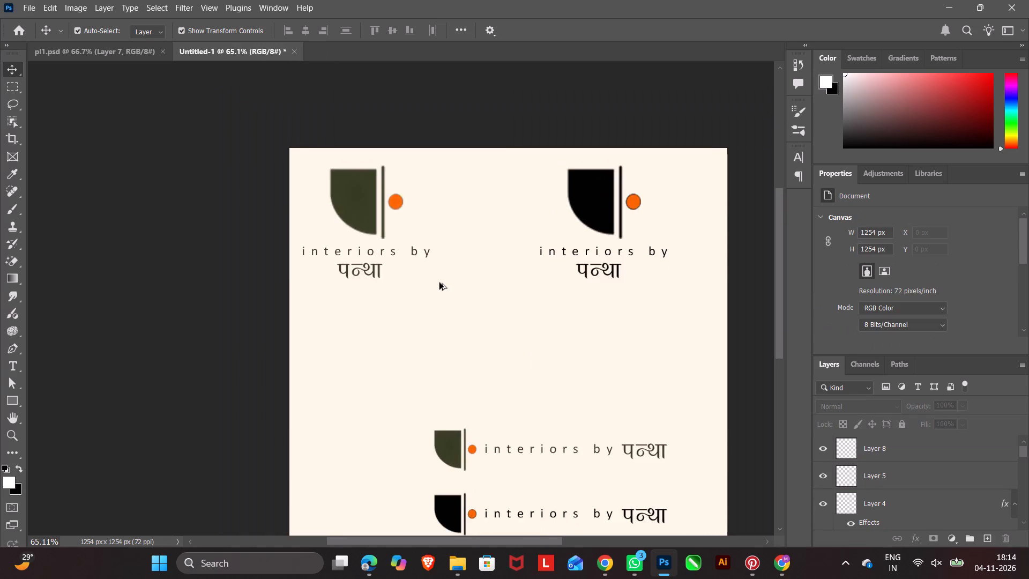
{"action": "scroll", "coordinate": [439, 283], "scroll_direction": "down", "scroll_amount": 4, "text": "alt"}
{"action": "scroll", "coordinate": [661, 302], "scroll_direction": "down", "scroll_amount": 3}
{"action": "left_click_drag", "start_coordinate": [328, 173], "coordinate": [418, 172]}
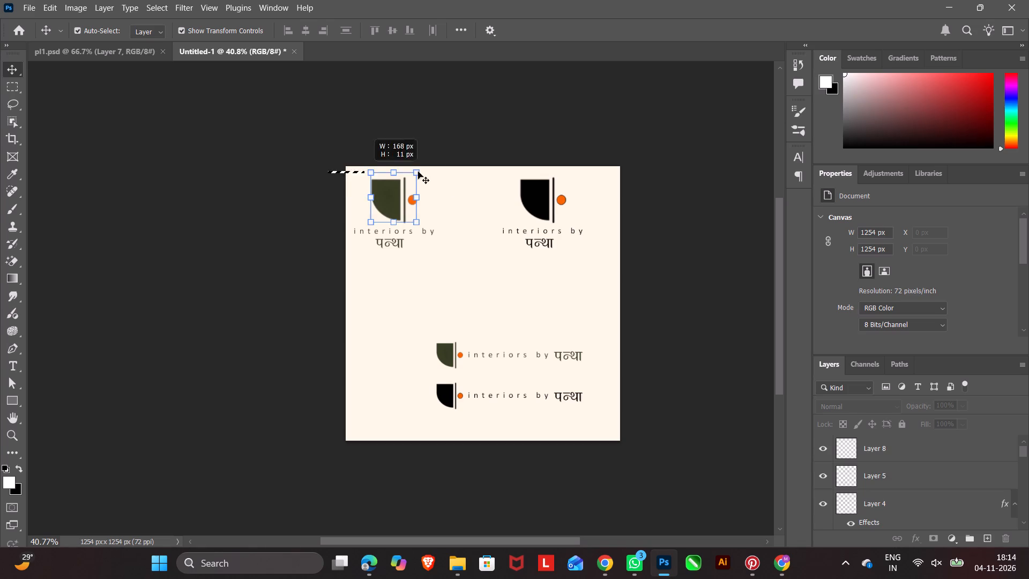
{"action": "left_click_drag", "start_coordinate": [418, 172], "coordinate": [457, 255]}
{"action": "left_click", "coordinate": [393, 251]}
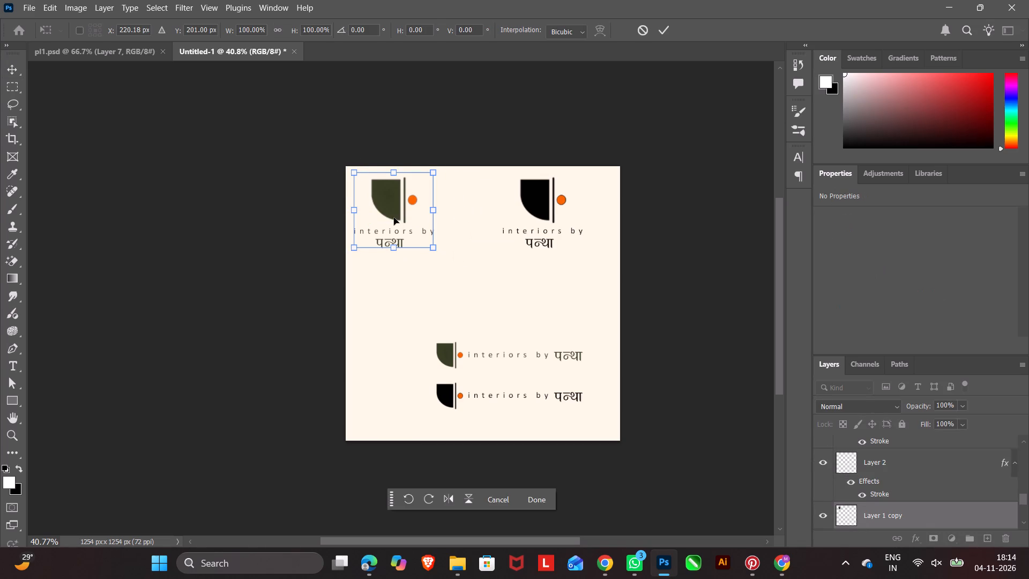
{"action": "left_click_drag", "start_coordinate": [394, 218], "coordinate": [421, 217]}
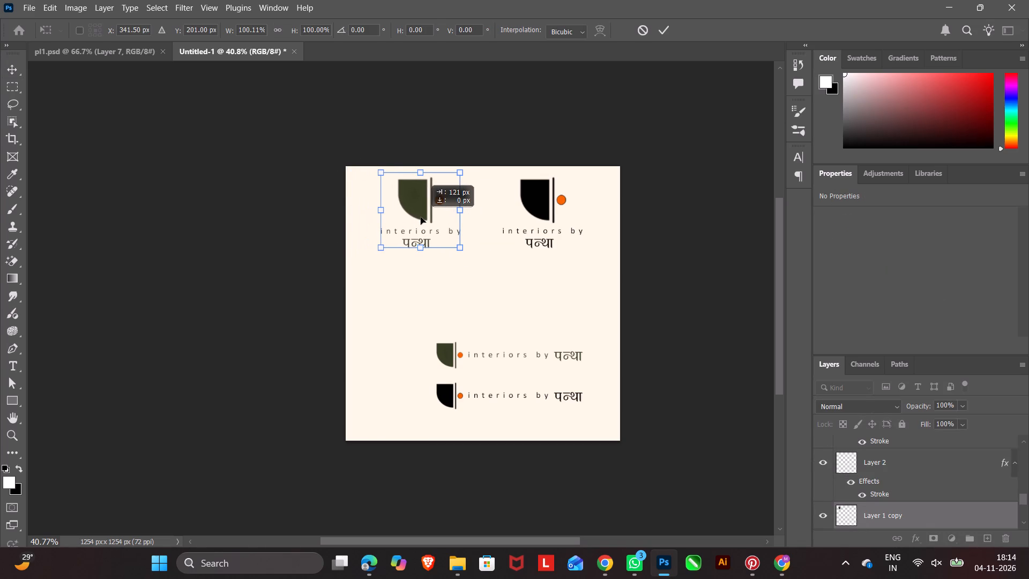
{"action": "left_click_drag", "start_coordinate": [421, 217], "coordinate": [421, 218]}
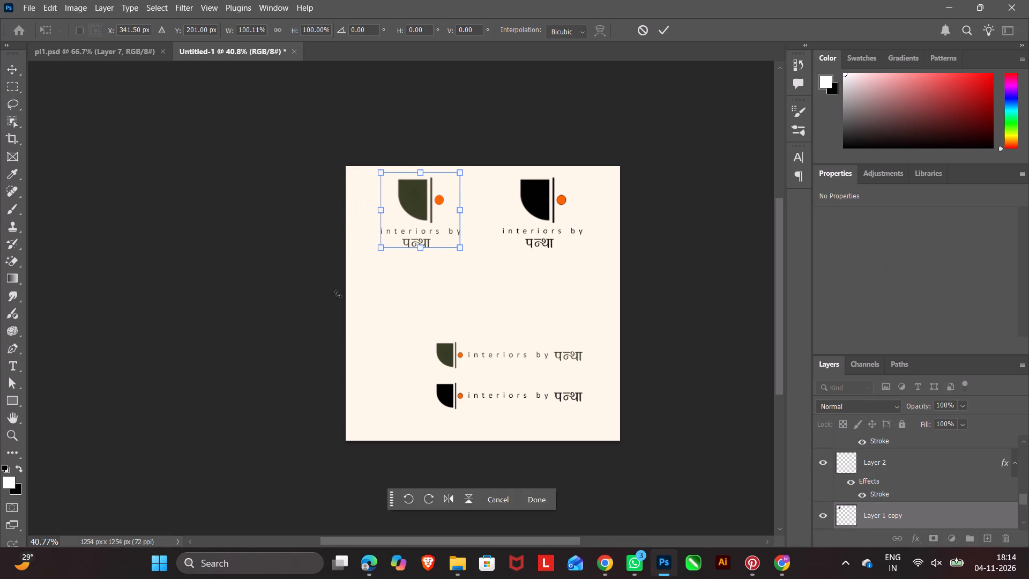
{"action": "double_click", "coordinate": [300, 307]}
{"action": "left_click", "coordinate": [296, 308]}
{"action": "left_click", "coordinate": [539, 501]}
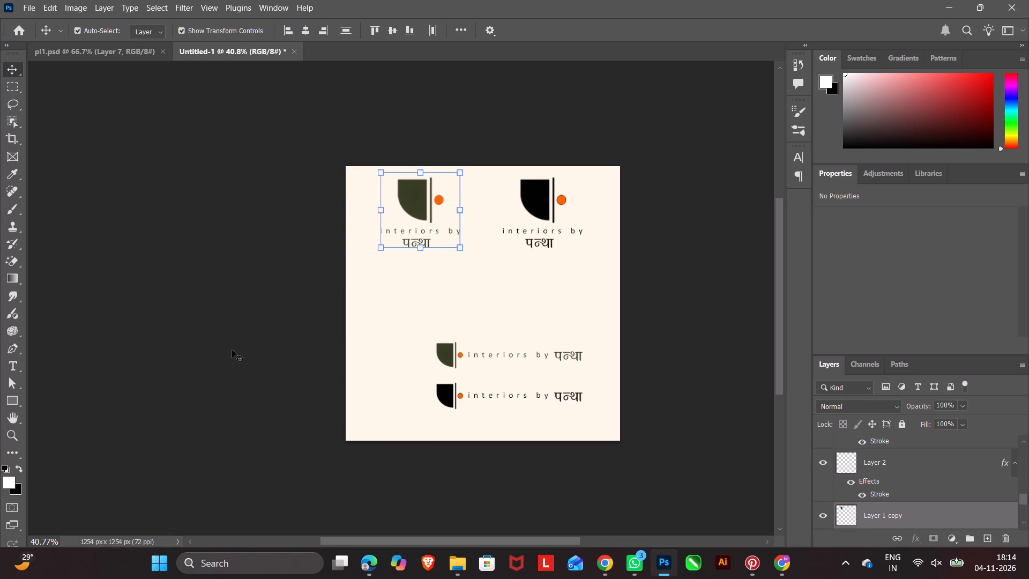
Move both horizontal logos together up beneath the stacked logos, to X 617 px, Y 599.50 px, apply the transform and deselect.
{"action": "left_click", "coordinate": [231, 346]}
{"action": "left_click_drag", "start_coordinate": [274, 333], "coordinate": [614, 433]}
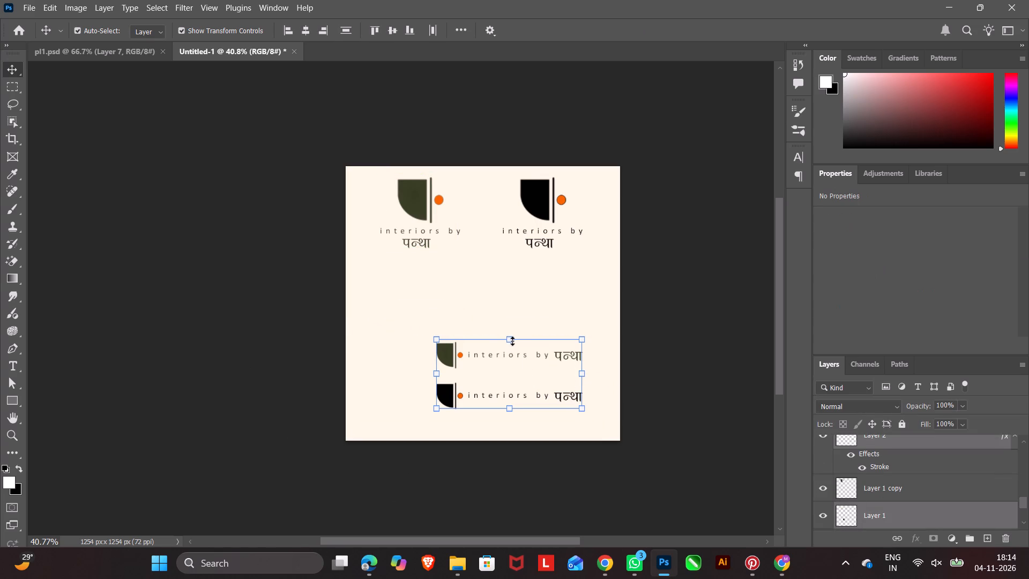
{"action": "left_click", "coordinate": [512, 341]}
{"action": "left_click_drag", "start_coordinate": [527, 381], "coordinate": [496, 308]}
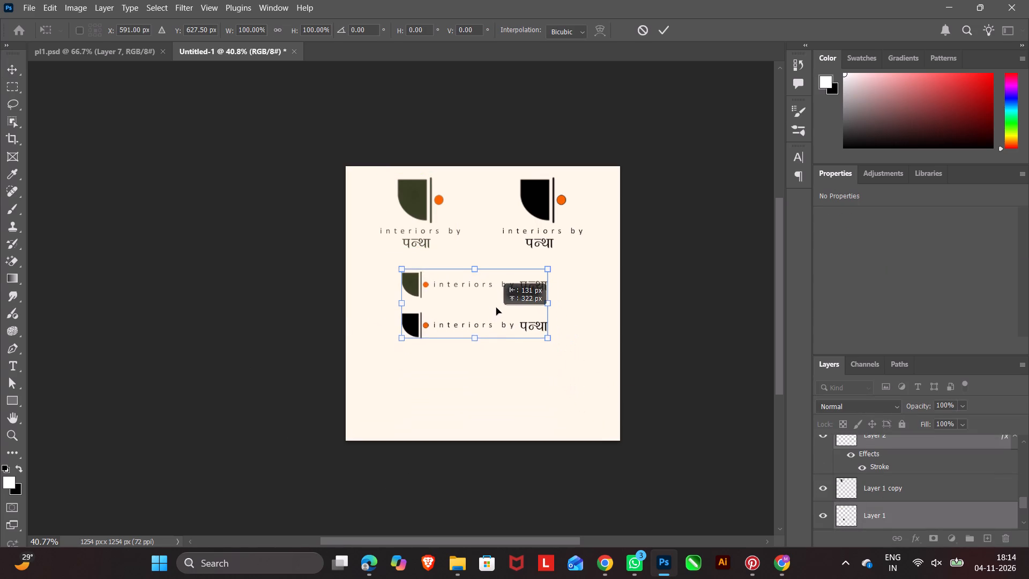
{"action": "left_click_drag", "start_coordinate": [496, 308], "coordinate": [498, 305]}
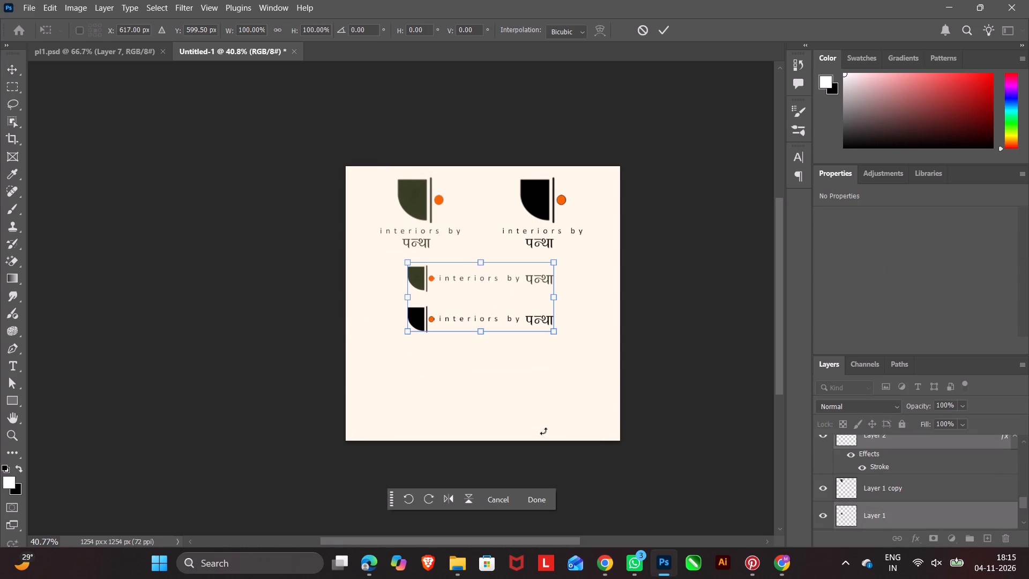
{"action": "left_click", "coordinate": [534, 498]}
{"action": "left_click", "coordinate": [677, 395]}
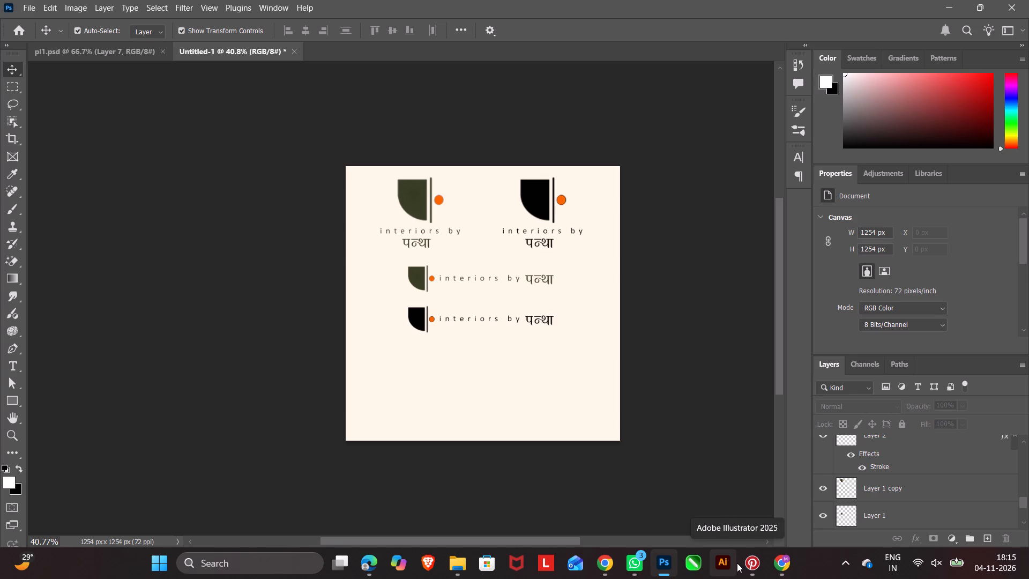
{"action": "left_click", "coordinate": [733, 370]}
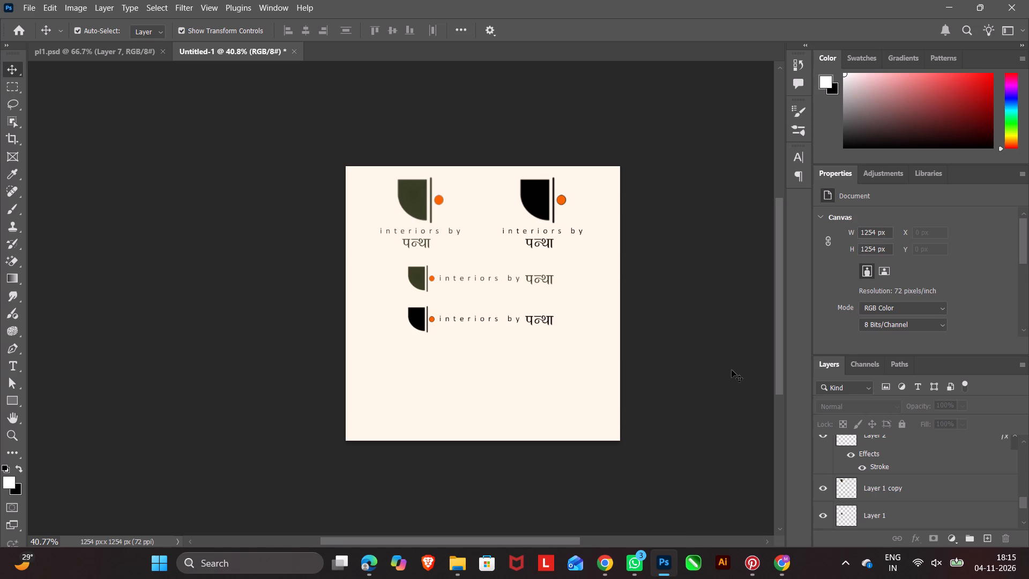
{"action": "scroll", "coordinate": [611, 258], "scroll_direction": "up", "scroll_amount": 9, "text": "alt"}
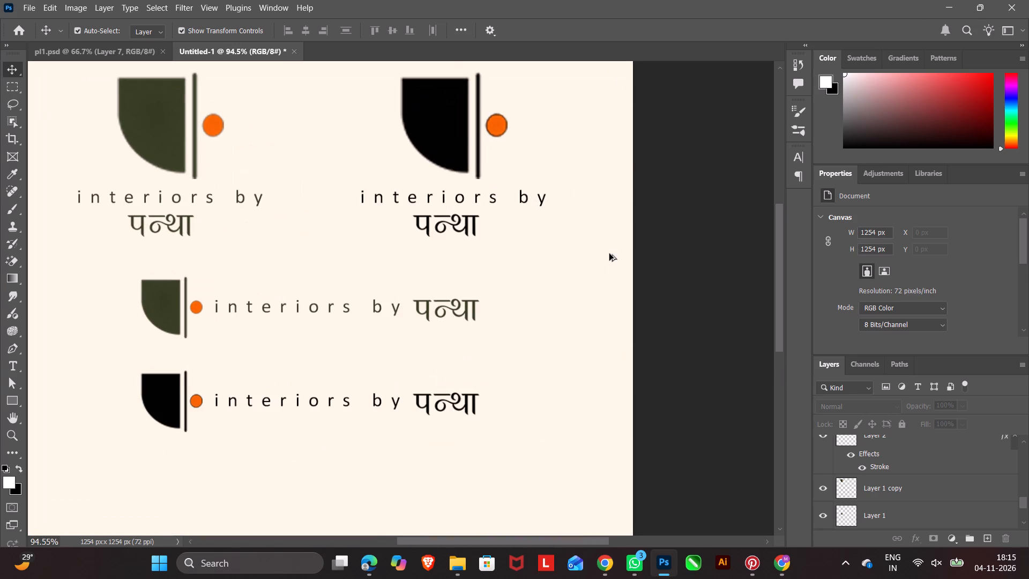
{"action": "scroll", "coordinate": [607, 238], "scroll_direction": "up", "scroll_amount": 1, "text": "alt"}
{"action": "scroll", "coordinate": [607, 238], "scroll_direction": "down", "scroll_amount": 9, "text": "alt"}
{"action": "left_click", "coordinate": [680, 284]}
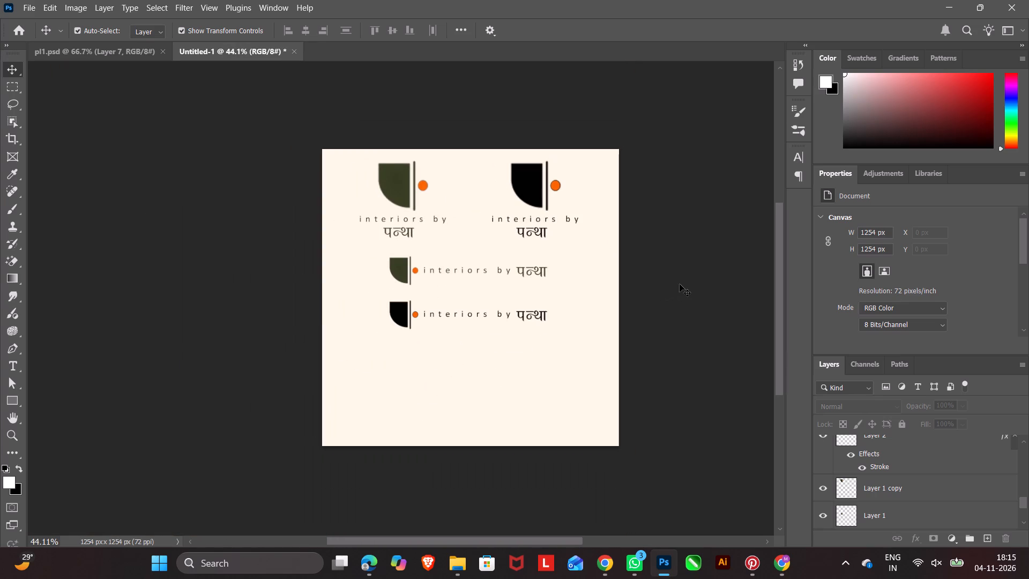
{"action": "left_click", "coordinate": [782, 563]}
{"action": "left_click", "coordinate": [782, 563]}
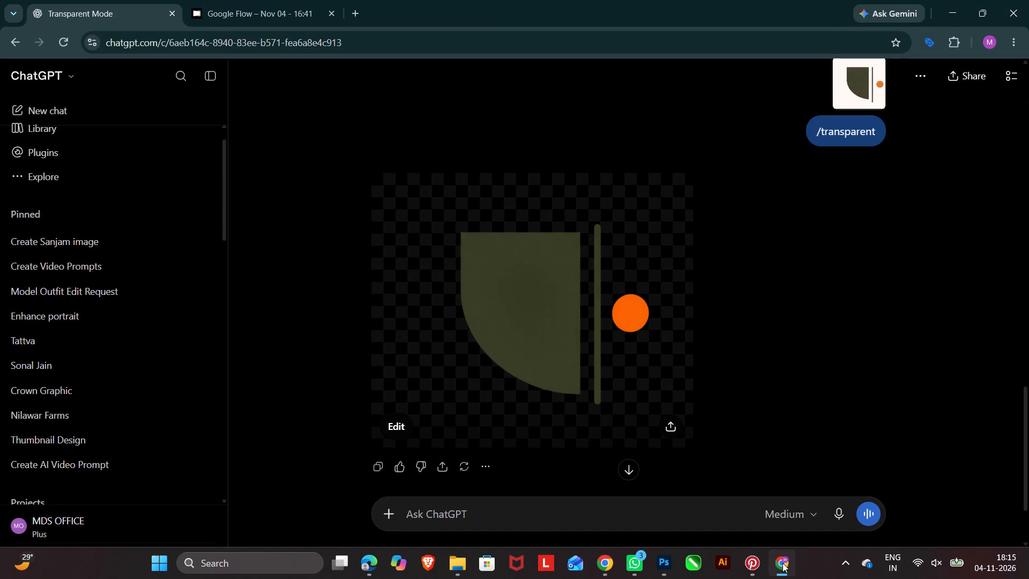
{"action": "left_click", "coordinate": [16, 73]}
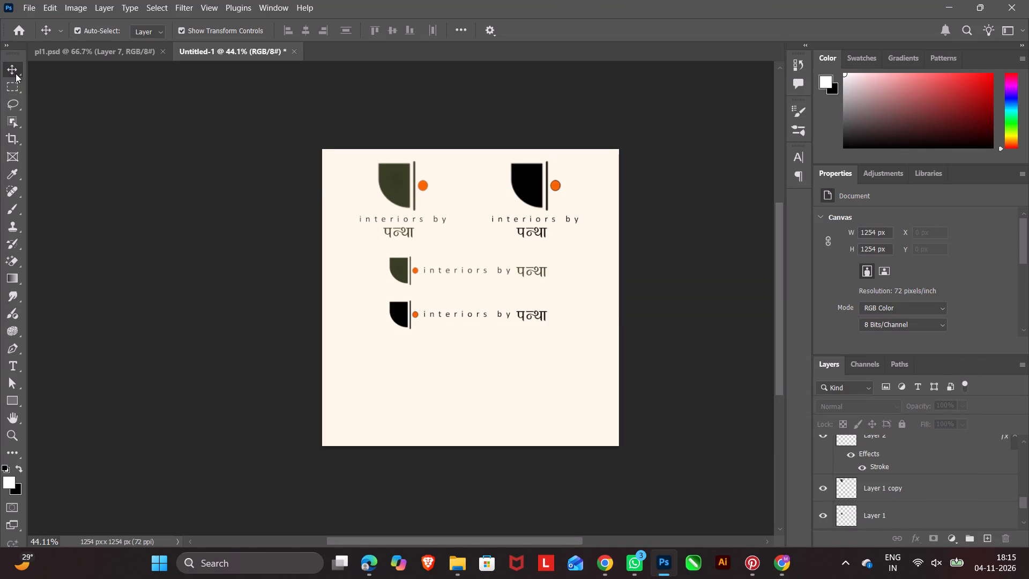
Open ppppp.psd from the recent files.
{"action": "left_click", "coordinate": [56, 53]}
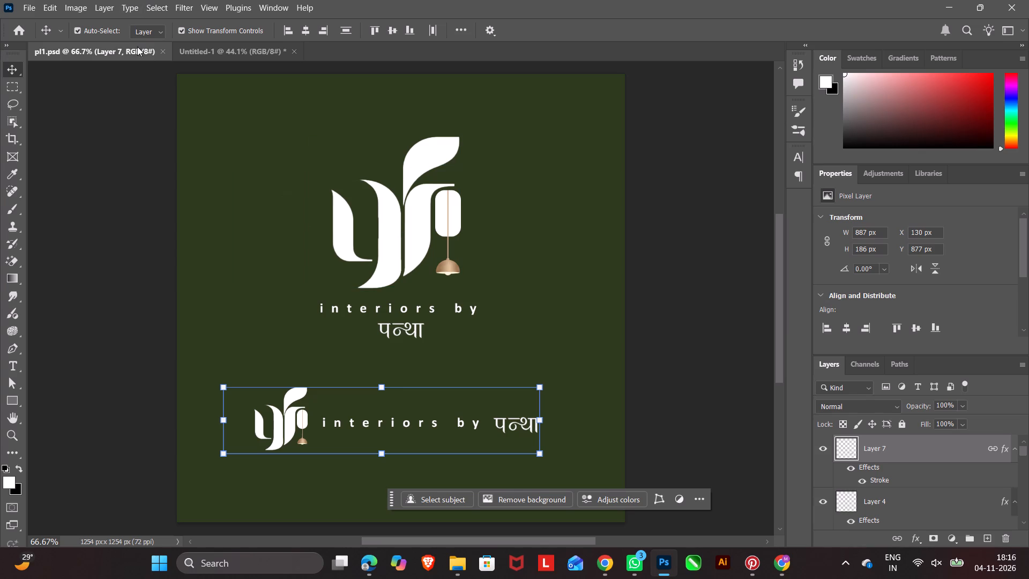
{"action": "left_click", "coordinate": [10, 28]}
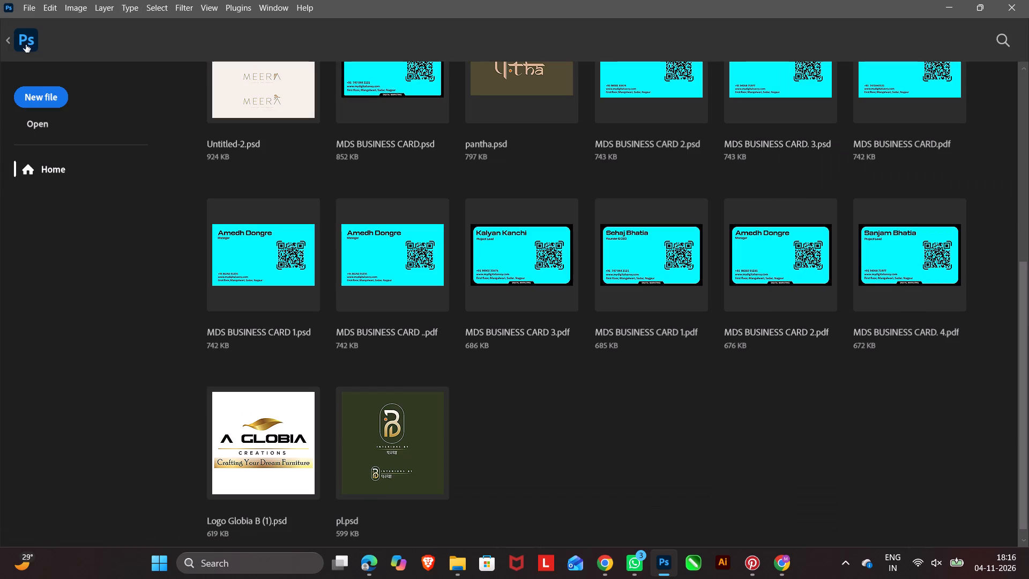
{"action": "scroll", "coordinate": [479, 396], "scroll_direction": "up", "scroll_amount": 6}
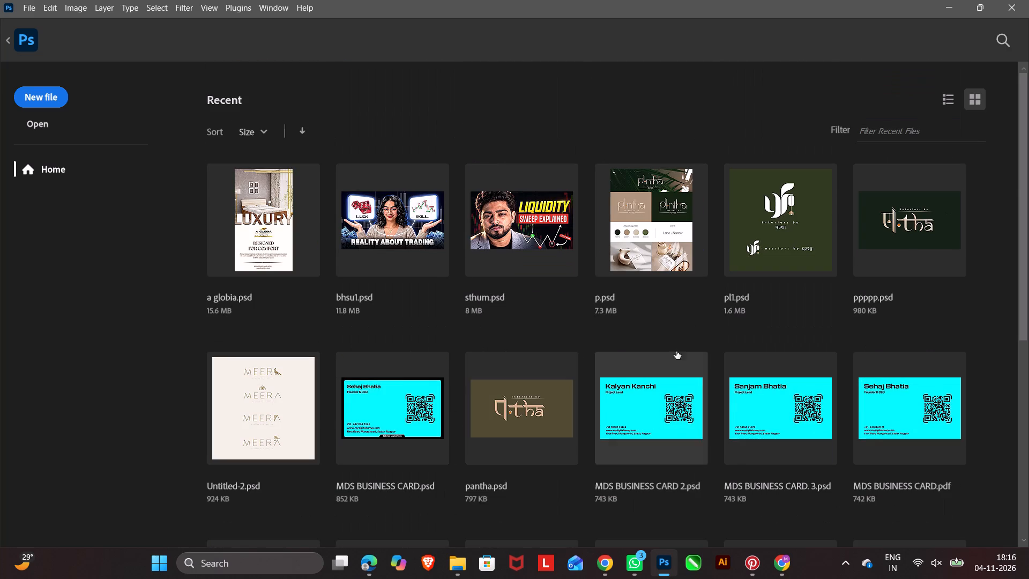
{"action": "left_click", "coordinate": [899, 217]}
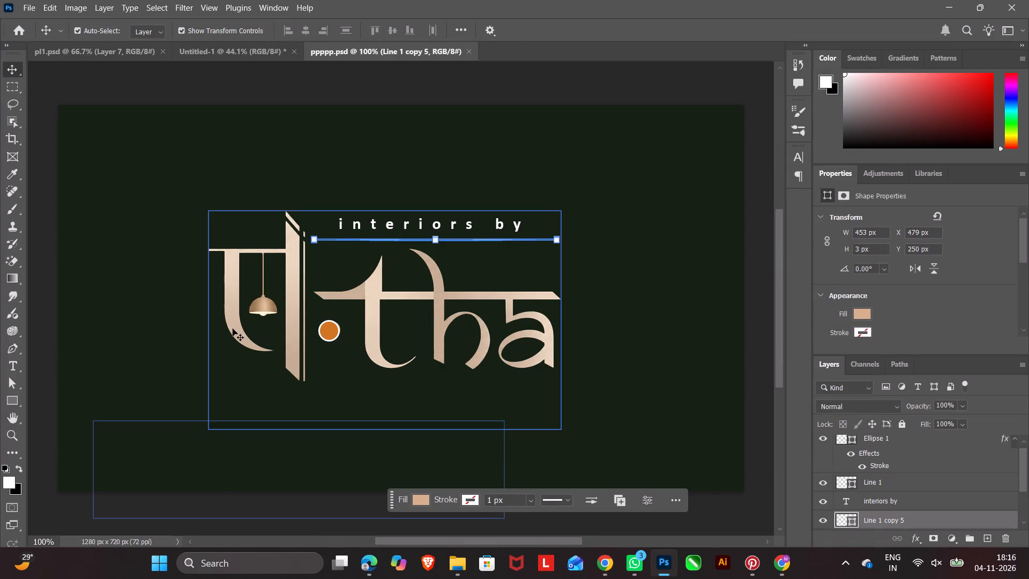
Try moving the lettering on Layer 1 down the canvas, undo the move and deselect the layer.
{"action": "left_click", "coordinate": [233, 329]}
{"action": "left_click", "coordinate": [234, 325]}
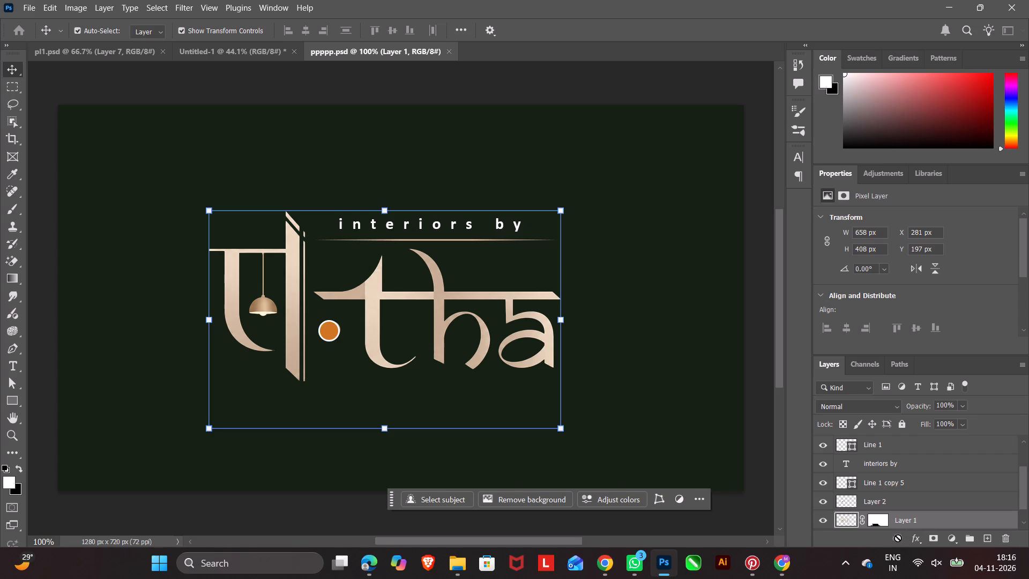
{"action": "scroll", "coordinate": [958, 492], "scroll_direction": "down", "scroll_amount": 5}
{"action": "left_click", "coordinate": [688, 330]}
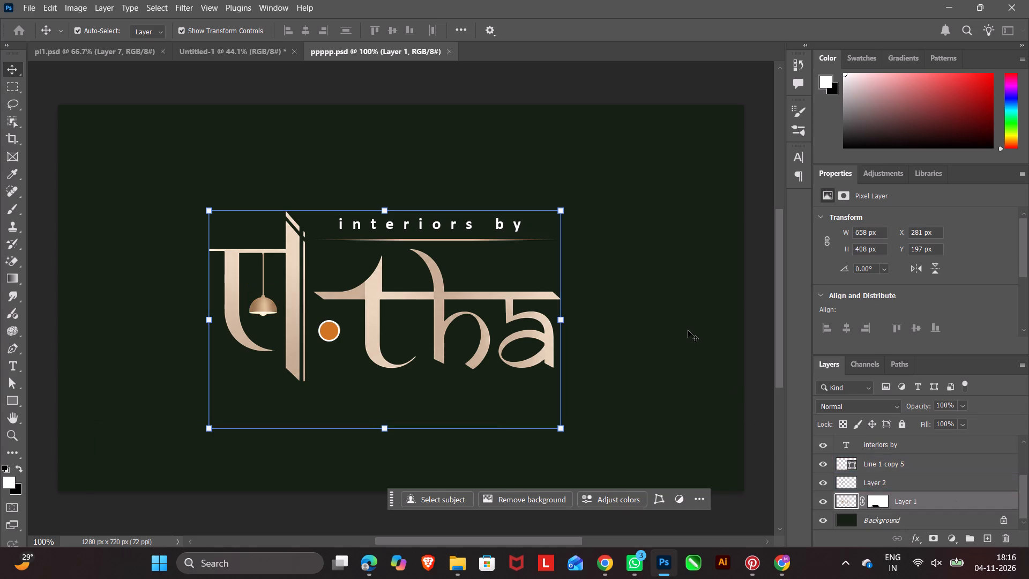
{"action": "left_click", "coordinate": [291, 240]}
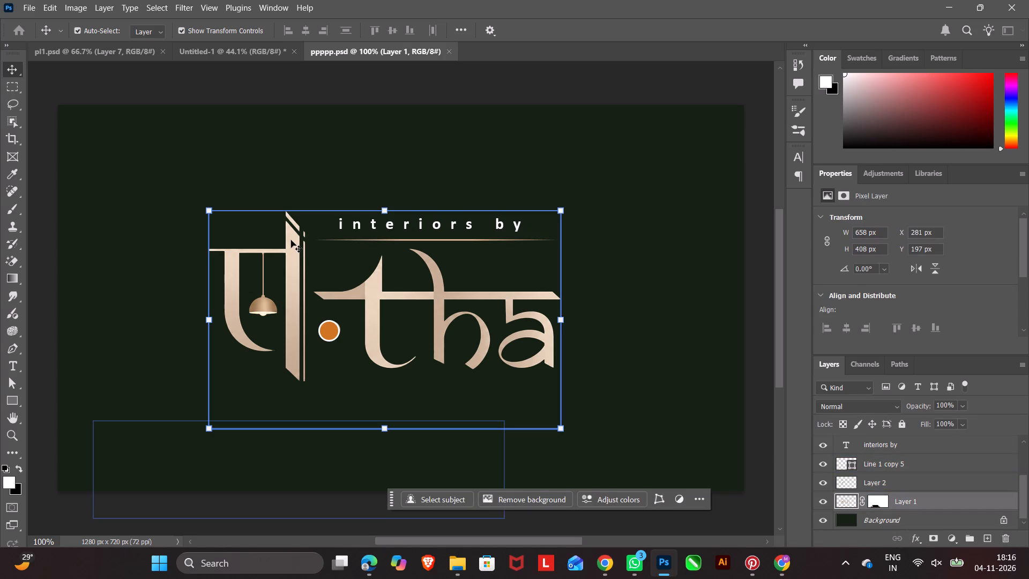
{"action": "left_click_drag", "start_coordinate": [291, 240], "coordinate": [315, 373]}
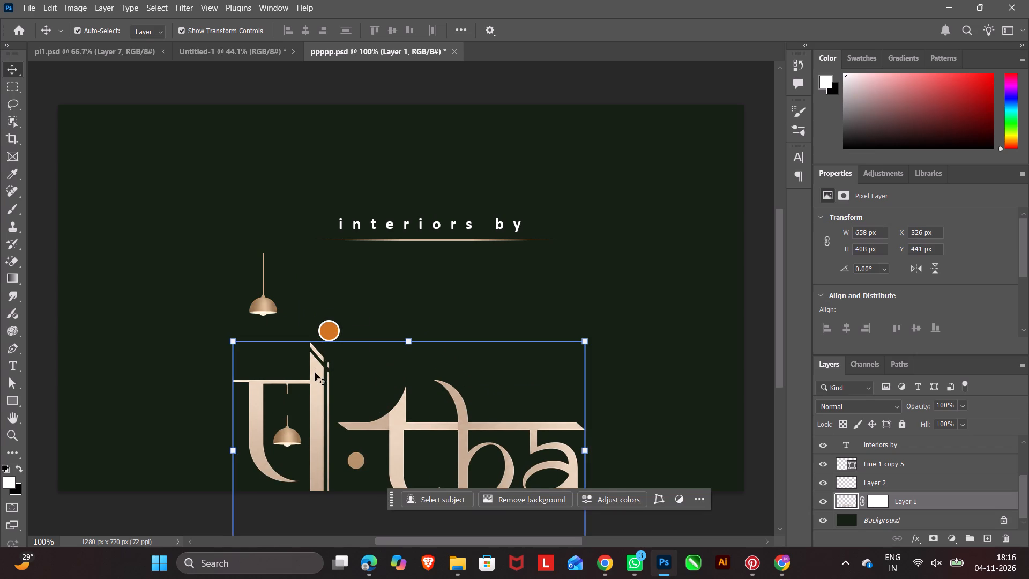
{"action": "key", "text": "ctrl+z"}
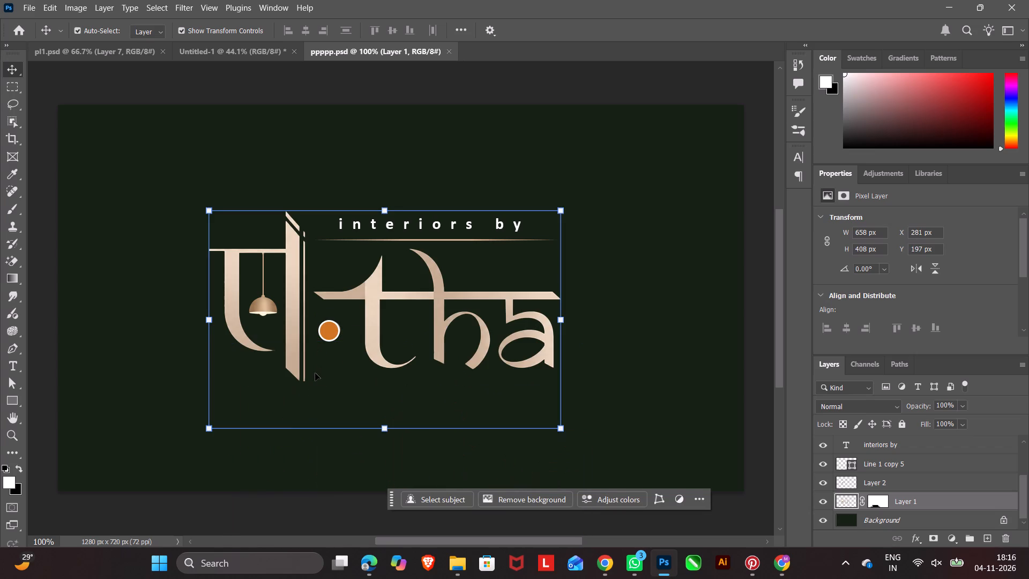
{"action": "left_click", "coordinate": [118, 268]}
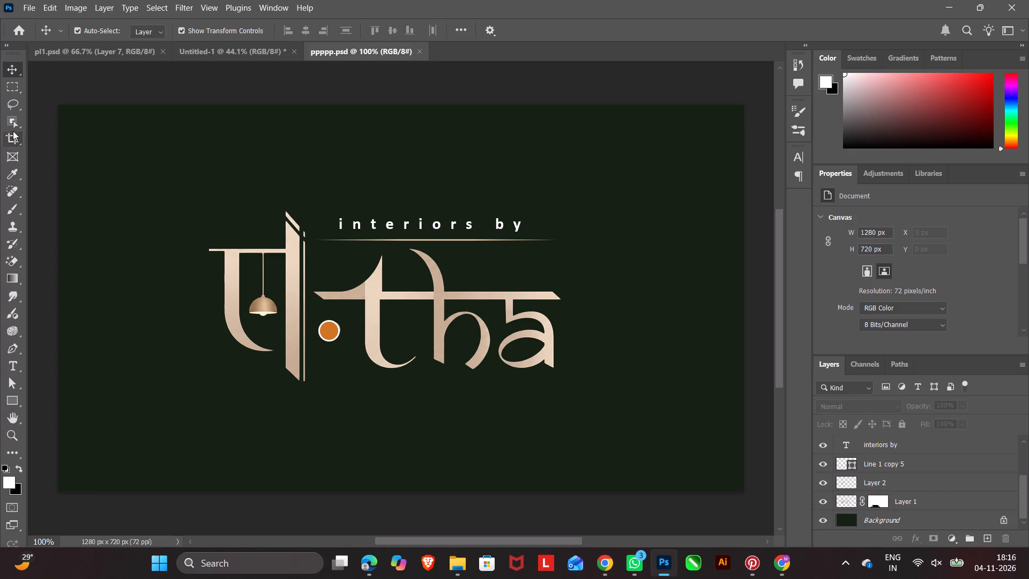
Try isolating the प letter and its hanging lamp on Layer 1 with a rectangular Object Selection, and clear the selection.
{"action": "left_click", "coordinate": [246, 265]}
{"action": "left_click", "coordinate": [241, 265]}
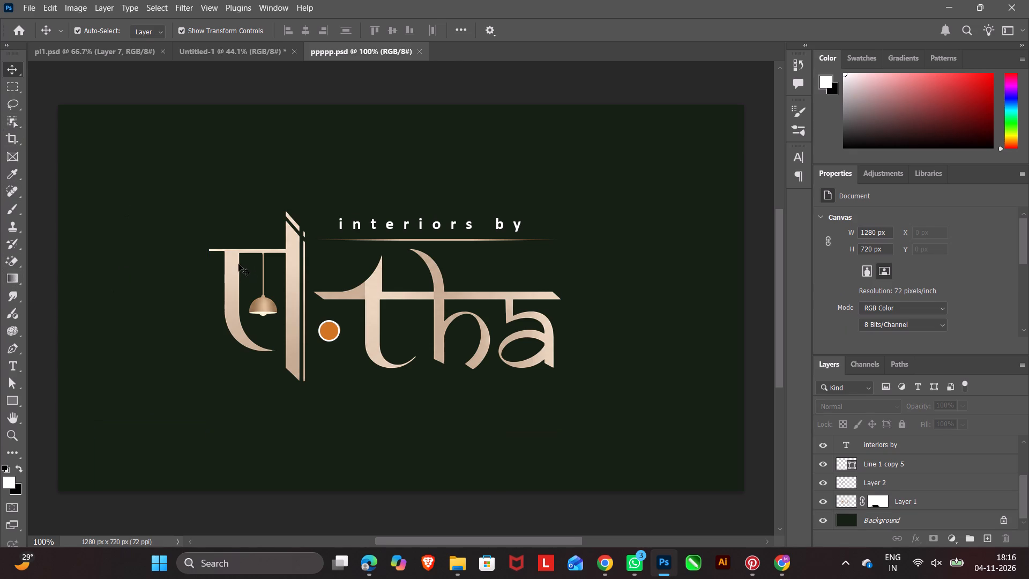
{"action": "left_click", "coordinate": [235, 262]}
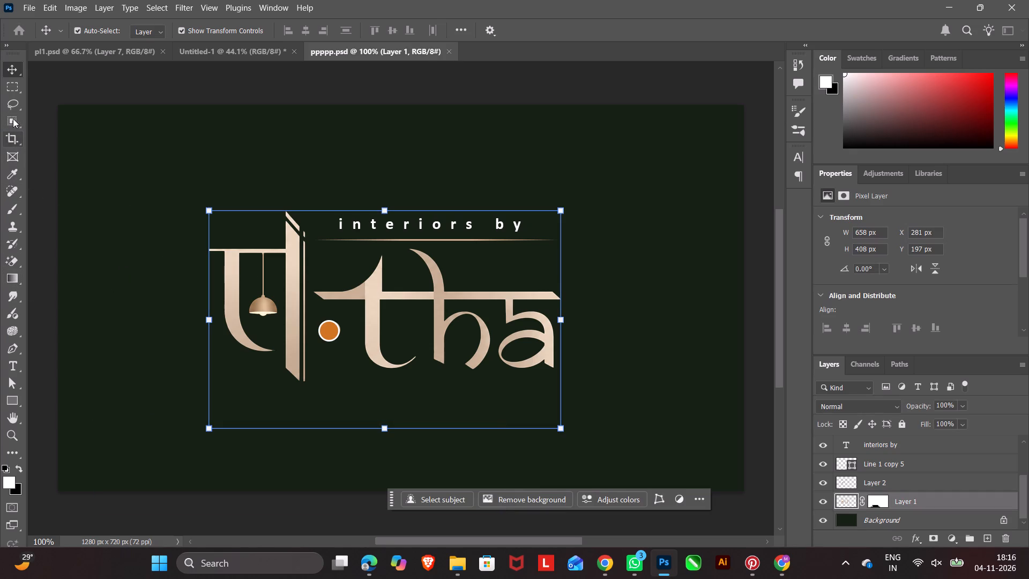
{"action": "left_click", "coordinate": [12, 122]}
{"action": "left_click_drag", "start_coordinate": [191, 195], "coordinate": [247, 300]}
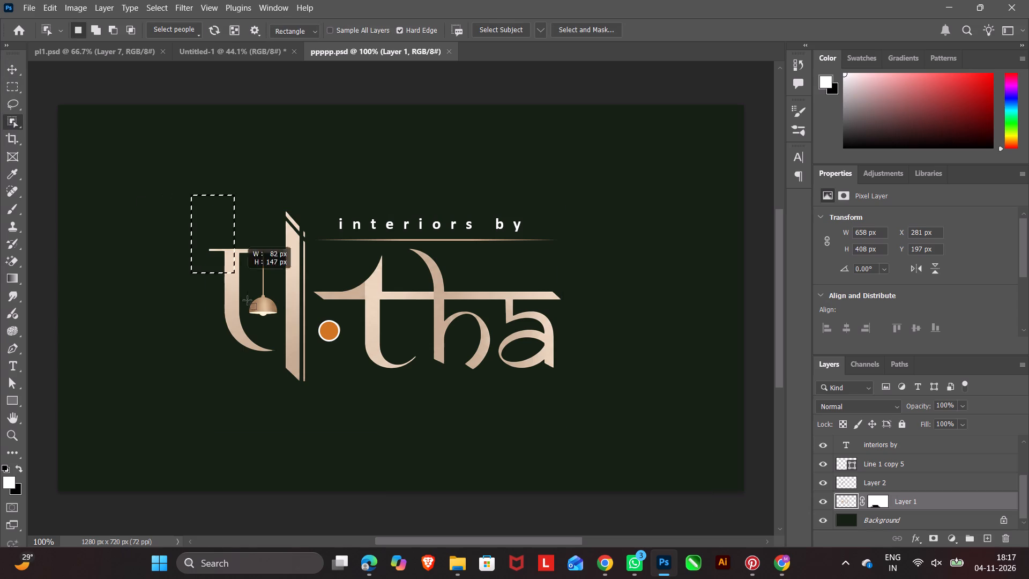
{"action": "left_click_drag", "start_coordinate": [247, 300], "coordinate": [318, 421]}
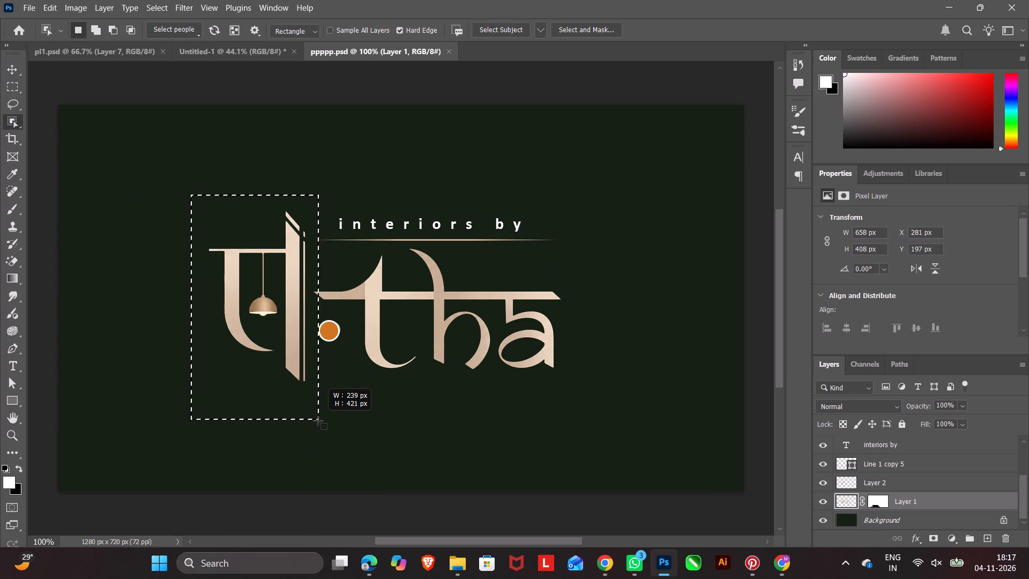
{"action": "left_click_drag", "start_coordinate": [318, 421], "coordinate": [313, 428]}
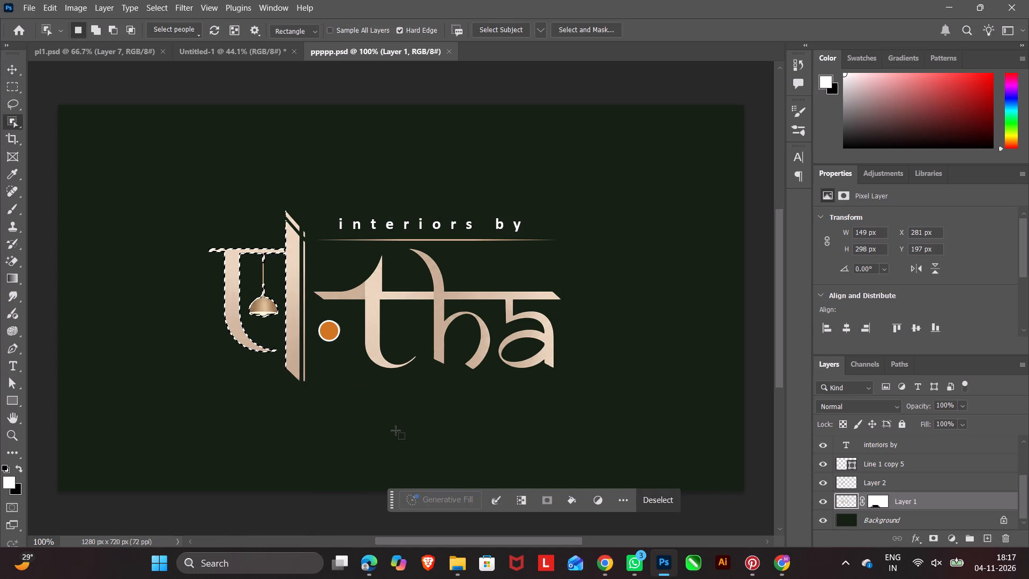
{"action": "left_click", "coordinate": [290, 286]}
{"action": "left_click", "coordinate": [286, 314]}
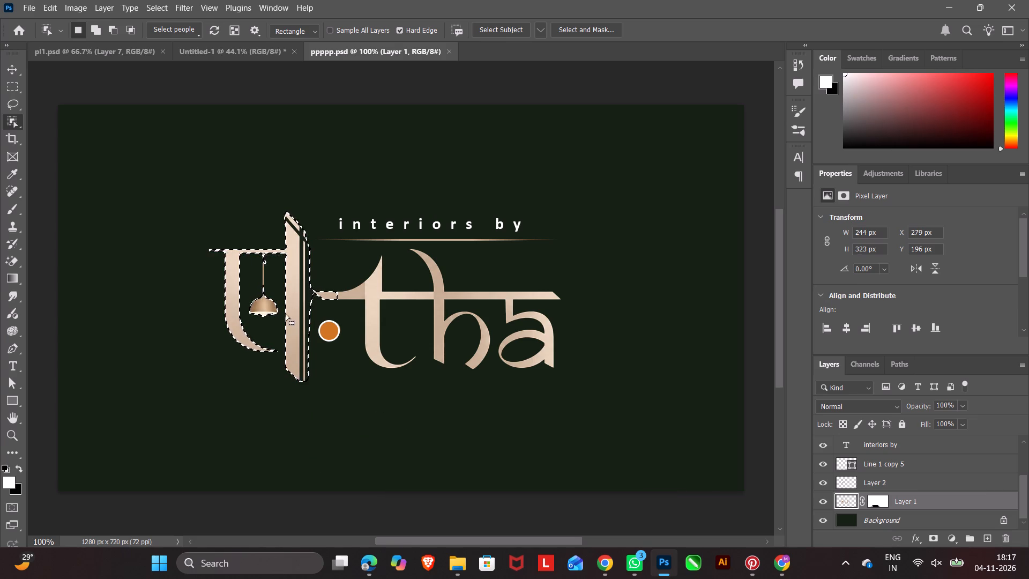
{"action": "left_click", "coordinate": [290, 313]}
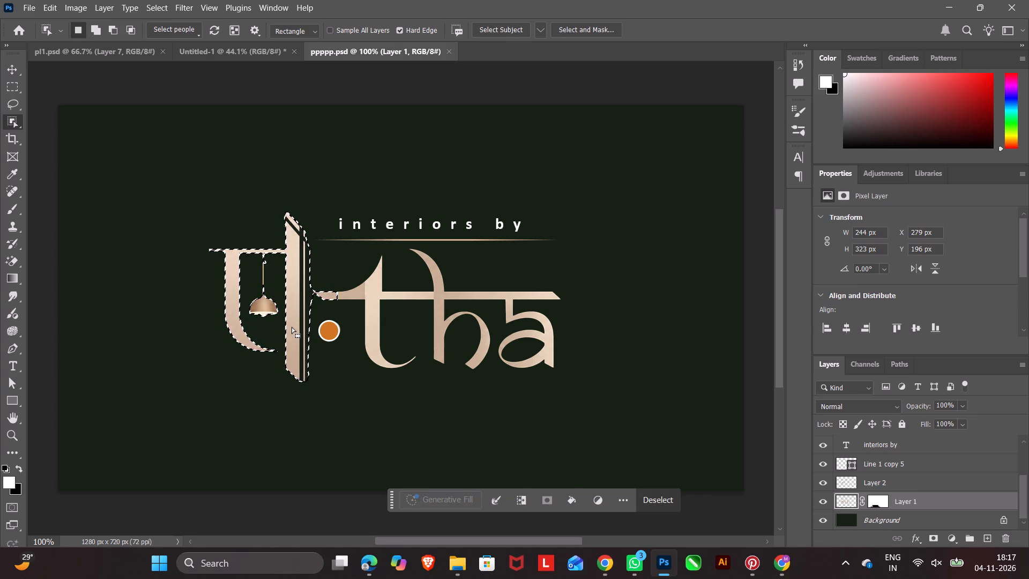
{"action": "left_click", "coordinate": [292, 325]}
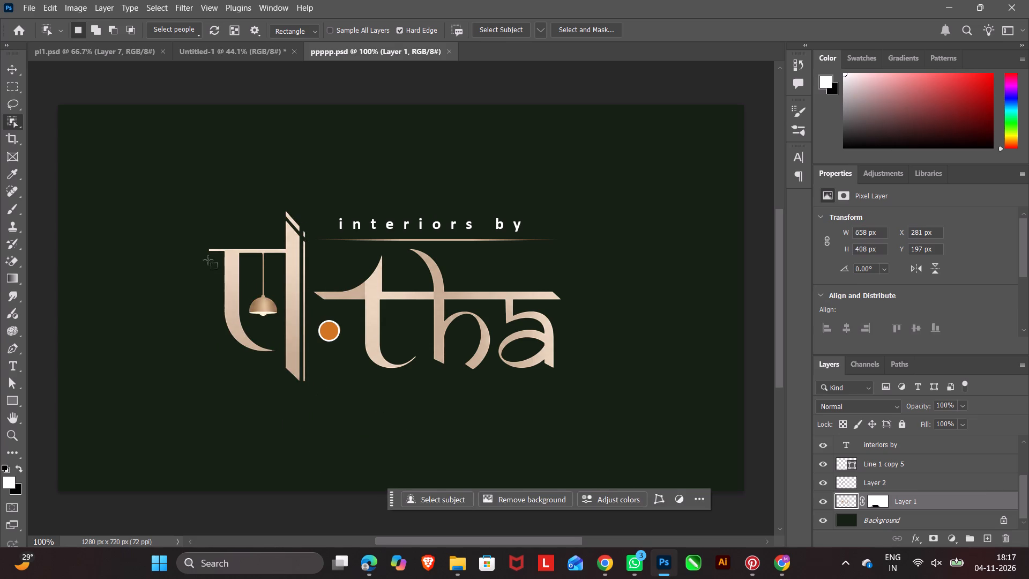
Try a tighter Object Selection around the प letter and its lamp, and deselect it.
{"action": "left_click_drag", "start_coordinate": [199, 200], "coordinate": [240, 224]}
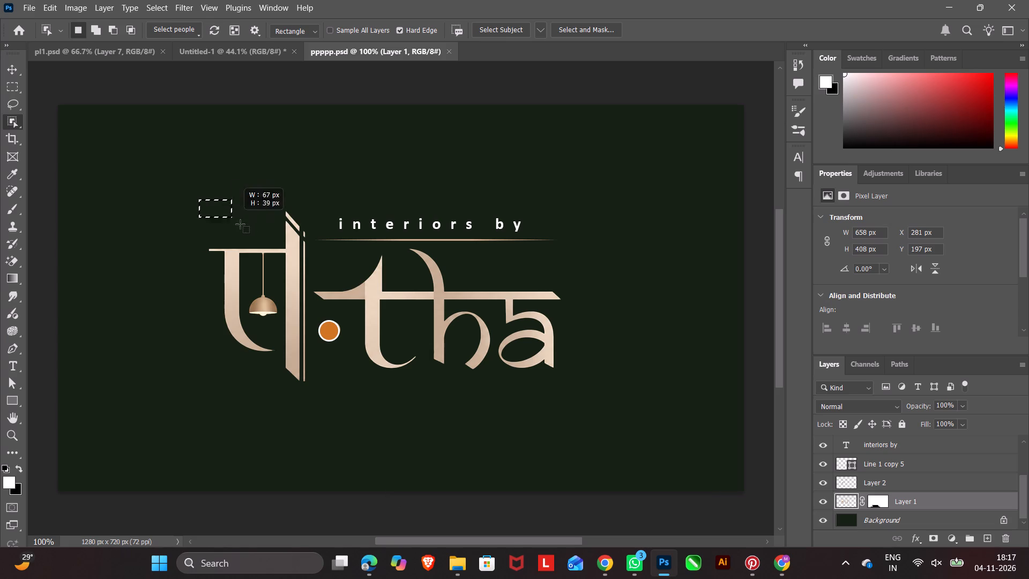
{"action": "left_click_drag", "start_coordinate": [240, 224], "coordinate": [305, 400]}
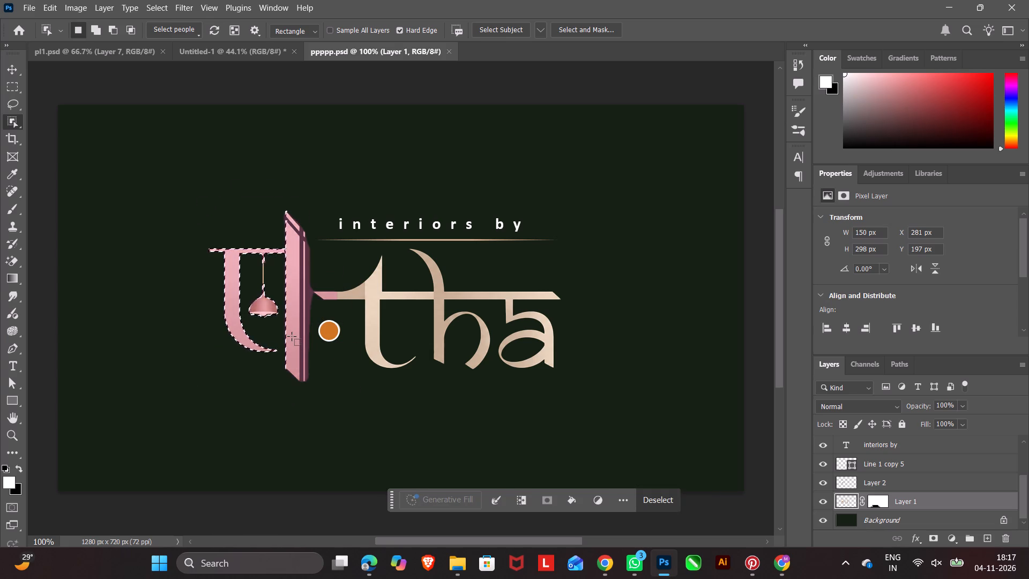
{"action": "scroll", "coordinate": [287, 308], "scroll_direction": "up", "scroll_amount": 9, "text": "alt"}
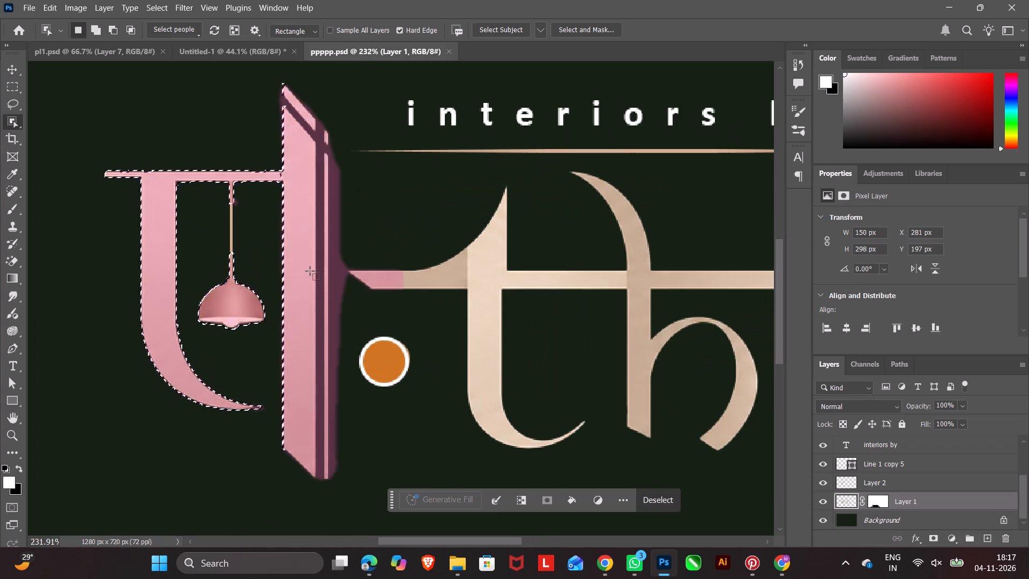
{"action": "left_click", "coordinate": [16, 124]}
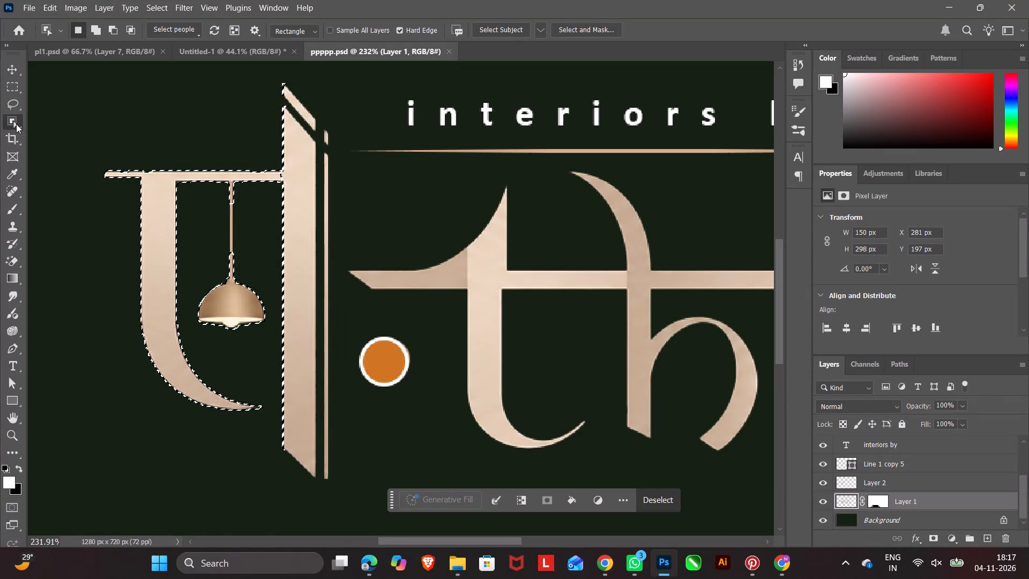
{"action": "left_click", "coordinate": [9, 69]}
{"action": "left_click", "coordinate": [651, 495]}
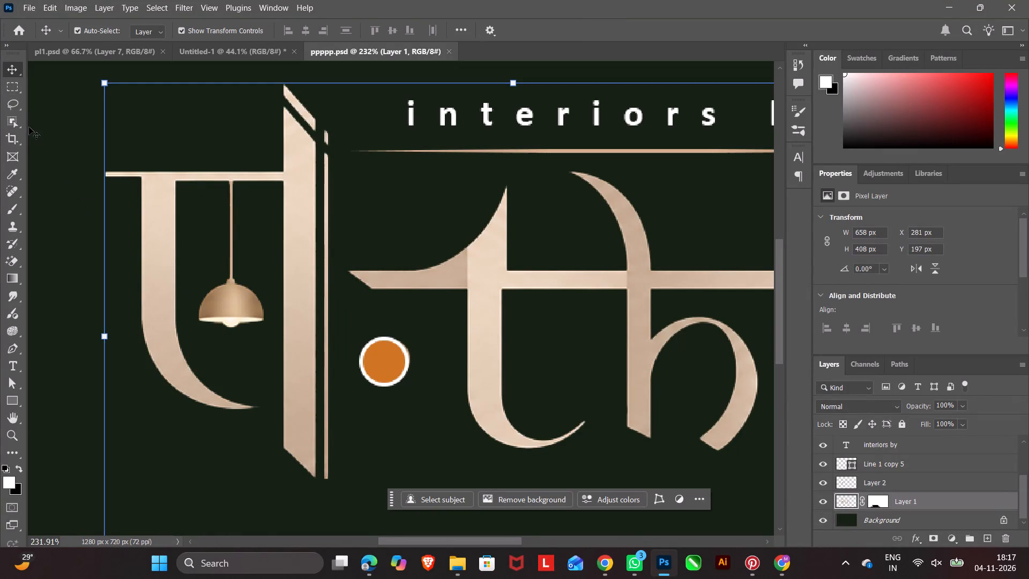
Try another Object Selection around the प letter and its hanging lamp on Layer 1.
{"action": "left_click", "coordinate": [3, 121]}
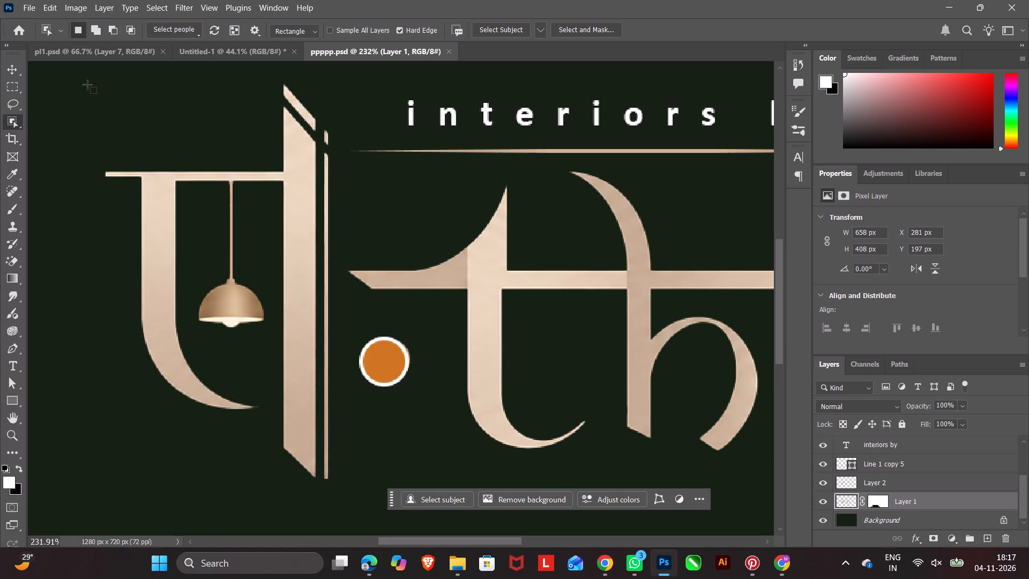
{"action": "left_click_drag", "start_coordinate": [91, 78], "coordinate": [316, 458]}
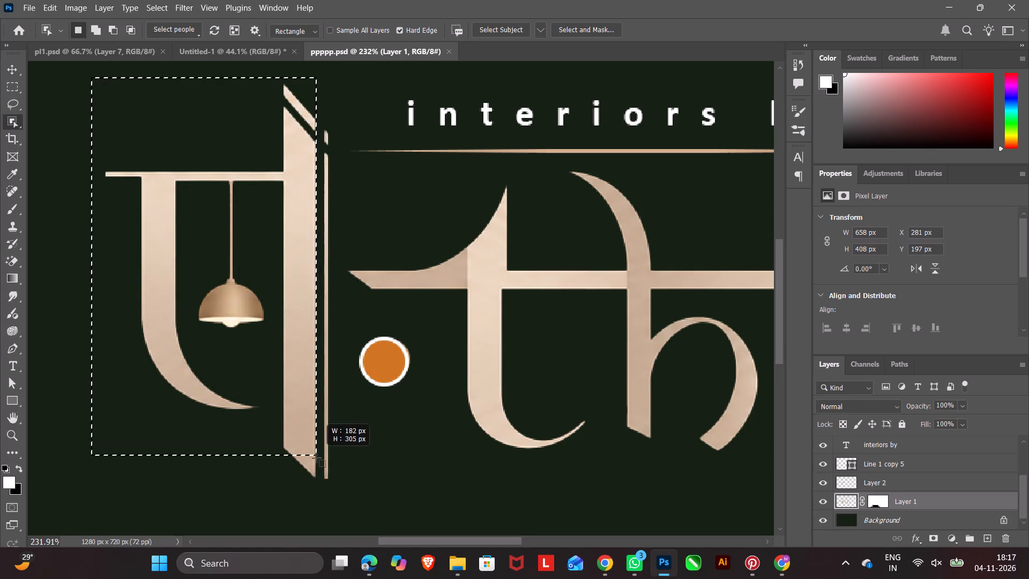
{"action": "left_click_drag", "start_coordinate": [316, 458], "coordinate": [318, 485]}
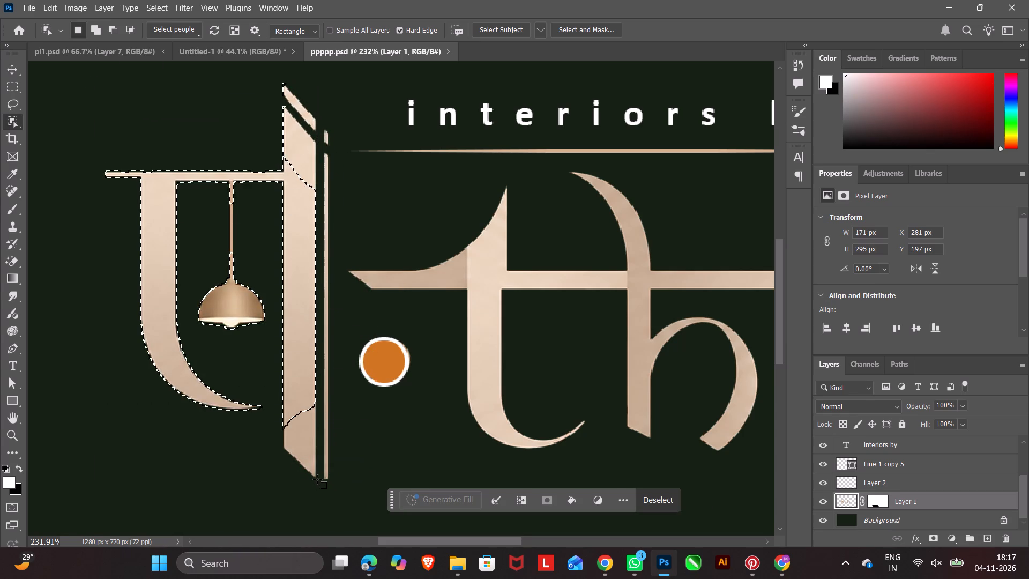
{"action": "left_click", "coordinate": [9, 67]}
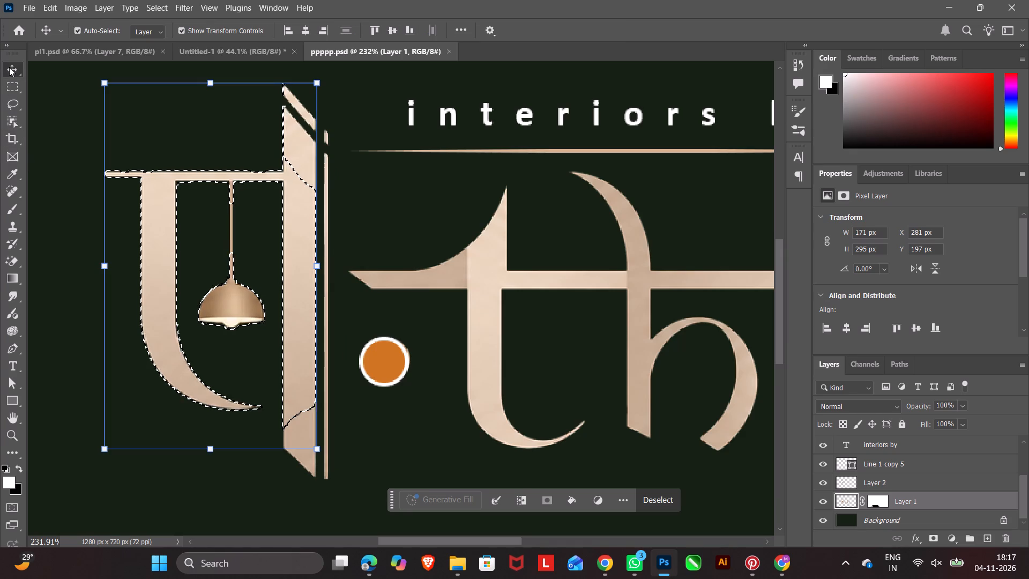
Open pantha.psd from the recent files.
{"action": "left_click", "coordinate": [11, 28]}
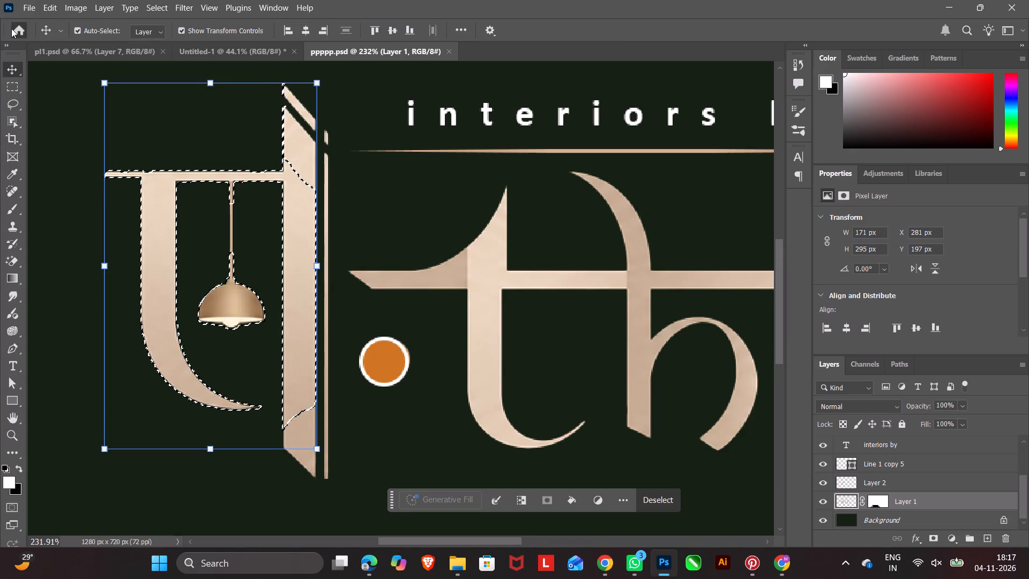
{"action": "scroll", "coordinate": [903, 226], "scroll_direction": "down", "scroll_amount": 2}
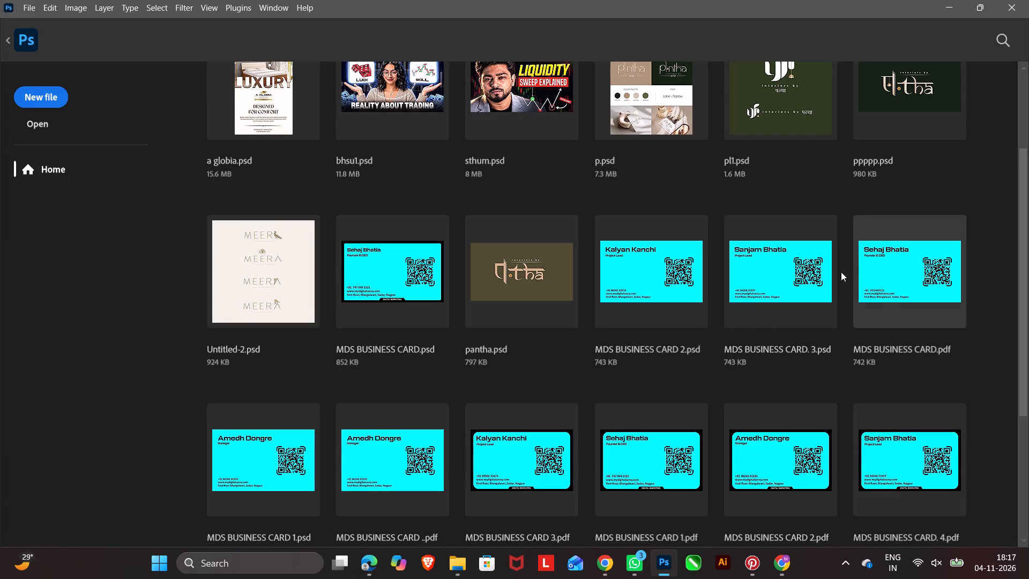
{"action": "left_click", "coordinate": [510, 268]}
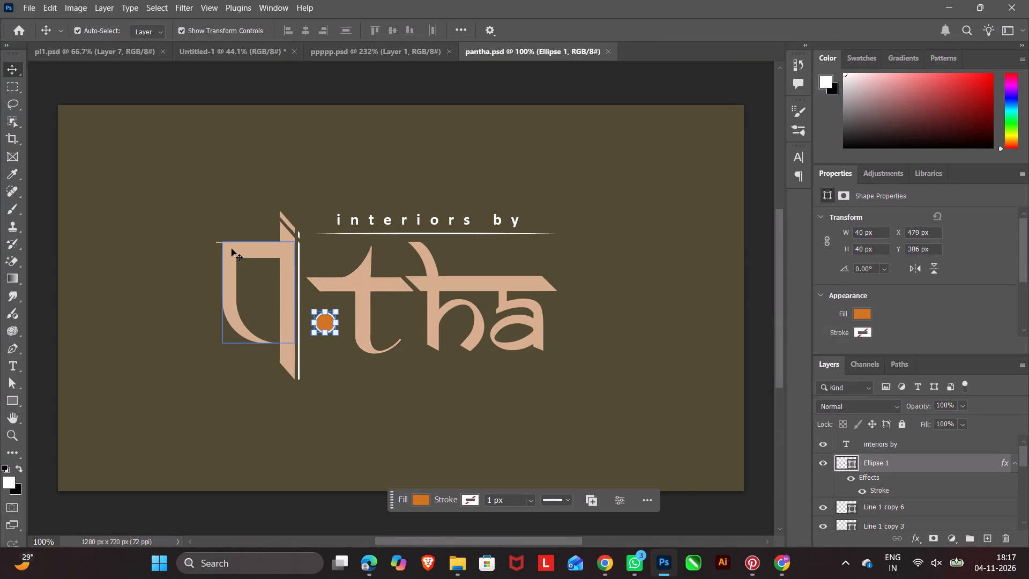
Select the shapes and lines that make up the large प letter in pantha.psd and copy them.
{"action": "left_click", "coordinate": [232, 249]}
{"action": "left_click", "coordinate": [181, 215]}
{"action": "left_click_drag", "start_coordinate": [185, 209], "coordinate": [310, 407]}
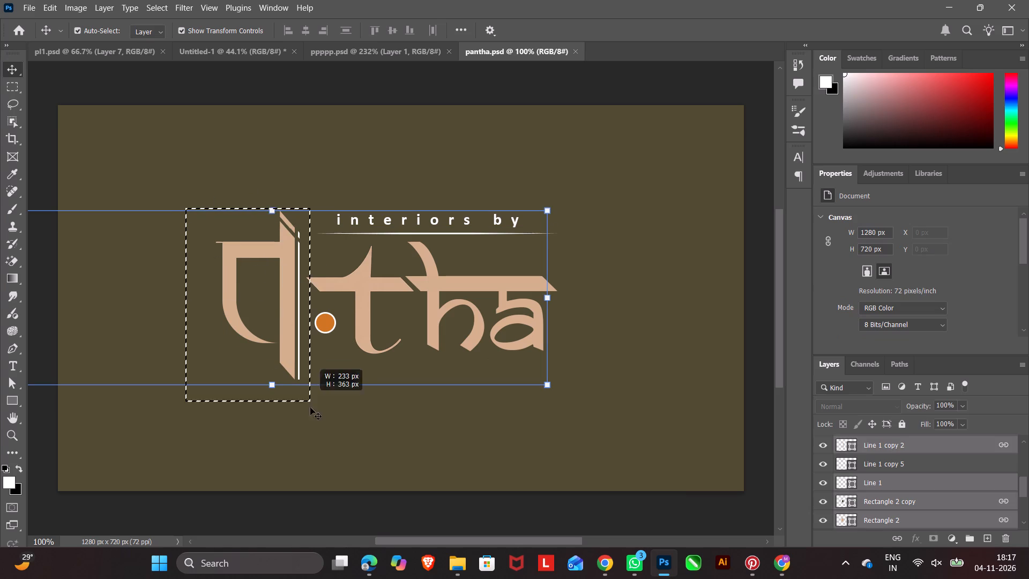
{"action": "left_click_drag", "start_coordinate": [310, 407], "coordinate": [307, 409]}
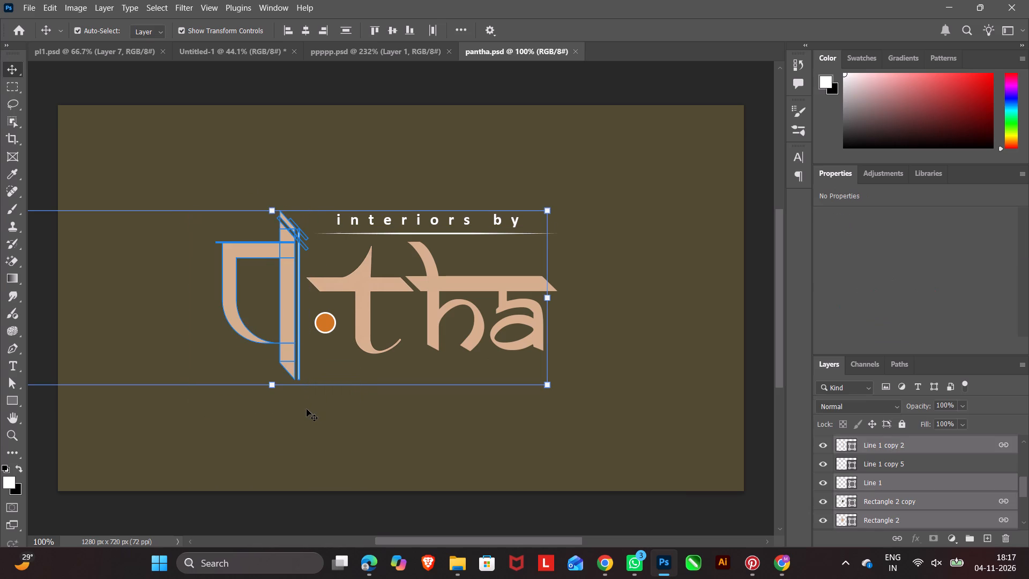
{"action": "scroll", "coordinate": [937, 482], "scroll_direction": "down", "scroll_amount": 4}
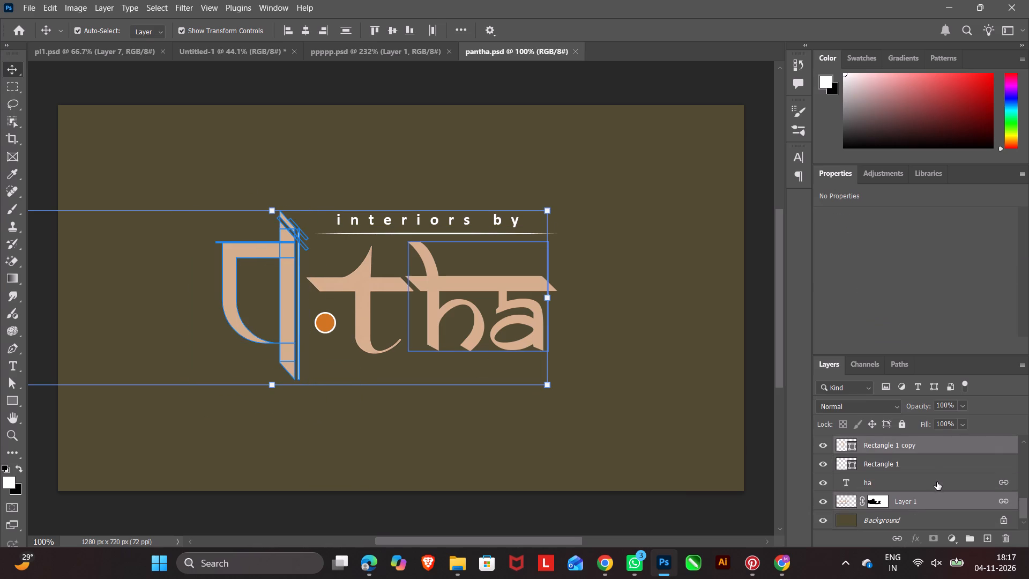
{"action": "scroll", "coordinate": [937, 482], "scroll_direction": "down", "scroll_amount": 7}
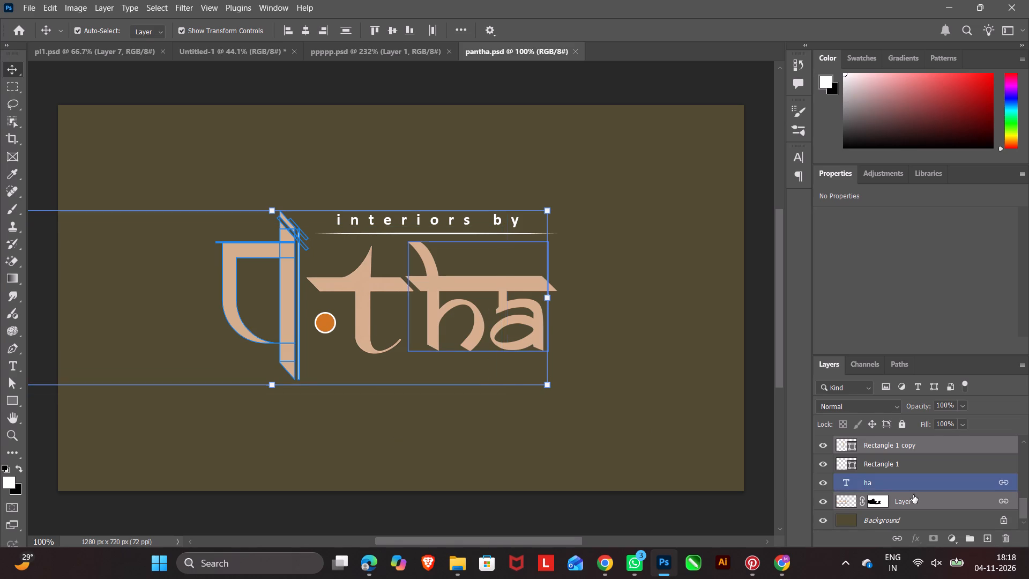
{"action": "scroll", "coordinate": [920, 493], "scroll_direction": "up", "scroll_amount": 1}
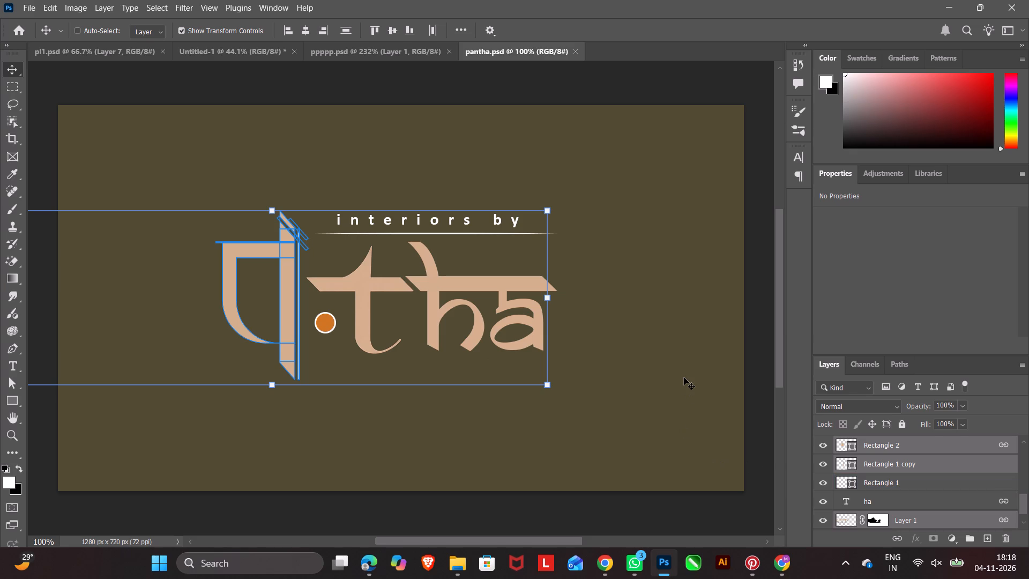
{"action": "key", "text": "ctrl+c"}
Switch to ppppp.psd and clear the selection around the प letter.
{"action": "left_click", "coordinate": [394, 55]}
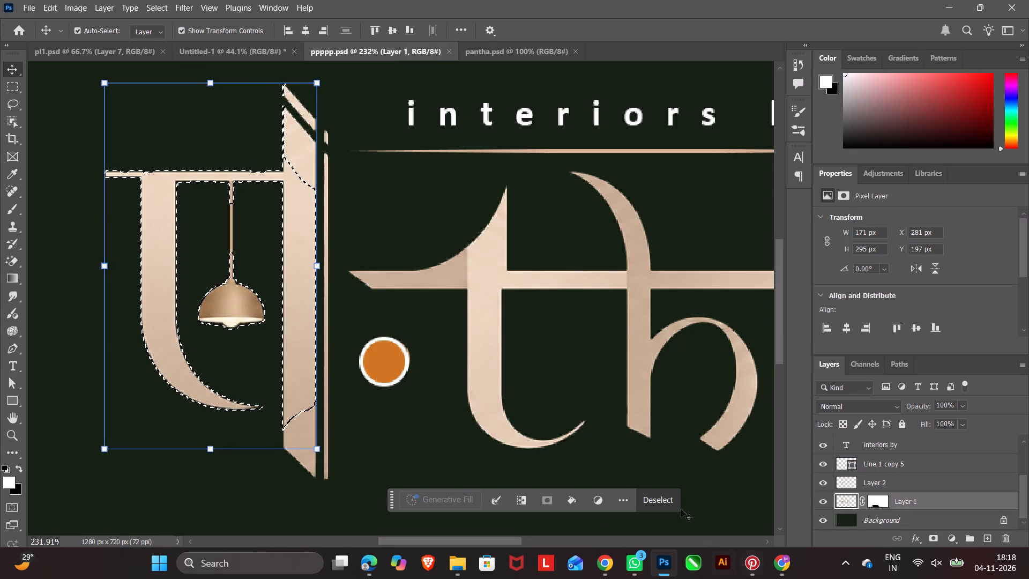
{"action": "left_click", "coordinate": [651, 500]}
Paste the copied प letter layers into the Untitled-1 logo document.
{"action": "left_click", "coordinate": [525, 56]}
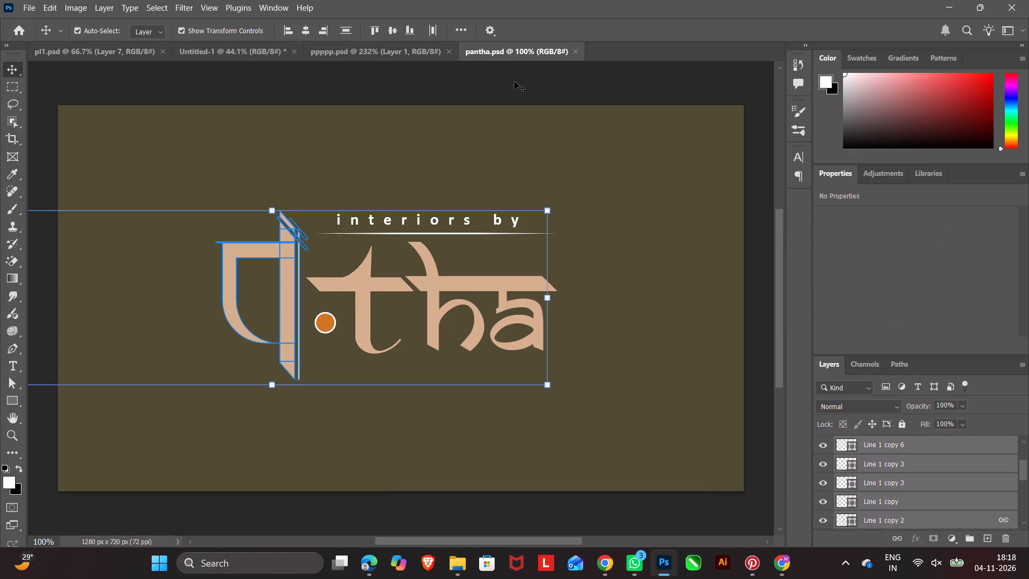
{"action": "left_click", "coordinate": [210, 56]}
{"action": "left_click", "coordinate": [465, 388]}
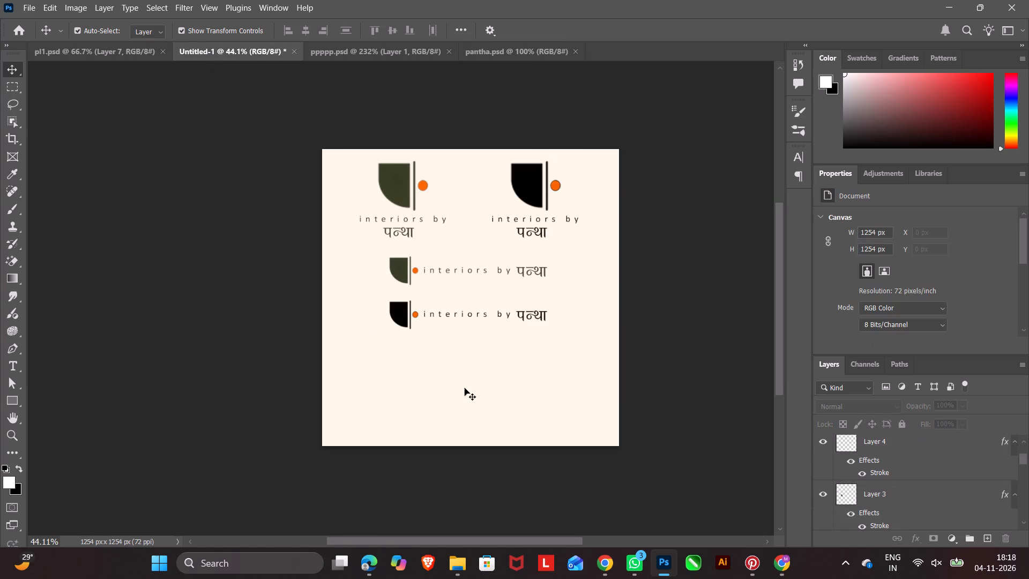
{"action": "key", "text": "ctrl+v"}
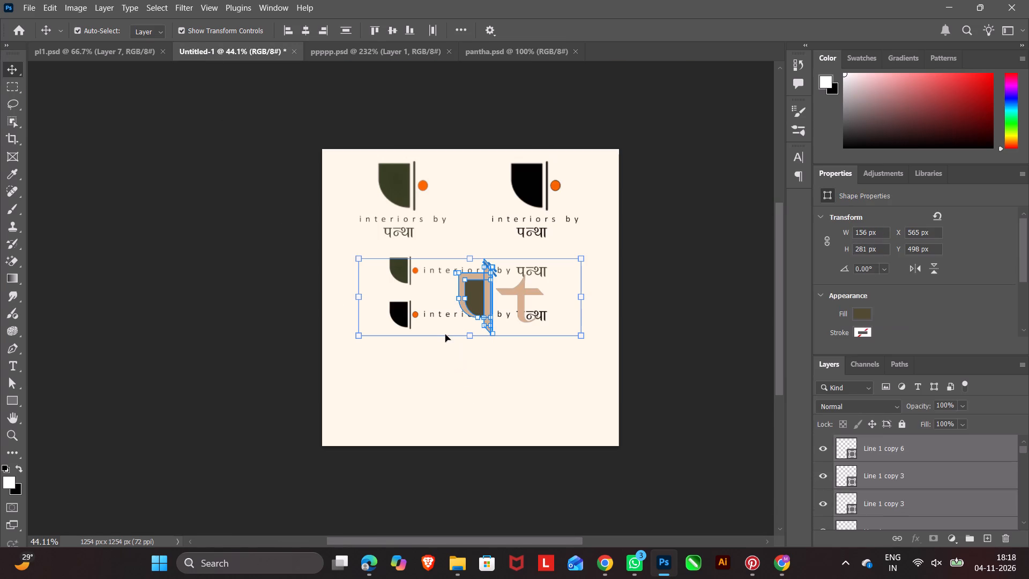
Move the pasted "t" lettering on Layer 9 down to the canvas's lower edge, away from the प letter, and delete that layer.
{"action": "left_click_drag", "start_coordinate": [444, 327], "coordinate": [473, 346]}
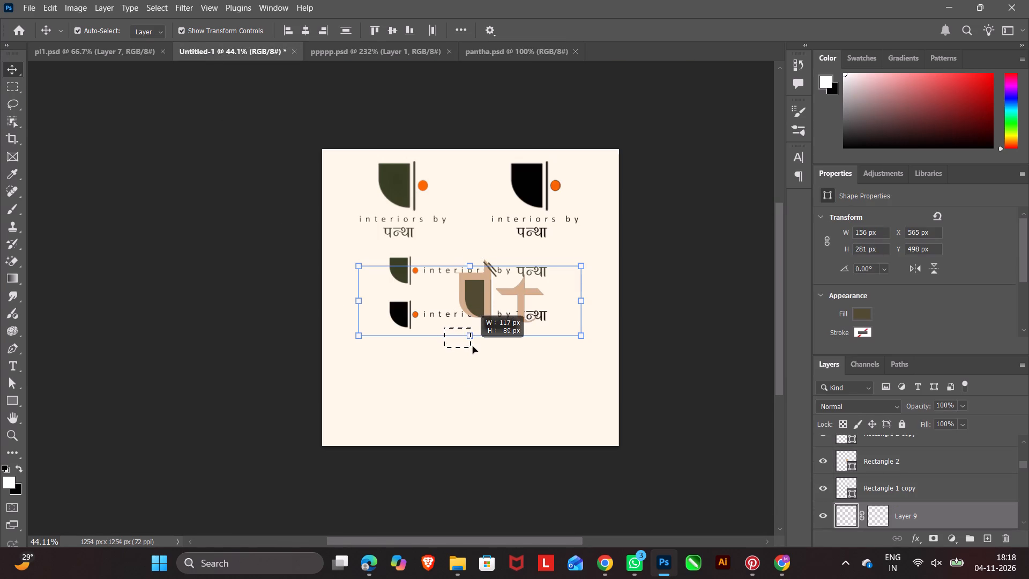
{"action": "left_click_drag", "start_coordinate": [473, 346], "coordinate": [474, 346]}
{"action": "left_click", "coordinate": [468, 334]}
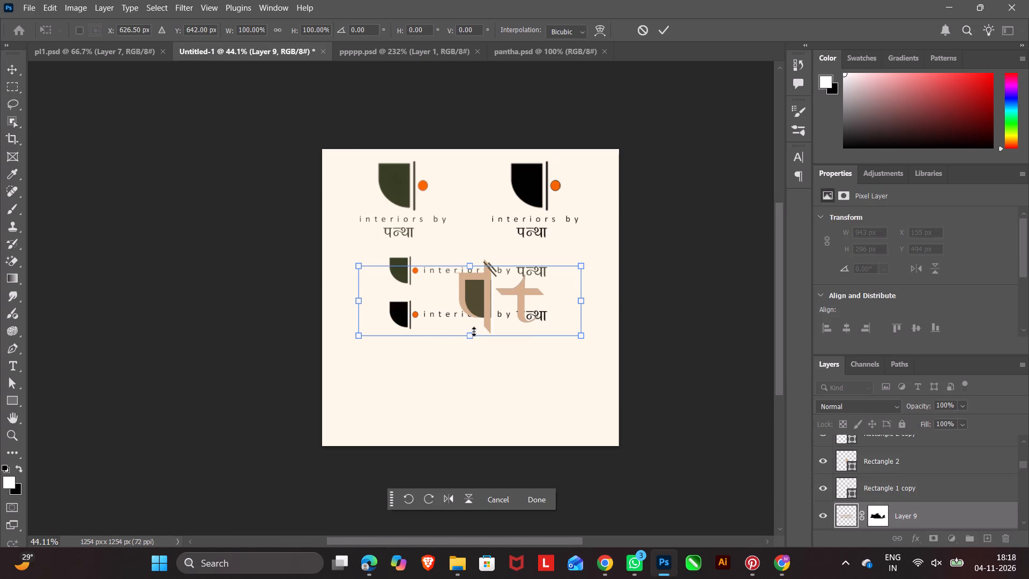
{"action": "left_click_drag", "start_coordinate": [477, 326], "coordinate": [486, 420]}
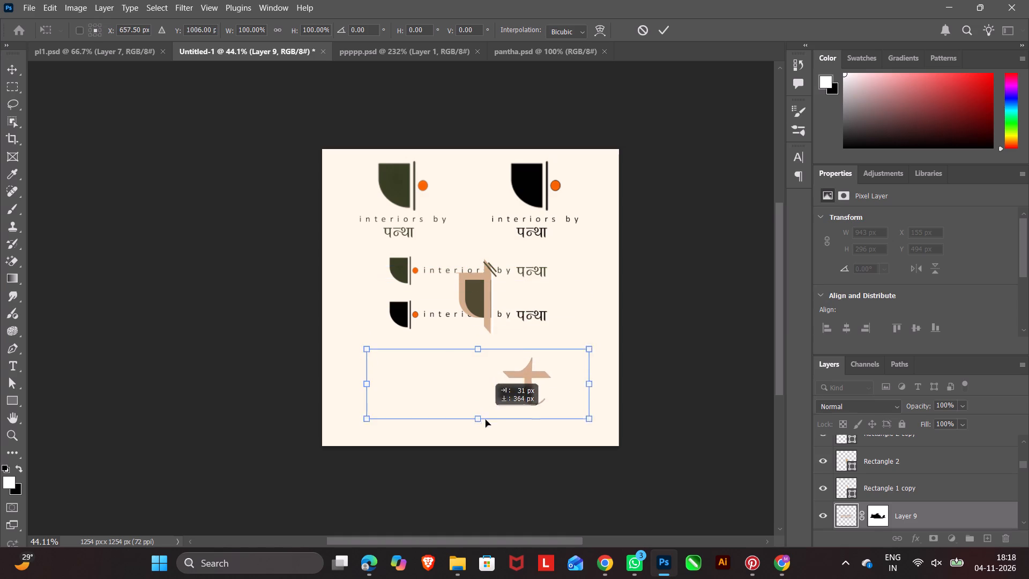
{"action": "left_click_drag", "start_coordinate": [486, 420], "coordinate": [488, 440]}
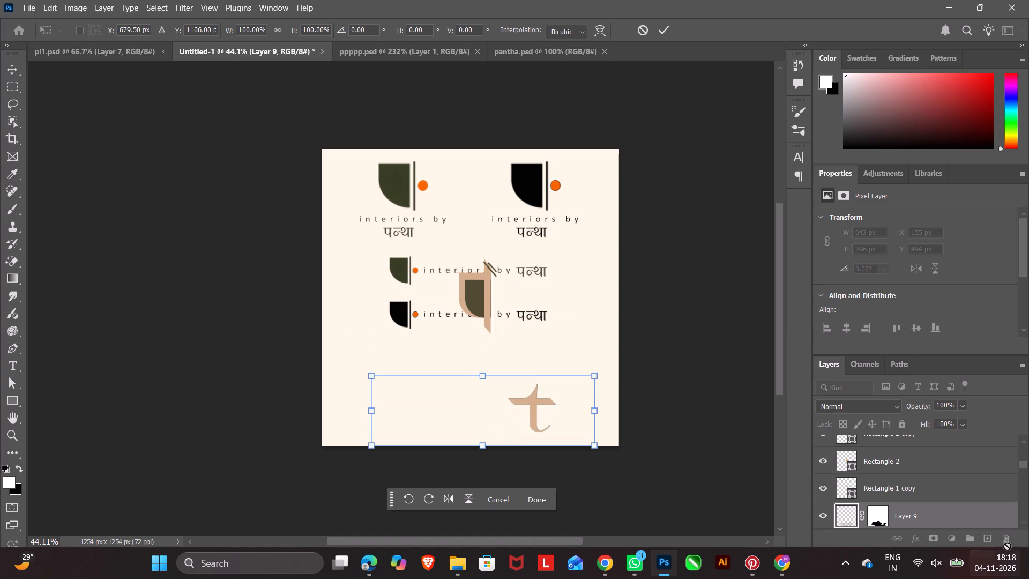
{"action": "left_click", "coordinate": [533, 495]}
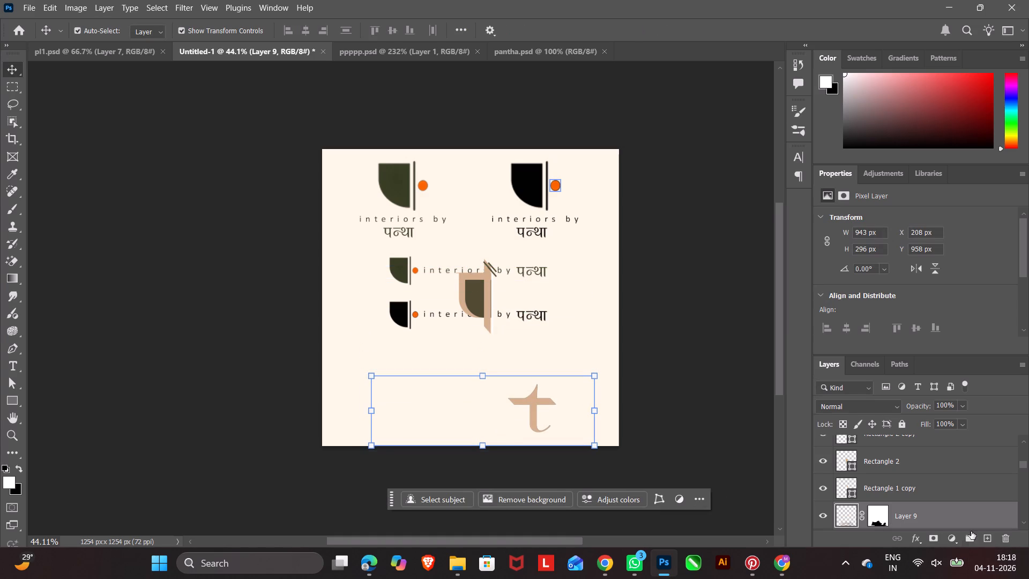
{"action": "left_click", "coordinate": [1006, 540]}
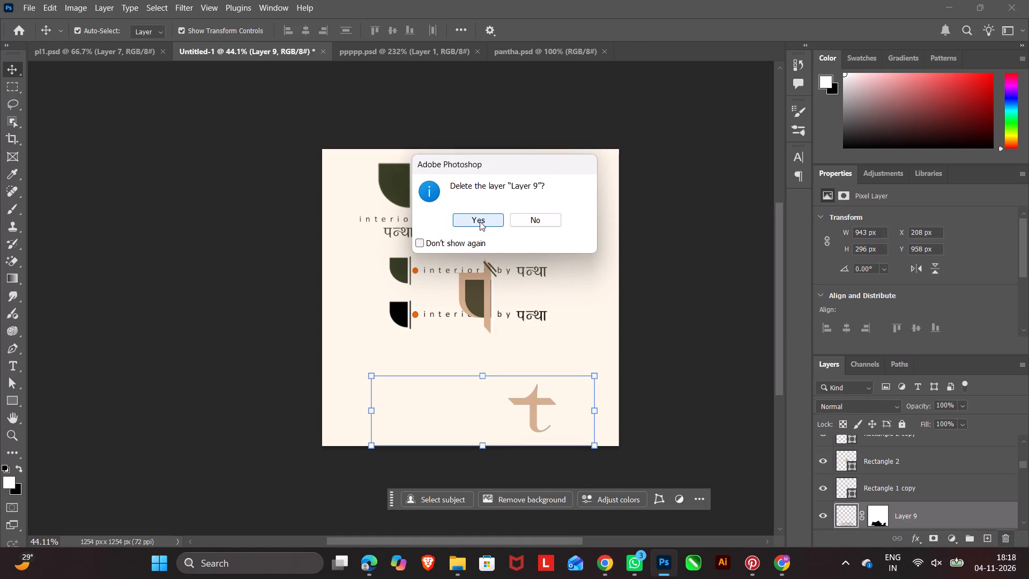
{"action": "left_click", "coordinate": [480, 221]}
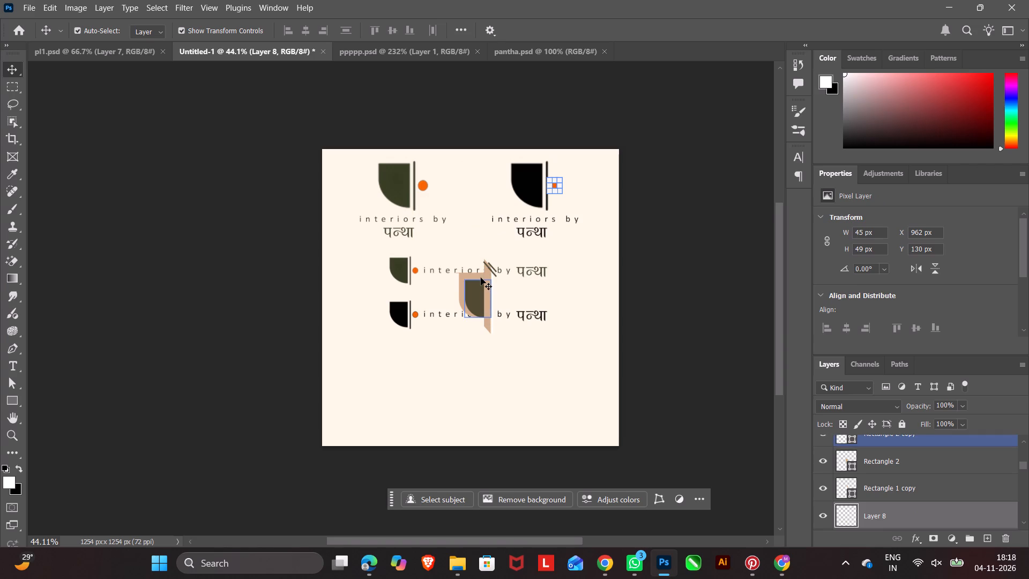
Select all the pasted प letter shapes together and remove an "interiors by" text layer from the selection.
{"action": "scroll", "coordinate": [499, 274], "scroll_direction": "up", "scroll_amount": 6, "text": "alt"}
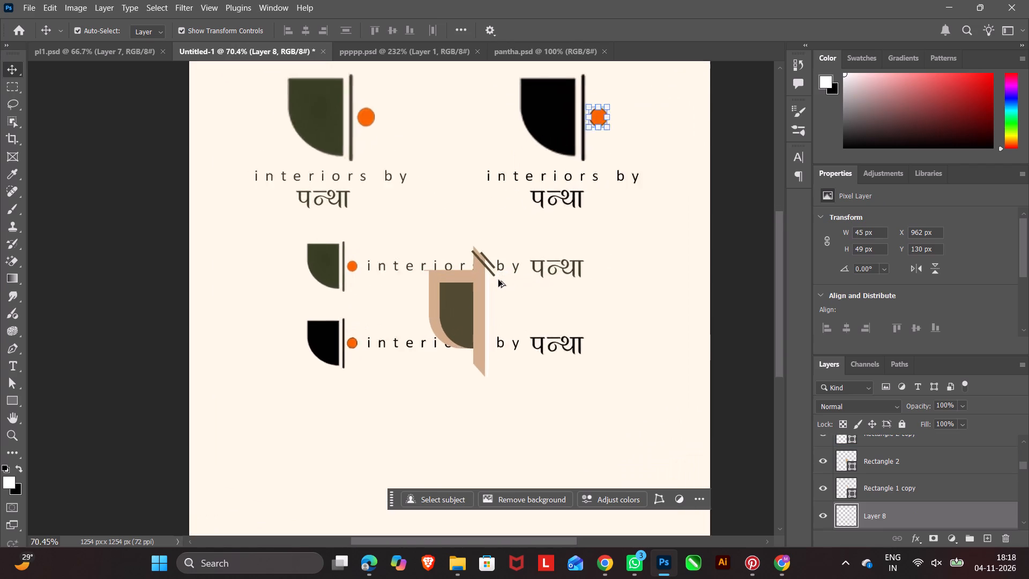
{"action": "scroll", "coordinate": [498, 280], "scroll_direction": "up", "scroll_amount": 4, "text": "alt"}
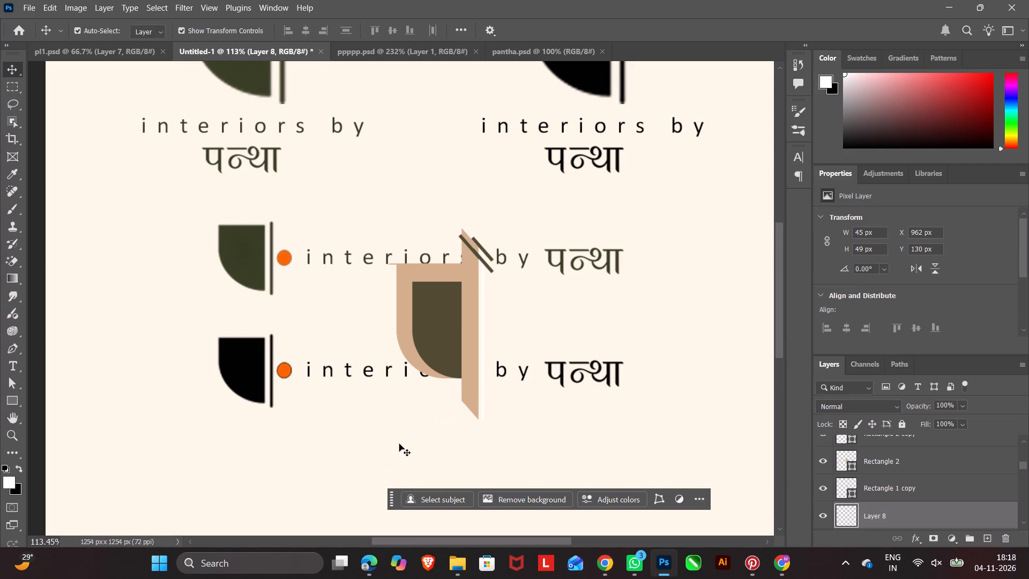
{"action": "left_click_drag", "start_coordinate": [379, 458], "coordinate": [508, 227]}
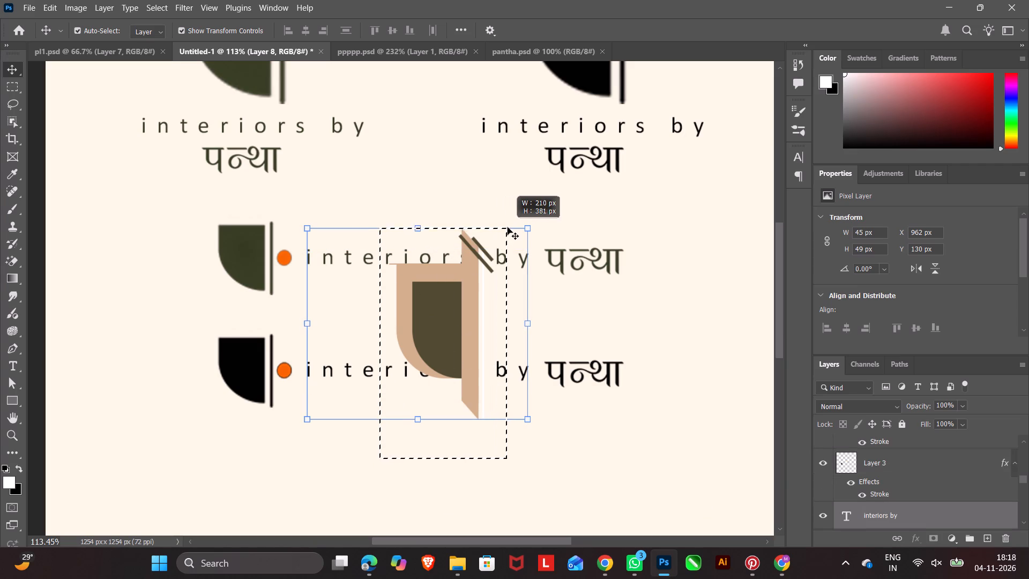
{"action": "left_click_drag", "start_coordinate": [508, 227], "coordinate": [509, 227]}
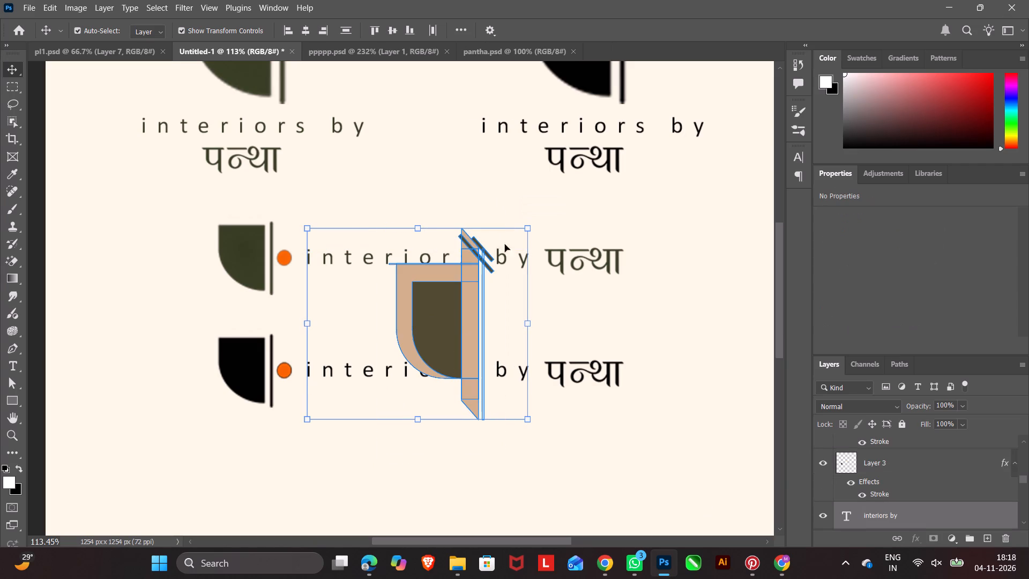
{"action": "scroll", "coordinate": [910, 506], "scroll_direction": "down", "scroll_amount": 4}
{"action": "scroll", "coordinate": [912, 501], "scroll_direction": "up", "scroll_amount": 2}
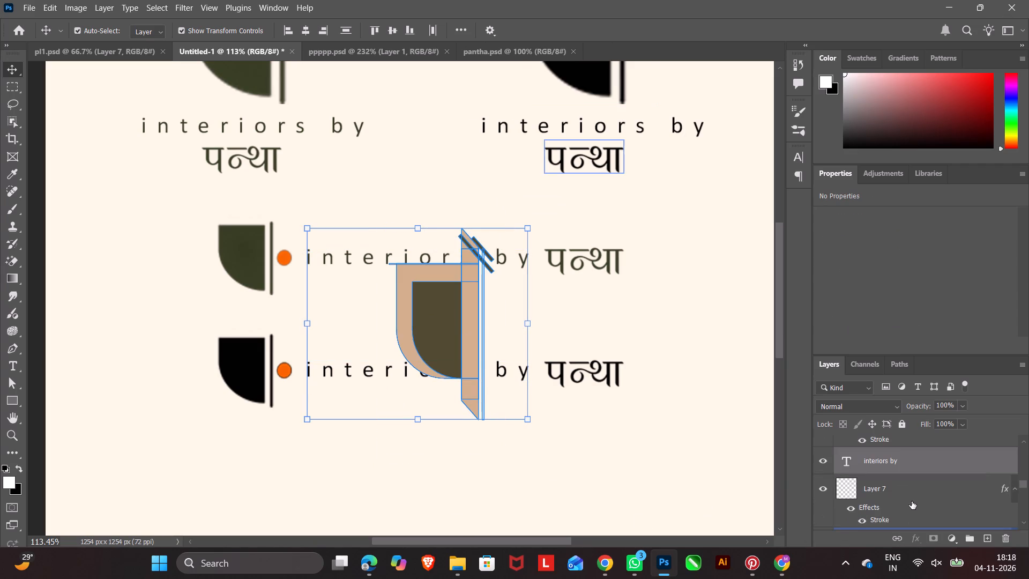
{"action": "left_click", "coordinate": [900, 462], "text": "ctrl"}
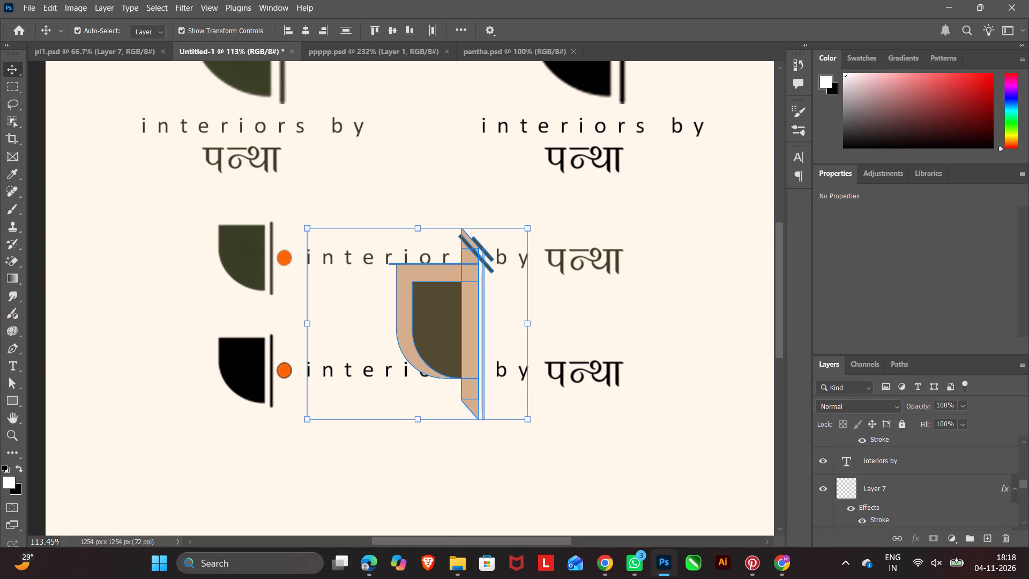
Remove the remaining "interiors by" text layer, just above the Background, from the selection of pasted प letter shapes.
{"action": "scroll", "coordinate": [916, 503], "scroll_direction": "up", "scroll_amount": 5}
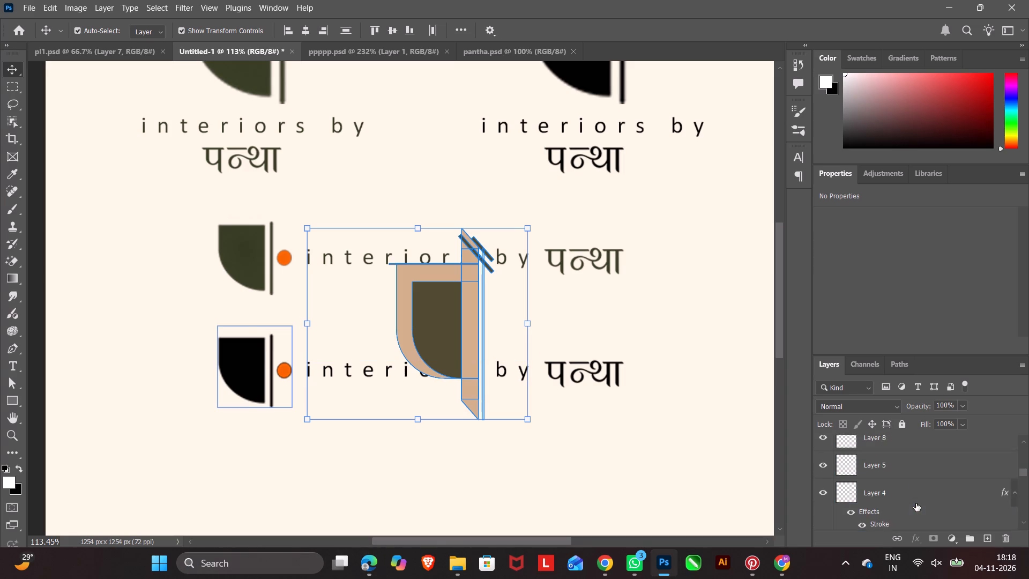
{"action": "scroll", "coordinate": [918, 502], "scroll_direction": "up", "scroll_amount": 6}
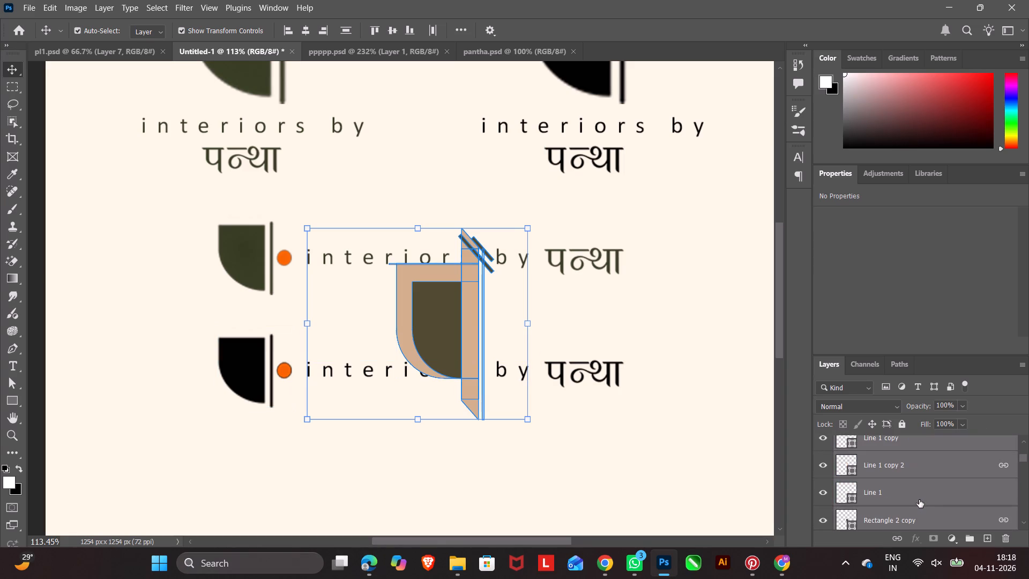
{"action": "scroll", "coordinate": [919, 500], "scroll_direction": "down", "scroll_amount": 3}
{"action": "scroll", "coordinate": [919, 500], "scroll_direction": "up", "scroll_amount": 10}
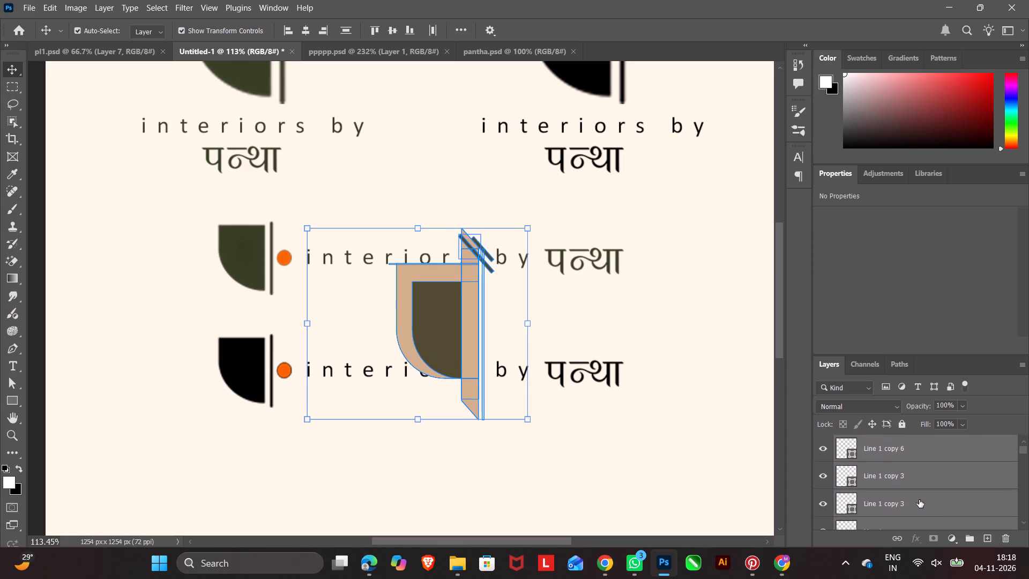
{"action": "scroll", "coordinate": [919, 500], "scroll_direction": "down", "scroll_amount": 10}
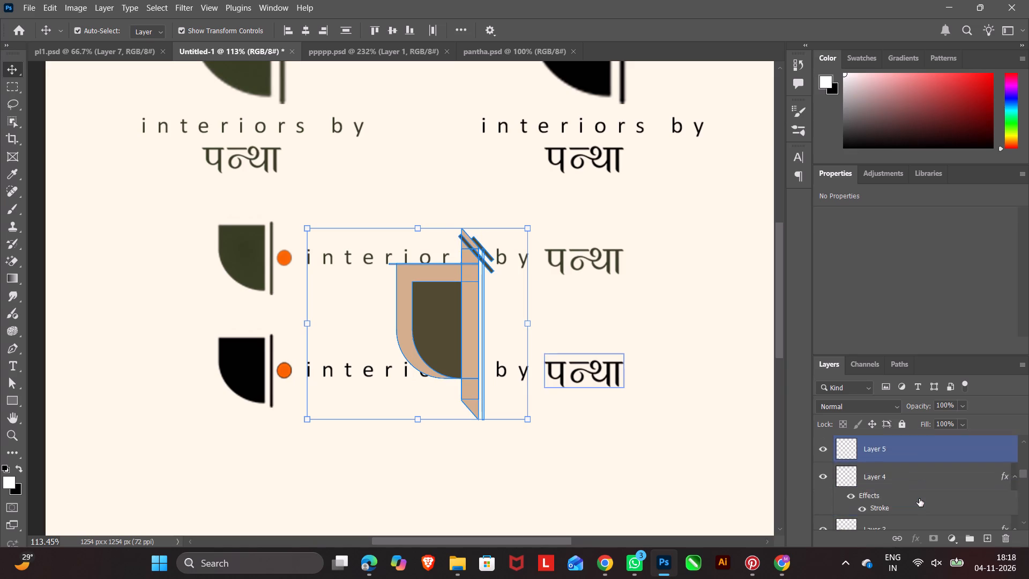
{"action": "scroll", "coordinate": [919, 499], "scroll_direction": "down", "scroll_amount": 9}
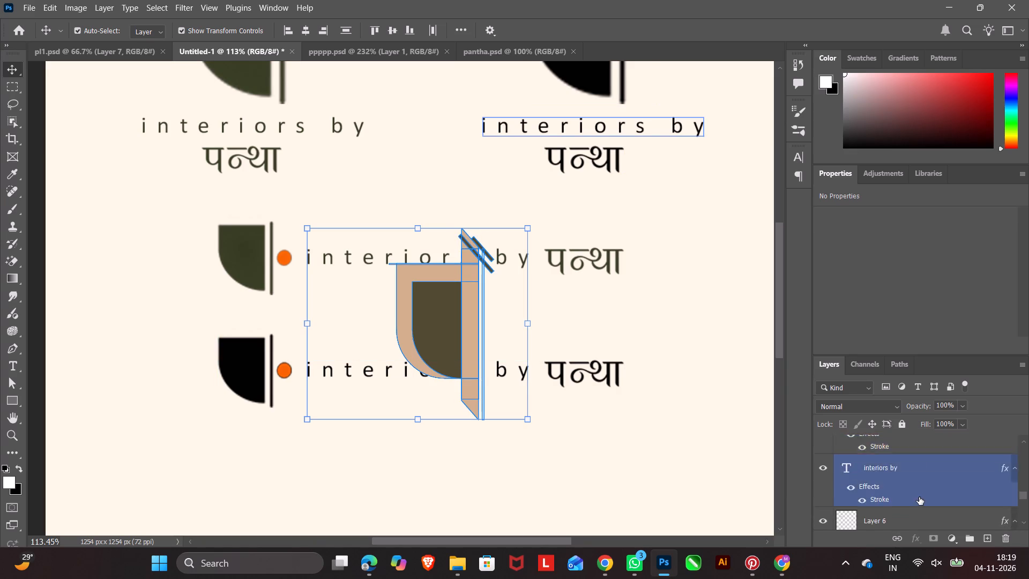
{"action": "scroll", "coordinate": [919, 497], "scroll_direction": "down", "scroll_amount": 9}
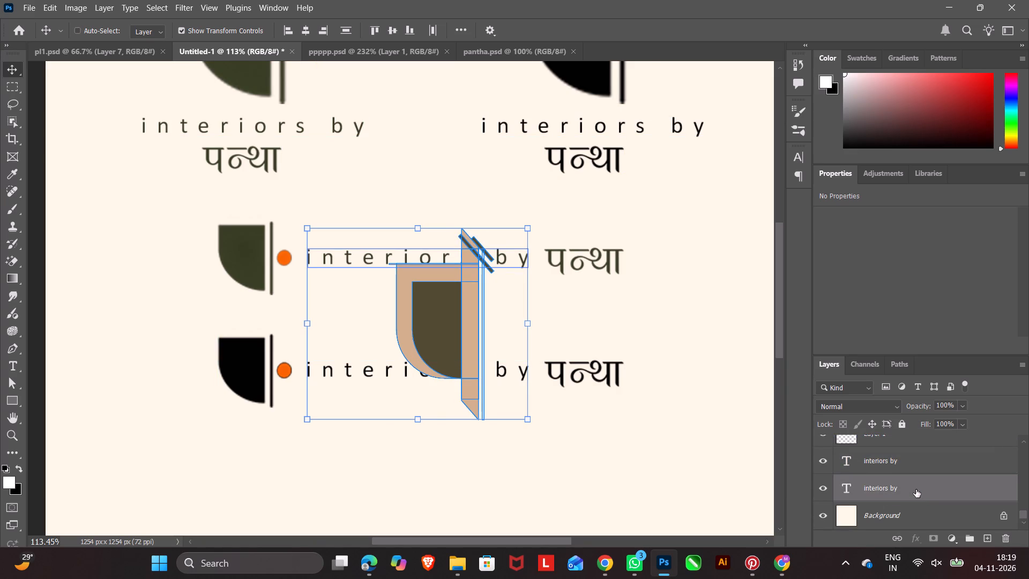
{"action": "left_click", "coordinate": [916, 489], "text": "ctrl"}
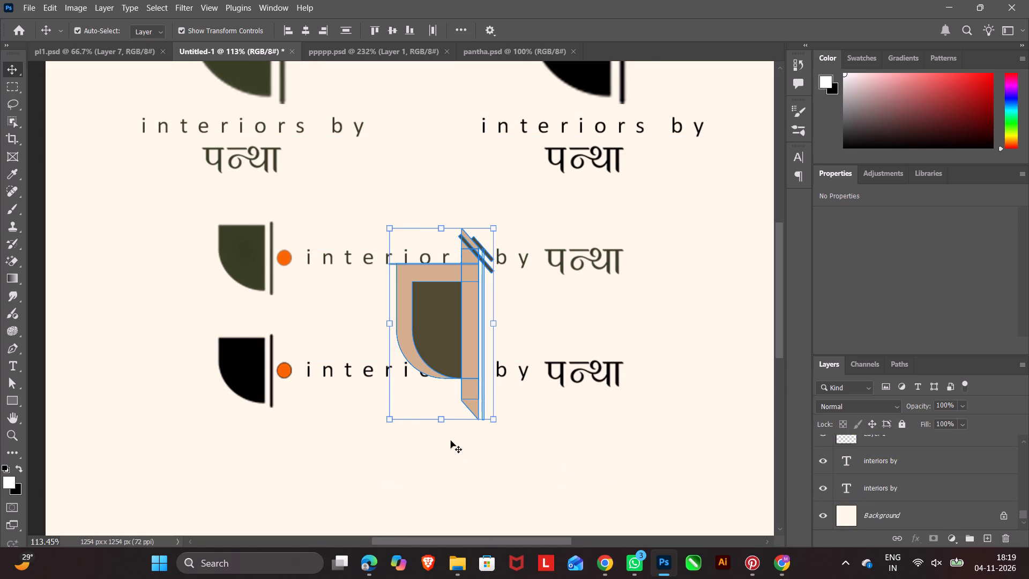
Move the selected प letter shapes into the empty area below the black horizontal logo, near X 323 px, Y 1075.5 px, and deselect.
{"action": "left_click", "coordinate": [441, 421]}
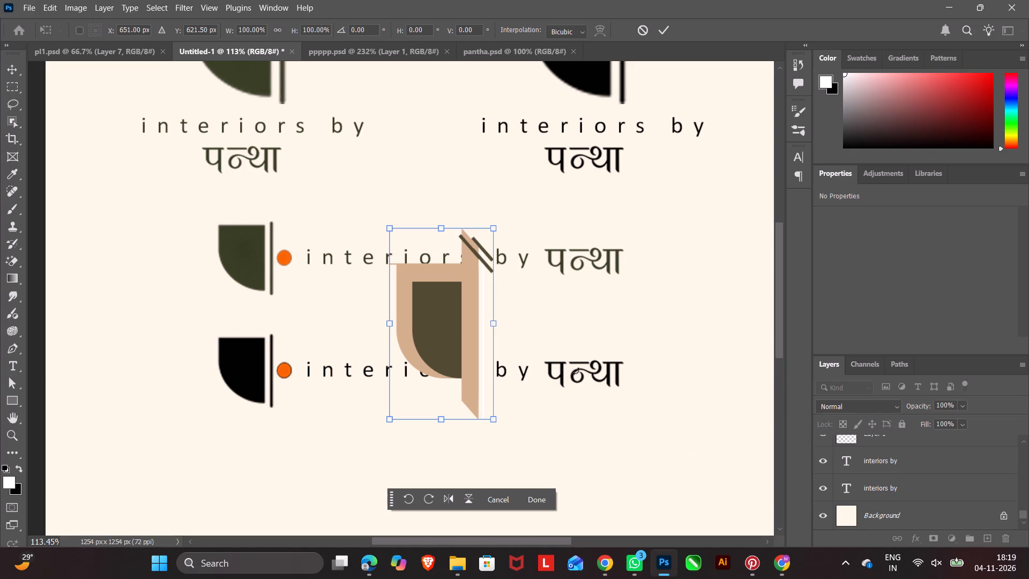
{"action": "left_click_drag", "start_coordinate": [454, 322], "coordinate": [436, 375]}
{"action": "scroll", "coordinate": [436, 375], "scroll_direction": "down", "scroll_amount": 5}
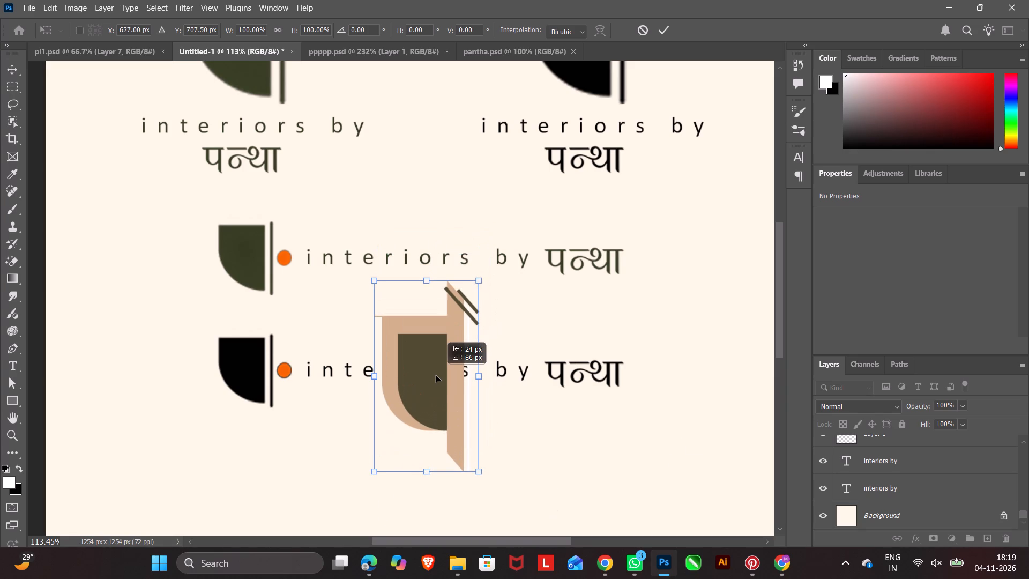
{"action": "left_click_drag", "start_coordinate": [436, 375], "coordinate": [443, 578]}
{"action": "scroll", "coordinate": [436, 375], "scroll_direction": "down", "scroll_amount": 5}
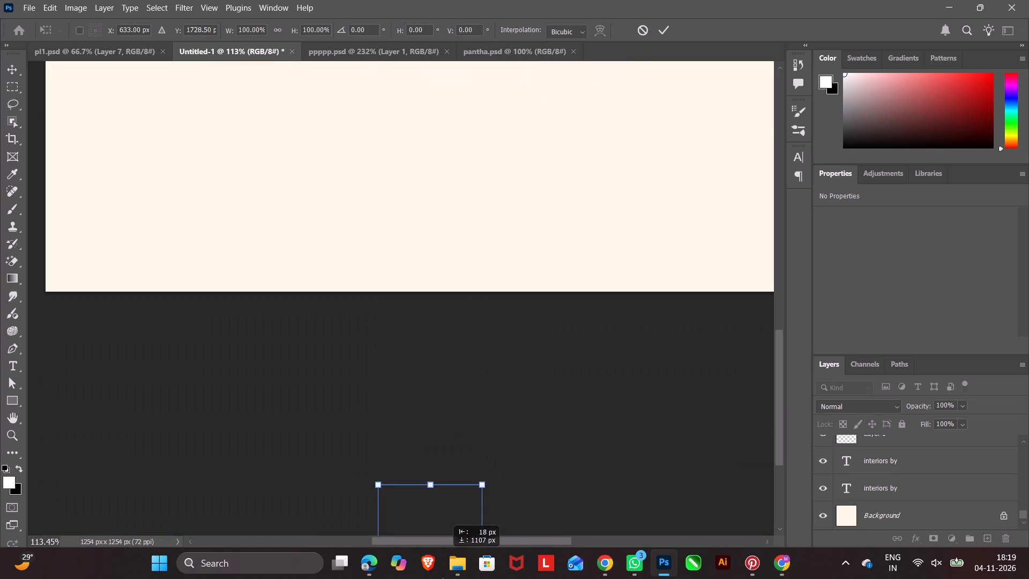
{"action": "left_click_drag", "start_coordinate": [443, 578], "coordinate": [256, 122]}
{"action": "scroll", "coordinate": [304, 265], "scroll_direction": "up", "scroll_amount": 6}
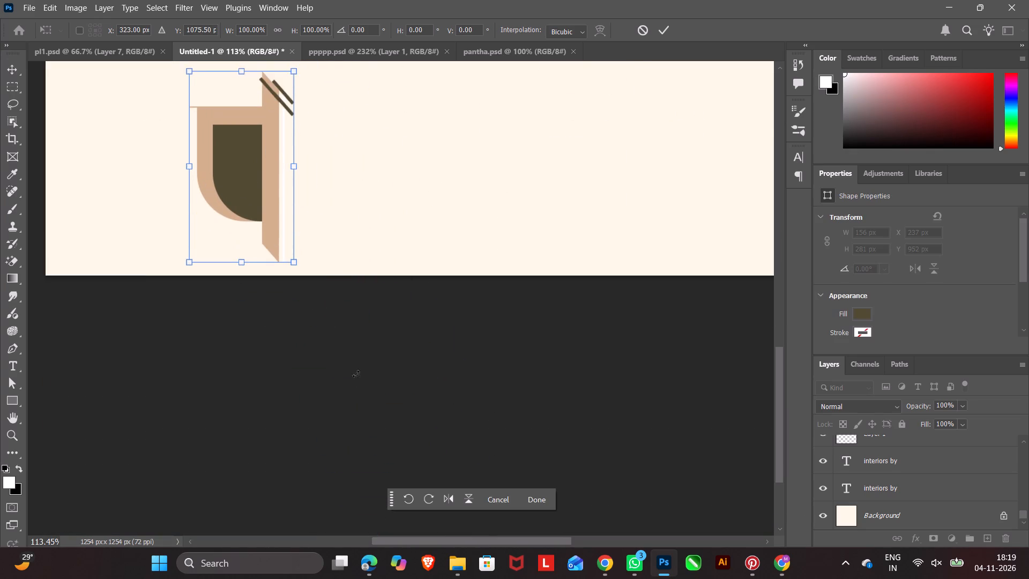
{"action": "scroll", "coordinate": [356, 374], "scroll_direction": "up", "scroll_amount": 16}
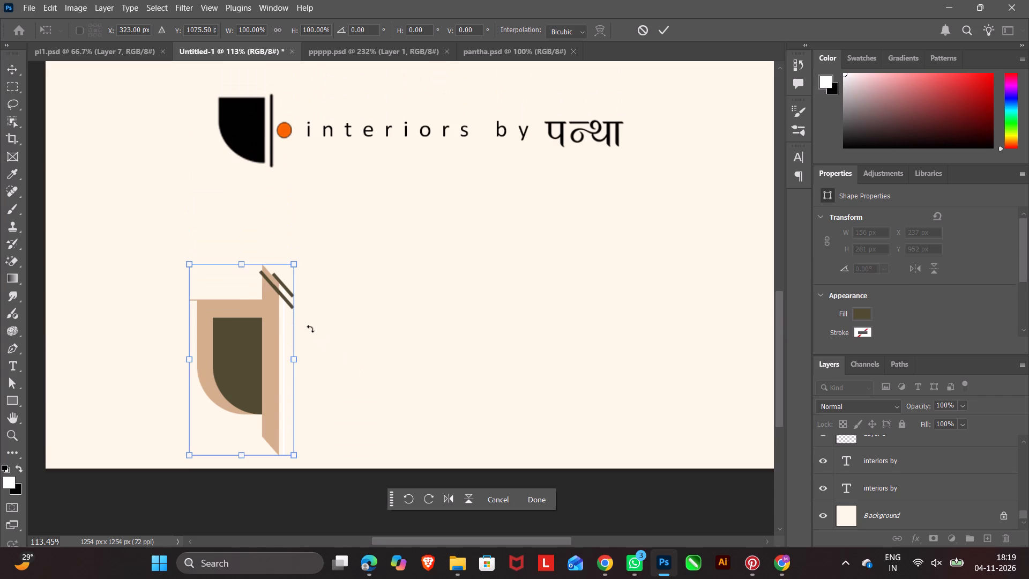
{"action": "left_click", "coordinate": [540, 496]}
{"action": "left_click", "coordinate": [476, 392]}
Change the fill of the प letter's dark inner shape, Rectangle 2 copy, to the recently used cream colour.
{"action": "left_click", "coordinate": [236, 357]}
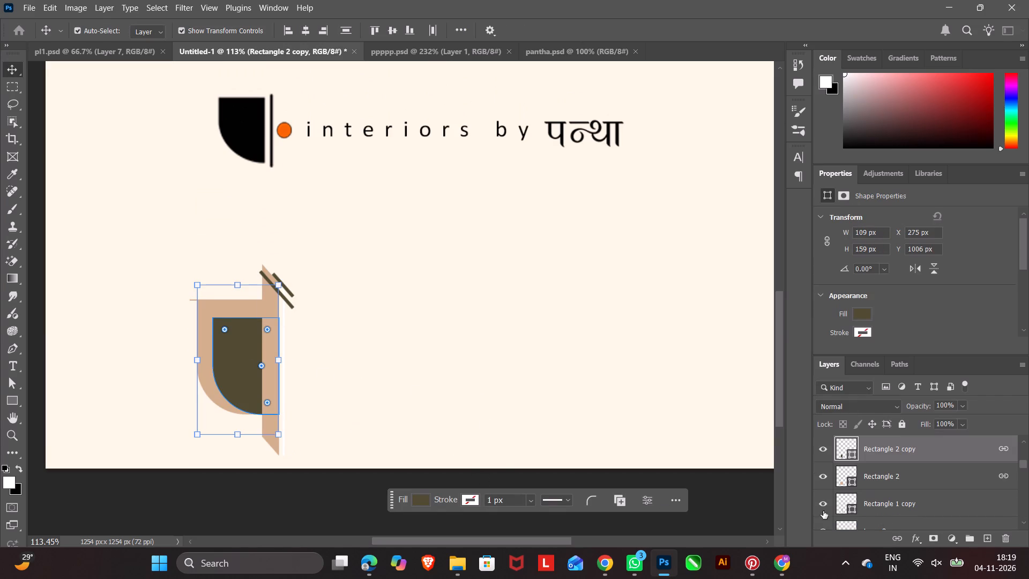
{"action": "left_click", "coordinate": [416, 498]}
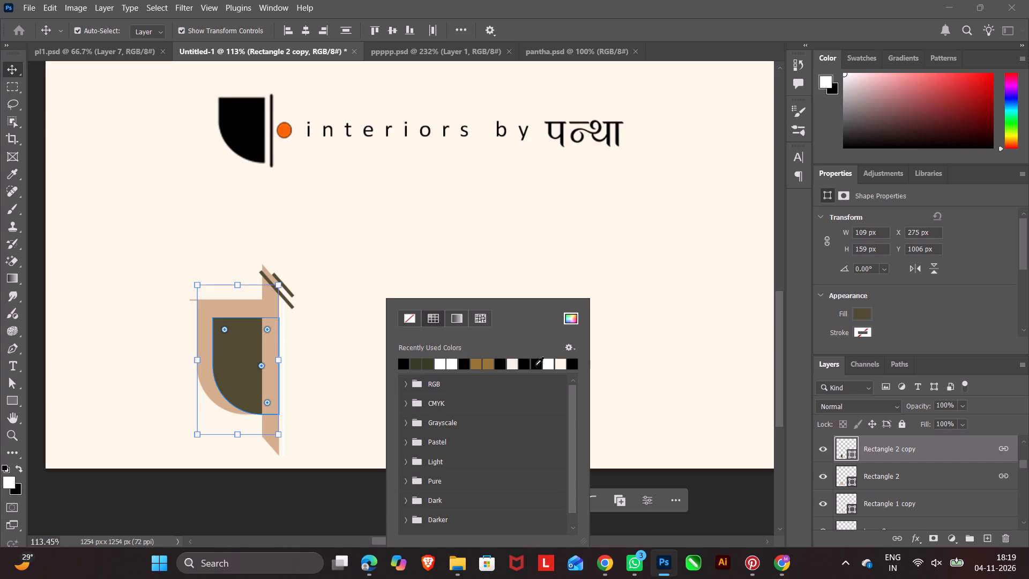
{"action": "left_click", "coordinate": [563, 366]}
{"action": "left_click", "coordinate": [409, 240]}
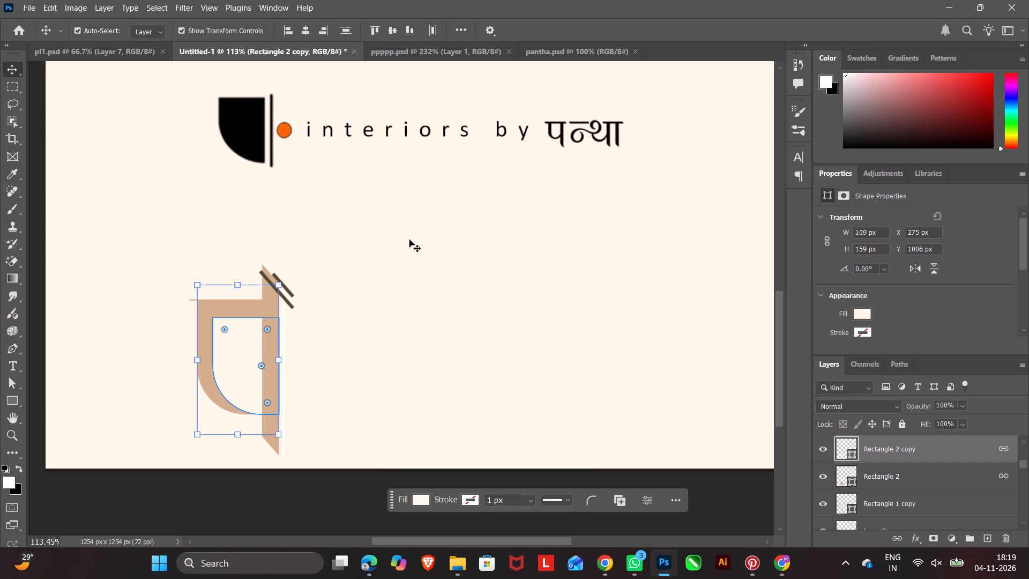
{"action": "left_click", "coordinate": [409, 240]}
Add a 250 px inside gradient Stroke to the upper-right diagonal line, with both gradient stops sampled from the cream background.
{"action": "left_click", "coordinate": [282, 286]}
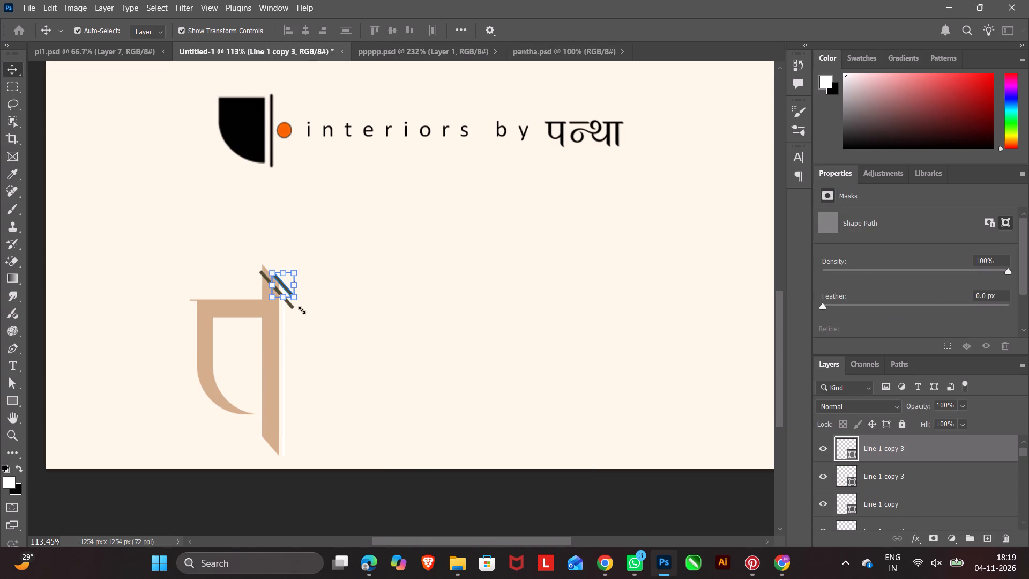
{"action": "left_click", "coordinate": [914, 538]}
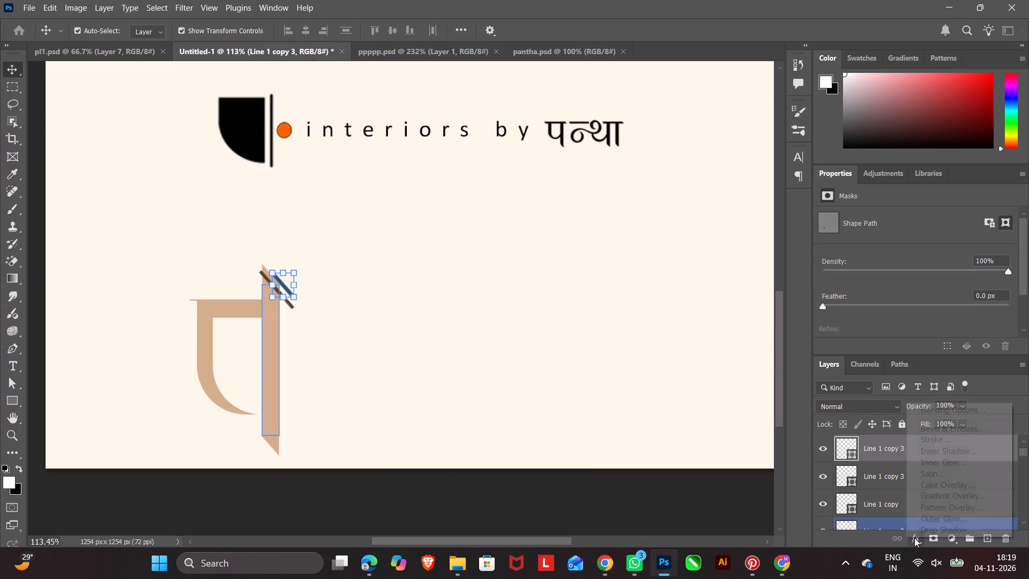
{"action": "left_click", "coordinate": [936, 442]}
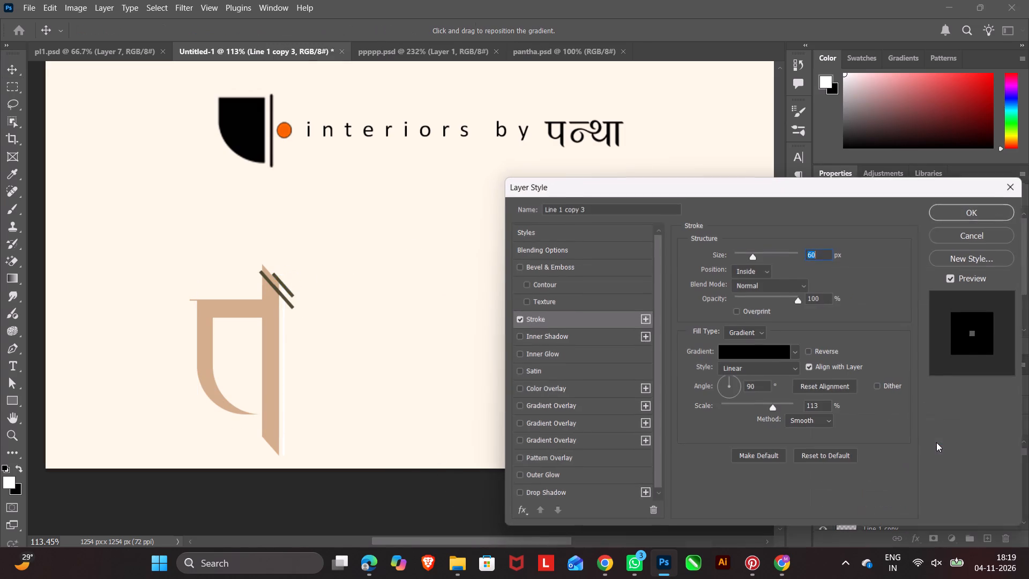
{"action": "left_click", "coordinate": [753, 347]}
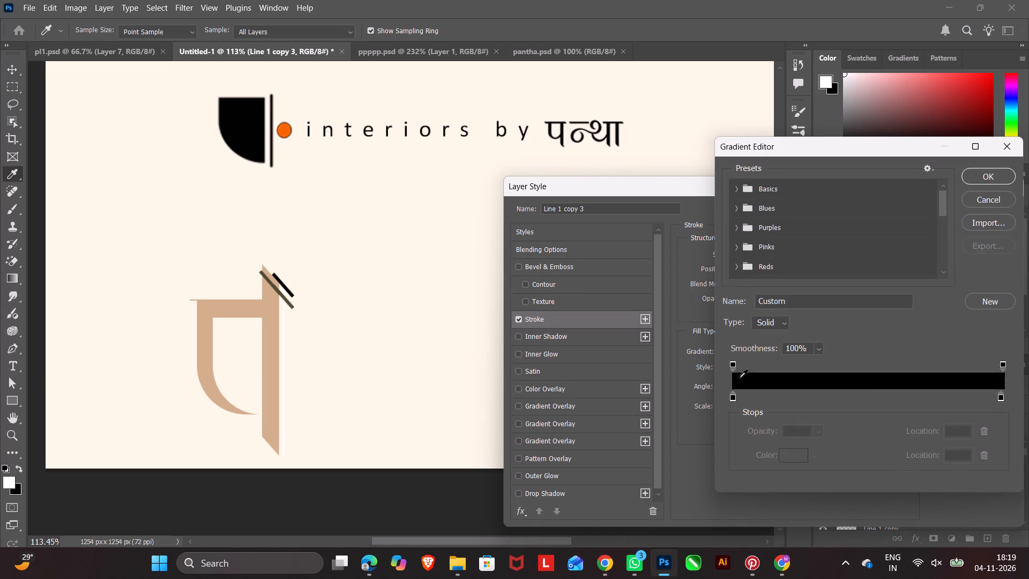
{"action": "left_click", "coordinate": [733, 396]}
{"action": "left_click", "coordinate": [468, 360]}
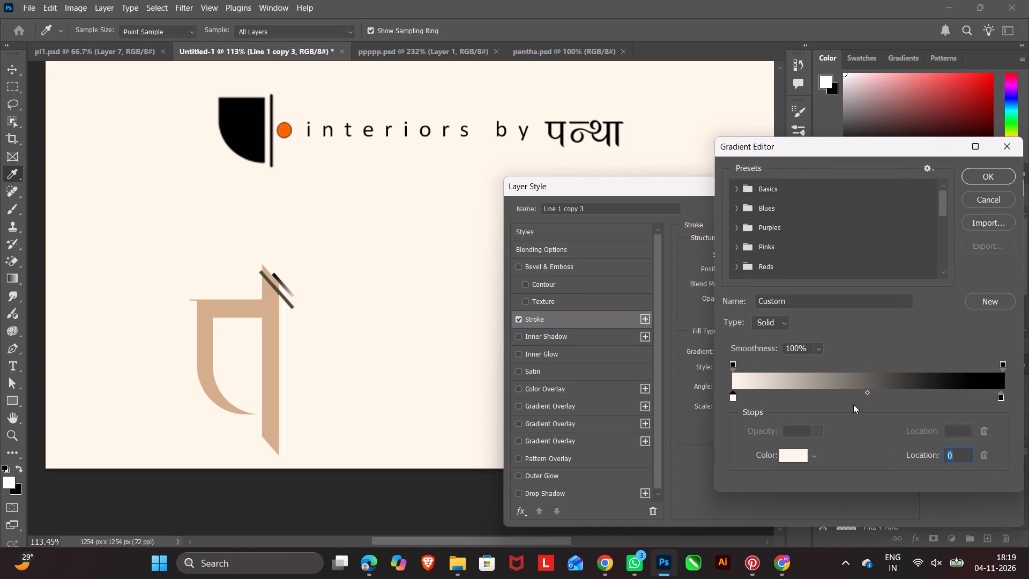
{"action": "left_click", "coordinate": [1003, 398]}
{"action": "left_click", "coordinate": [396, 382]}
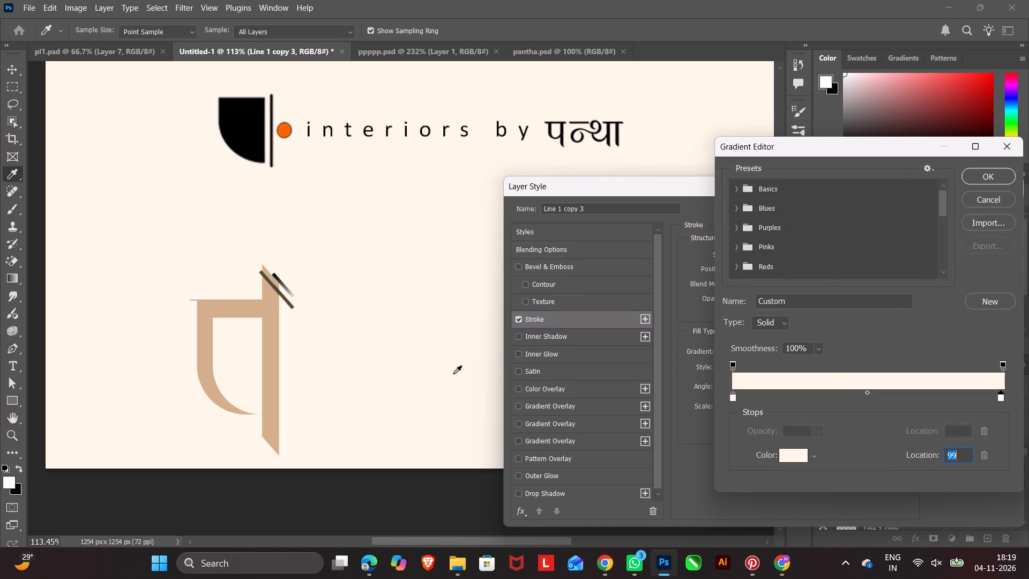
{"action": "left_click", "coordinate": [989, 176]}
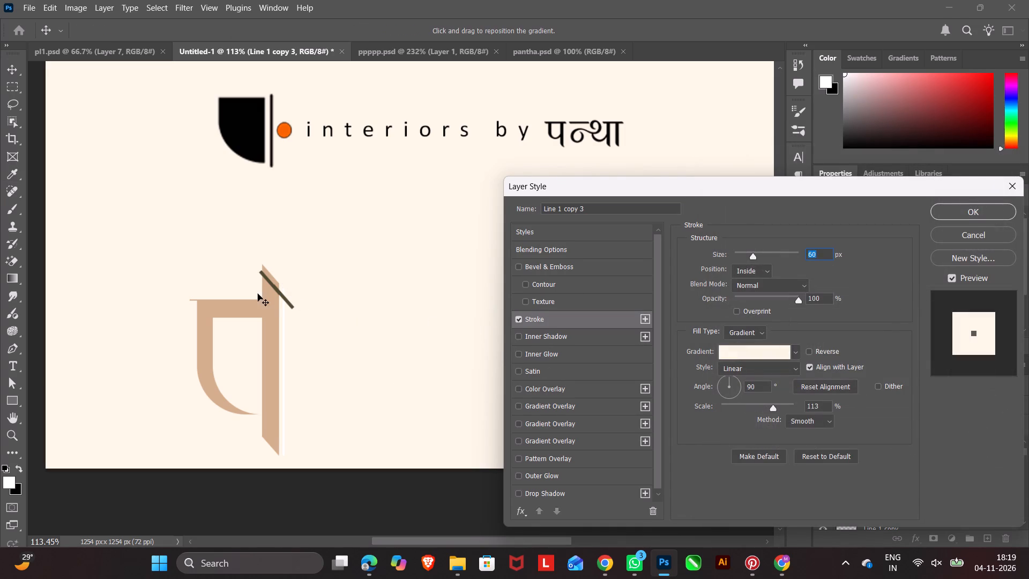
{"action": "left_click", "coordinate": [279, 292]}
{"action": "left_click_drag", "start_coordinate": [752, 256], "coordinate": [1028, 226]}
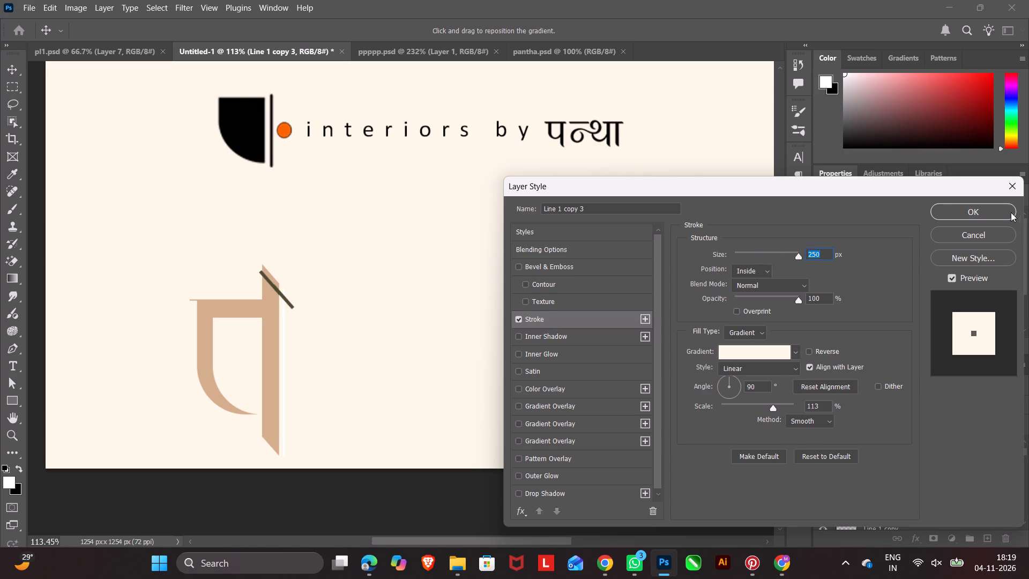
{"action": "left_click", "coordinate": [1001, 211]}
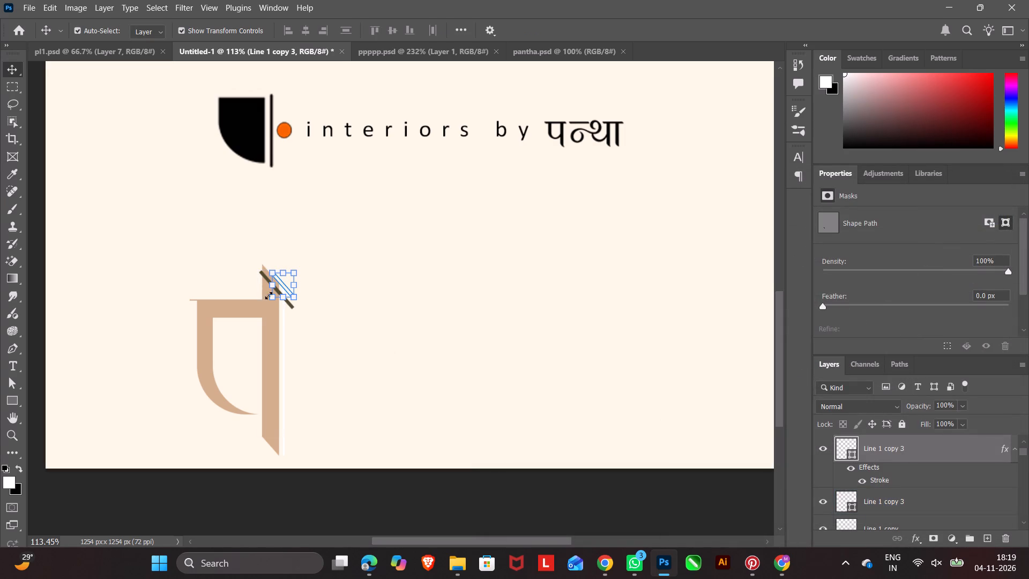
{"action": "left_click", "coordinate": [416, 321]}
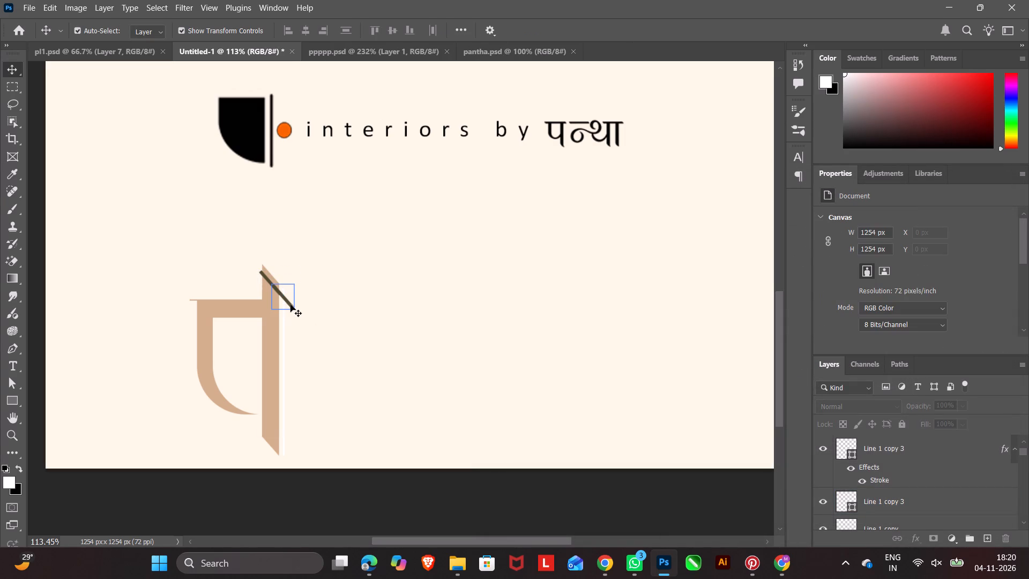
Apply the same 250 px cream gradient Stroke to the lower diagonal line, Line 1 copy 6.
{"action": "left_click", "coordinate": [290, 305]}
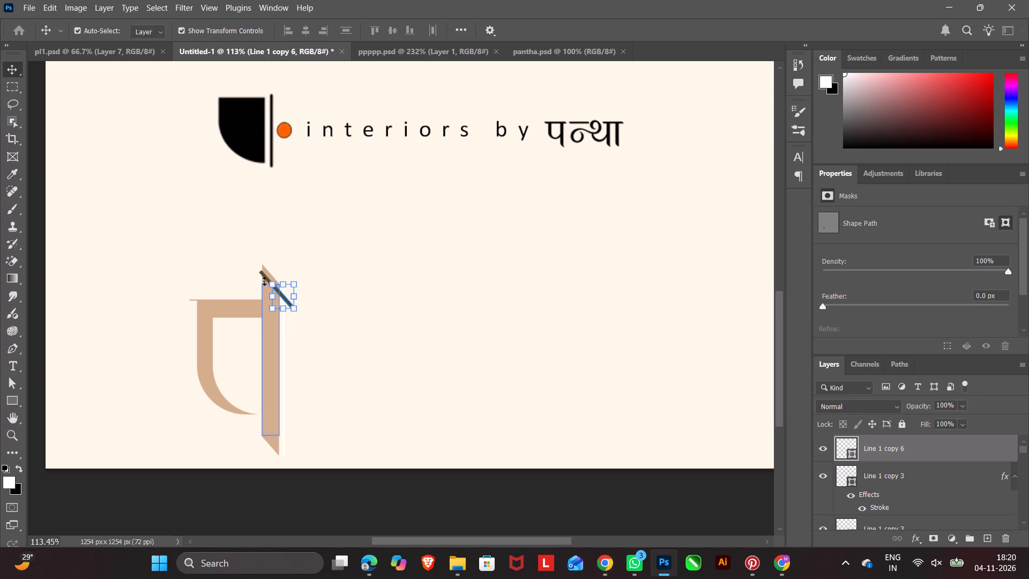
{"action": "left_click", "coordinate": [921, 540]}
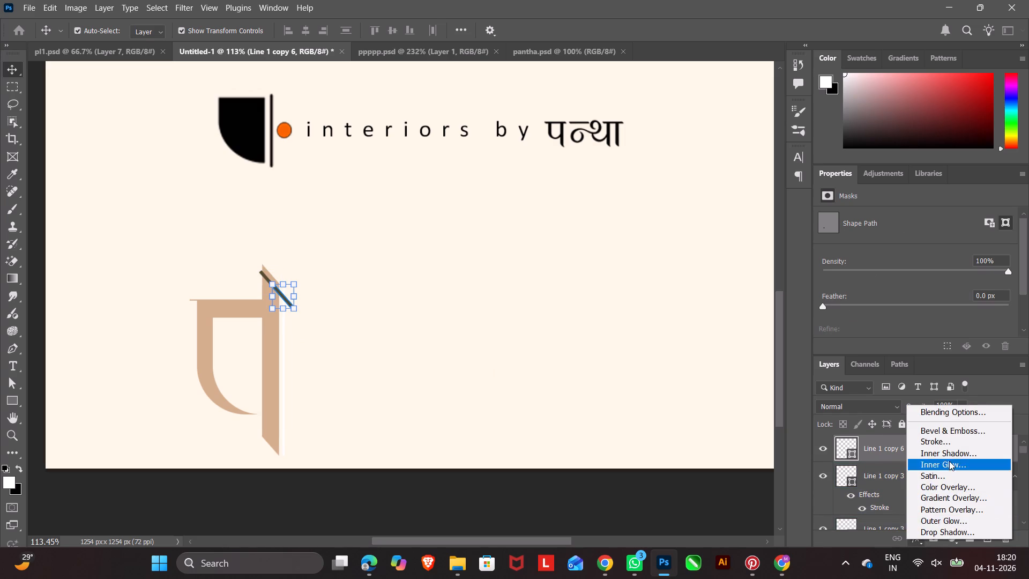
{"action": "left_click", "coordinate": [949, 446]}
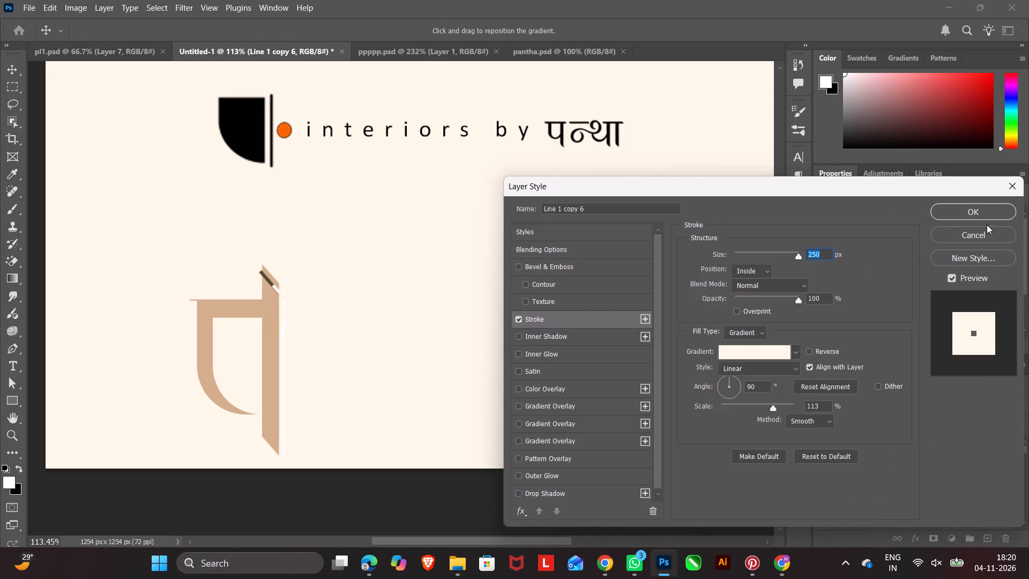
{"action": "left_click", "coordinate": [985, 215]}
{"action": "left_click", "coordinate": [520, 233]}
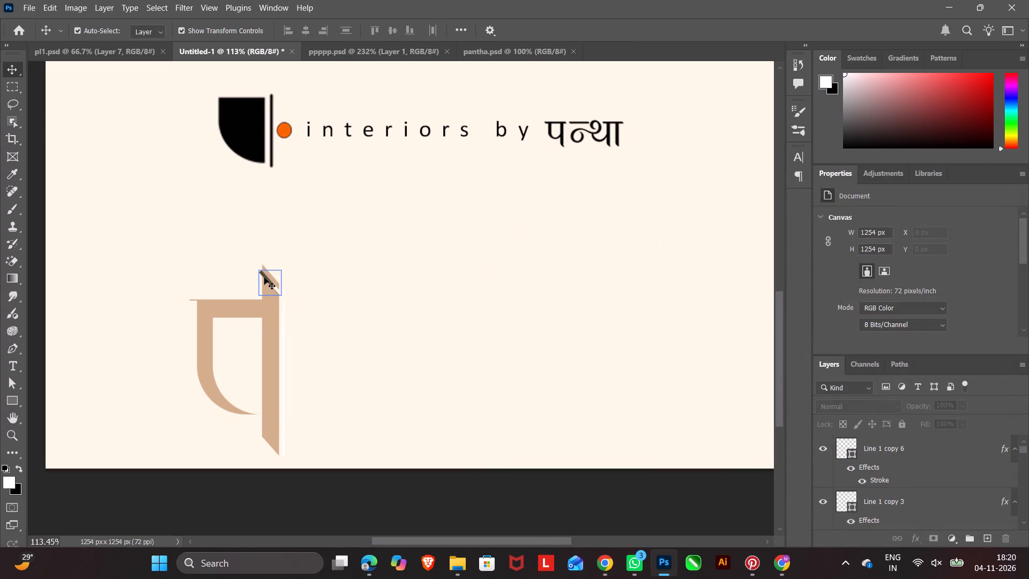
Apply the same cream gradient Stroke to the remaining dark diagonal line across the top of the प stem.
{"action": "left_click", "coordinate": [264, 277]}
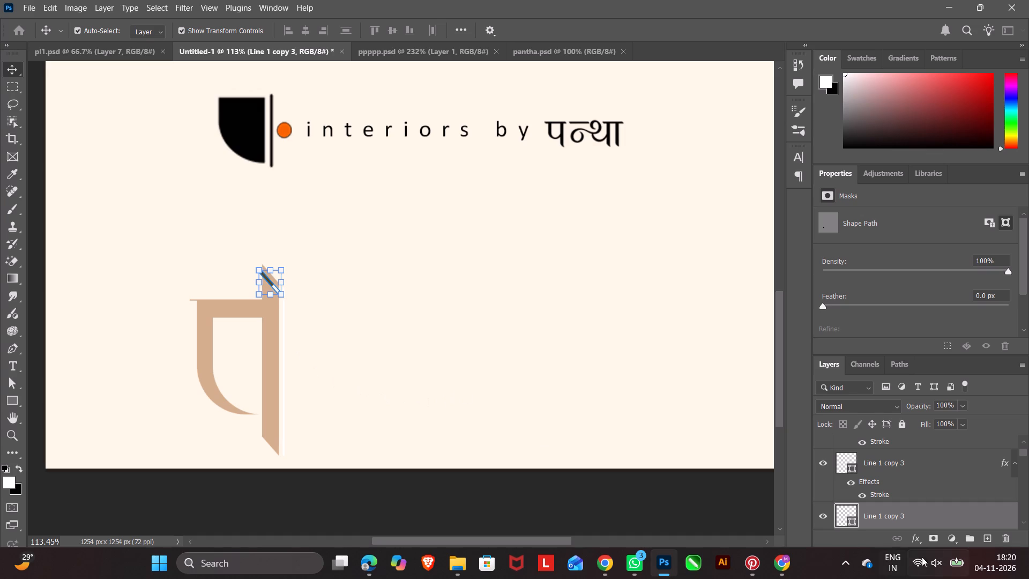
{"action": "left_click", "coordinate": [911, 539]}
{"action": "left_click", "coordinate": [927, 447]}
{"action": "left_click", "coordinate": [982, 214]}
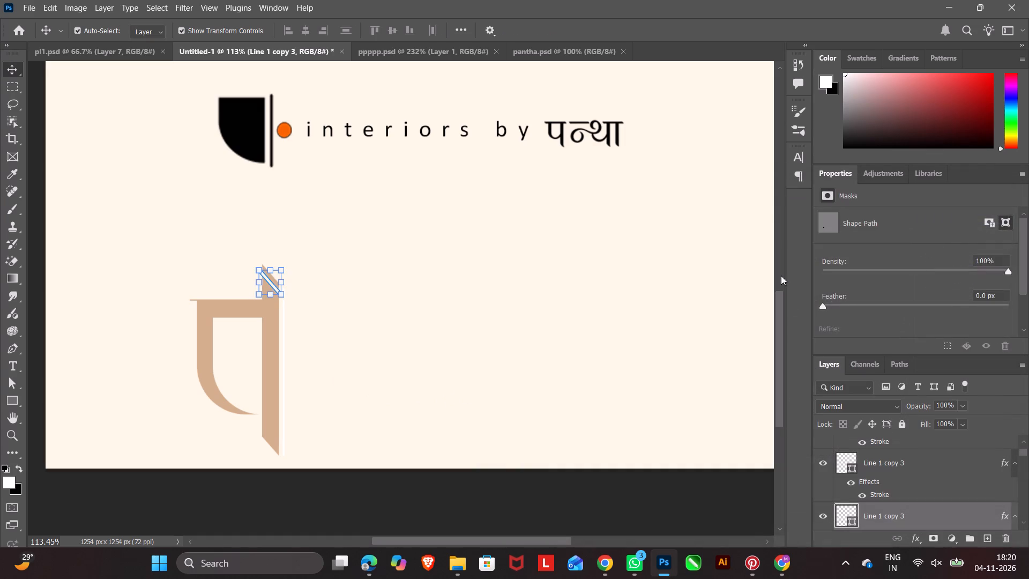
Nudge the cream diagonal line, Line 1 copy 3, across the top of the प stem up by one pixel.
{"action": "left_click", "coordinate": [606, 280]}
{"action": "scroll", "coordinate": [286, 310], "scroll_direction": "up", "scroll_amount": 12, "text": "alt"}
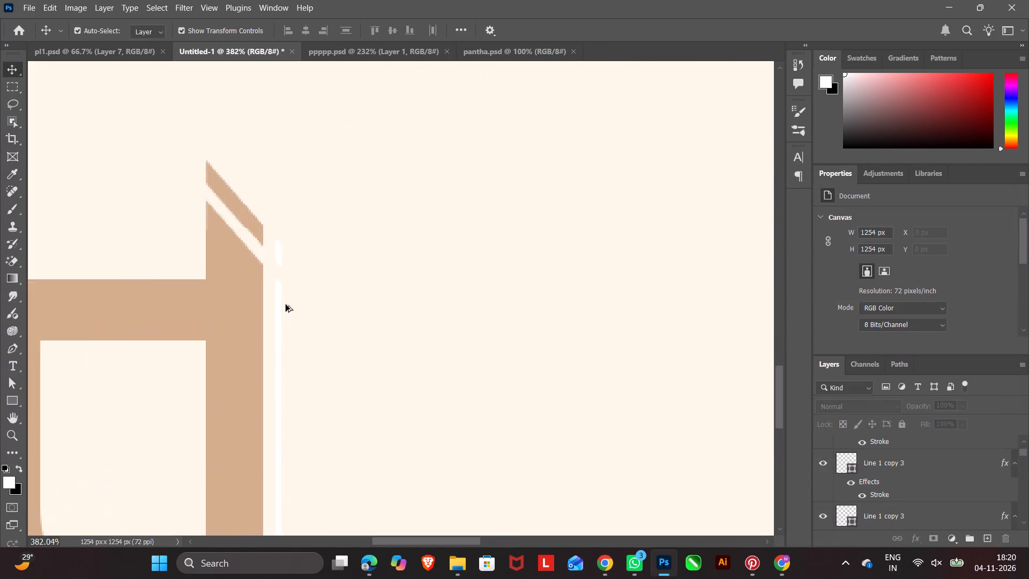
{"action": "scroll", "coordinate": [286, 305], "scroll_direction": "up", "scroll_amount": 5, "text": "alt"}
{"action": "scroll", "coordinate": [286, 305], "scroll_direction": "up", "scroll_amount": 2}
{"action": "left_click", "coordinate": [191, 189]}
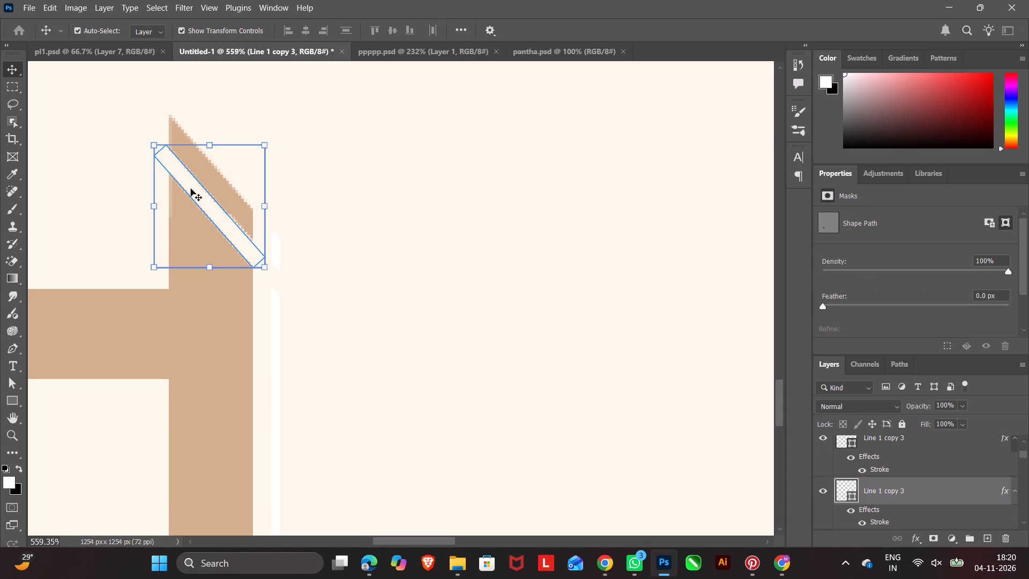
{"action": "key", "text": "Up"}
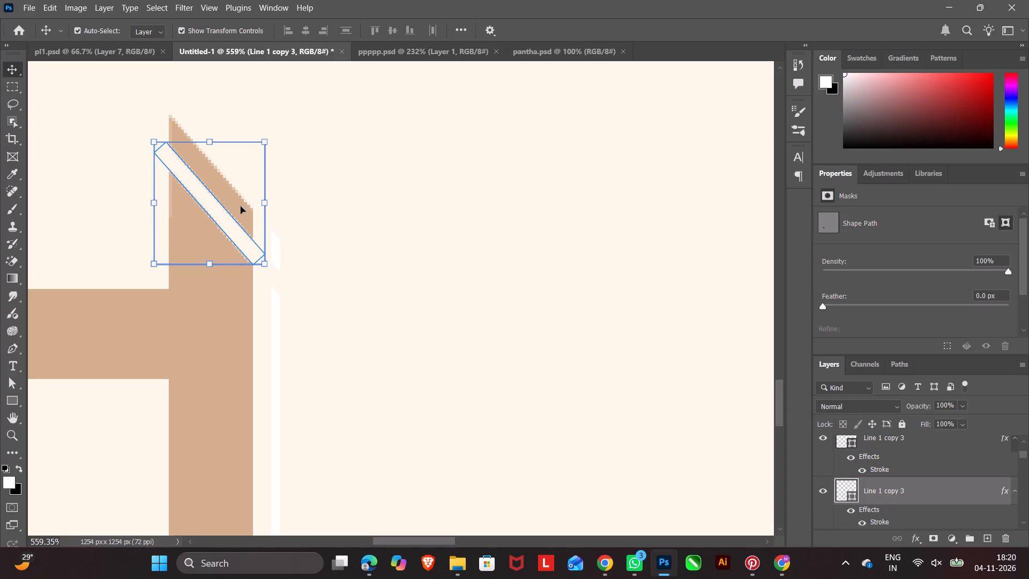
{"action": "left_click", "coordinate": [533, 284]}
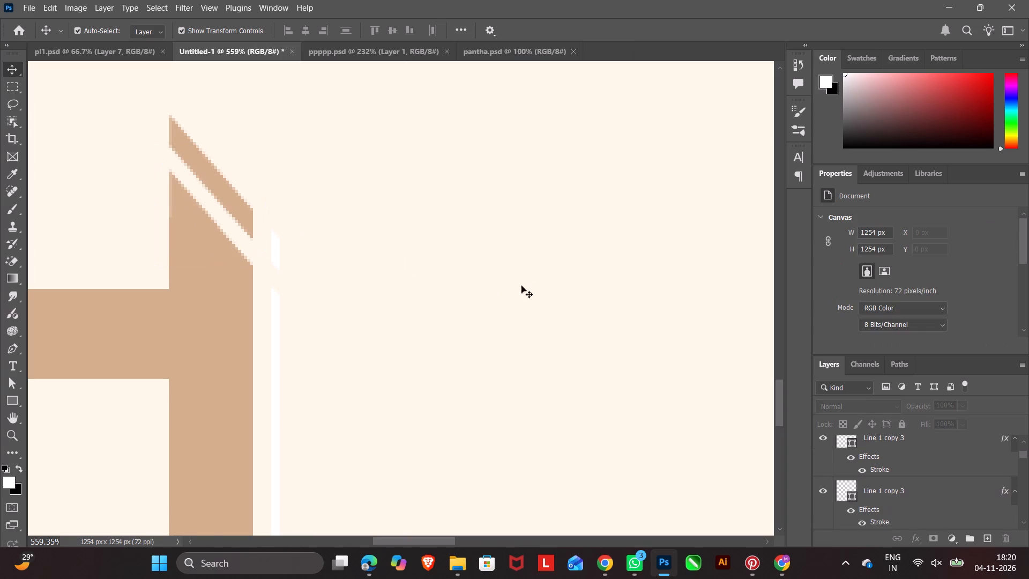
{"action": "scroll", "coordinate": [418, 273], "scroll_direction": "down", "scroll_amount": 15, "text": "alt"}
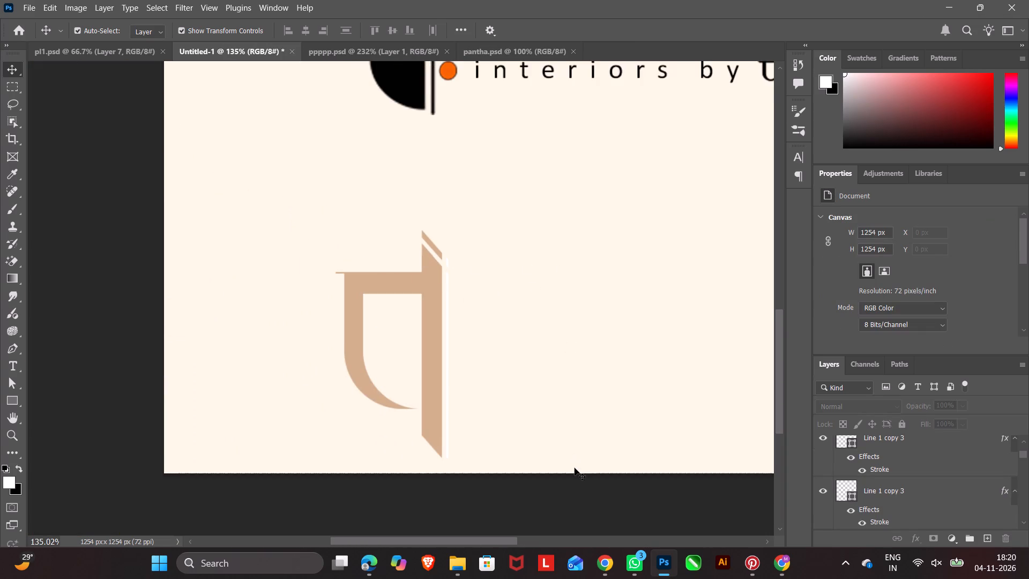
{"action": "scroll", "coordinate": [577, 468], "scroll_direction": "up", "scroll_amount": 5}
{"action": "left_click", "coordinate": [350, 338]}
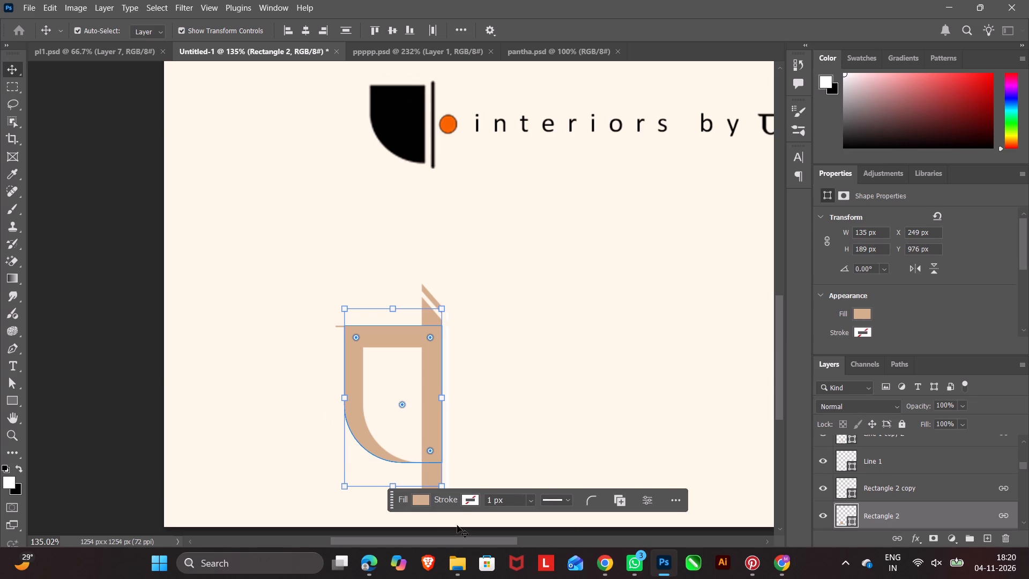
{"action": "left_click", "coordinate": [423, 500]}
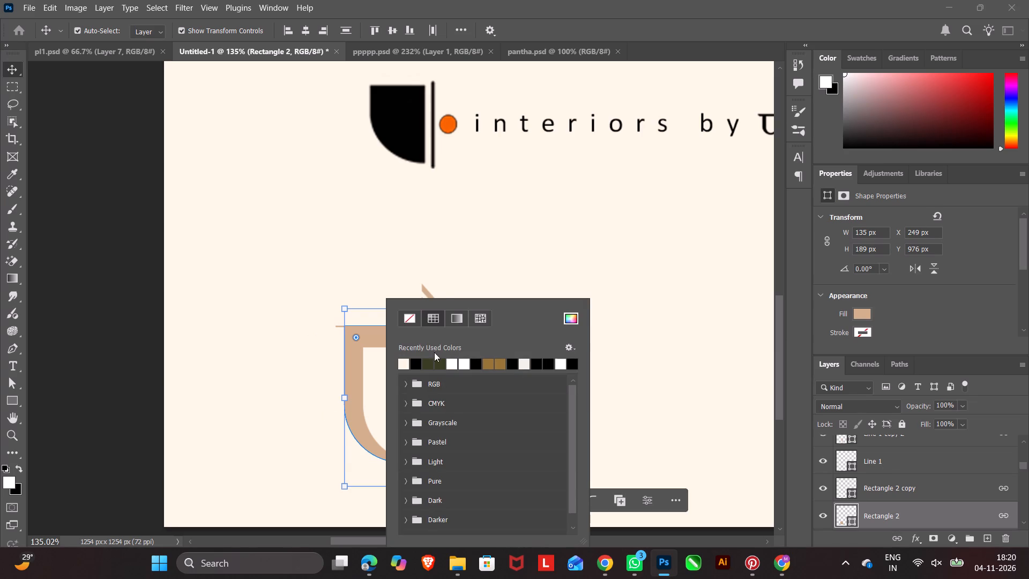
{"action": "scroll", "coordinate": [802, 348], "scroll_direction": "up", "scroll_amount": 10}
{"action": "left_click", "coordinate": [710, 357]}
Fill the प letter's tan body, Rectangle 2, with dark green #383e24 sampled from the green logo's shape.
{"action": "scroll", "coordinate": [700, 364], "scroll_direction": "up", "scroll_amount": 6}
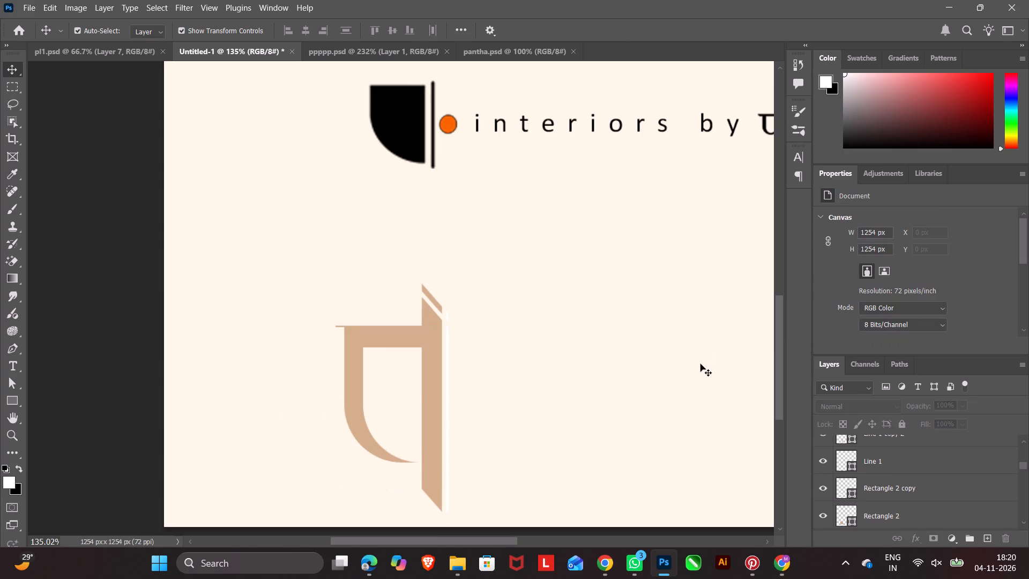
{"action": "scroll", "coordinate": [700, 364], "scroll_direction": "up", "scroll_amount": 5}
{"action": "scroll", "coordinate": [573, 355], "scroll_direction": "up", "scroll_amount": 6}
{"action": "left_click_drag", "start_coordinate": [776, 367], "coordinate": [779, 333]}
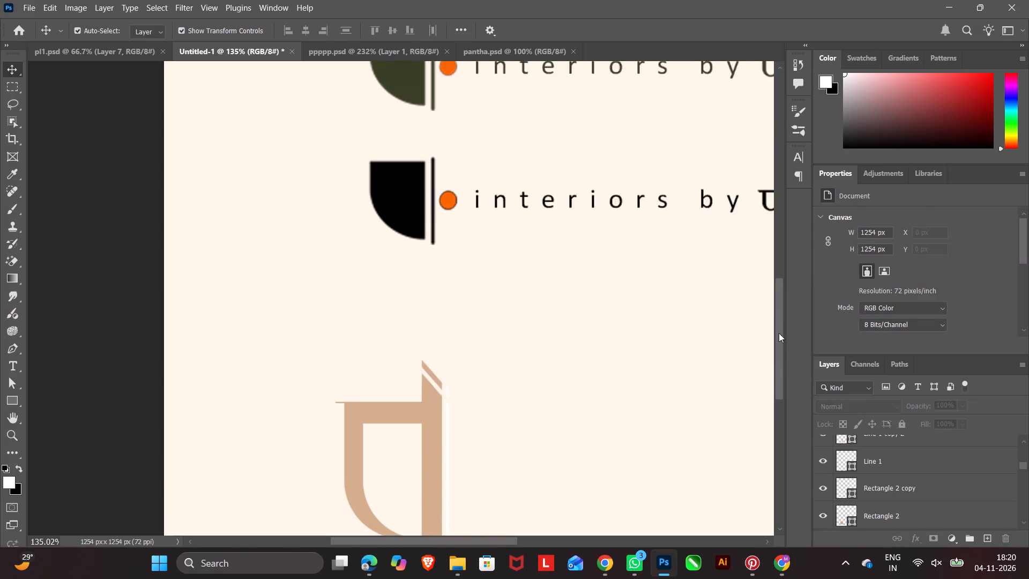
{"action": "left_click_drag", "start_coordinate": [779, 333], "coordinate": [779, 323]}
{"action": "left_click", "coordinate": [362, 506]}
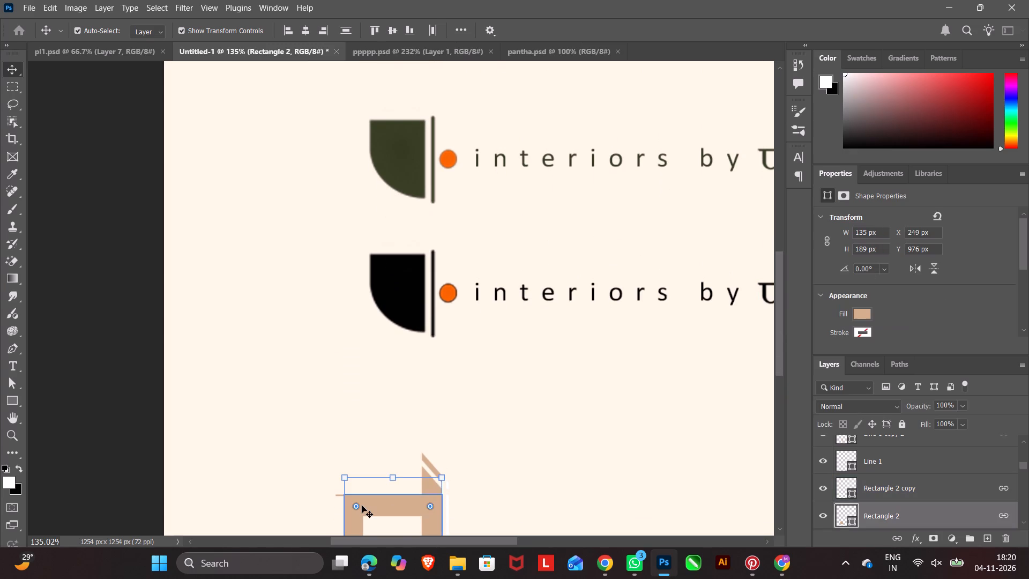
{"action": "left_click", "coordinate": [421, 501]}
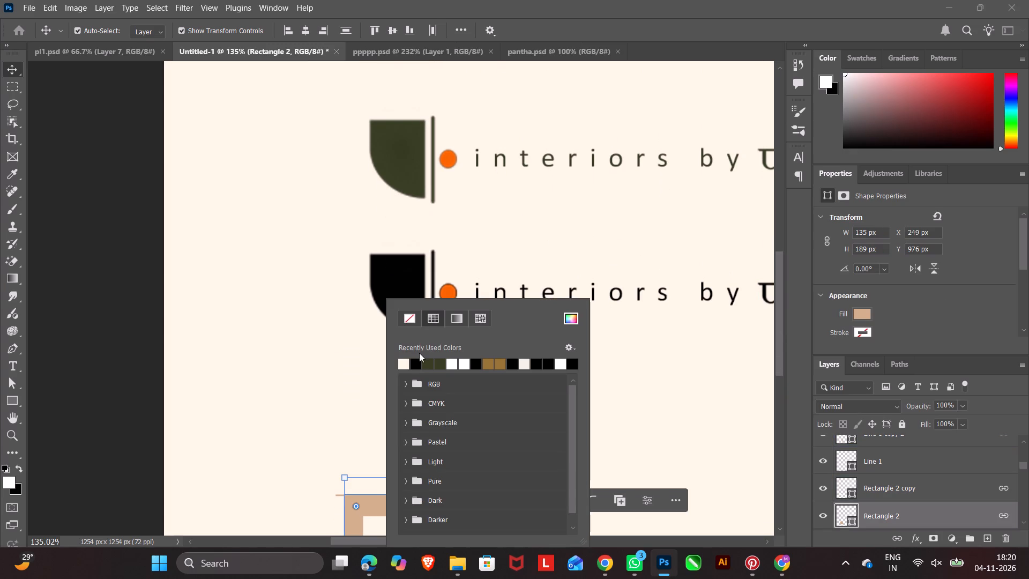
{"action": "left_click", "coordinate": [568, 306]}
{"action": "left_click", "coordinate": [573, 319]}
{"action": "left_click", "coordinate": [411, 181]}
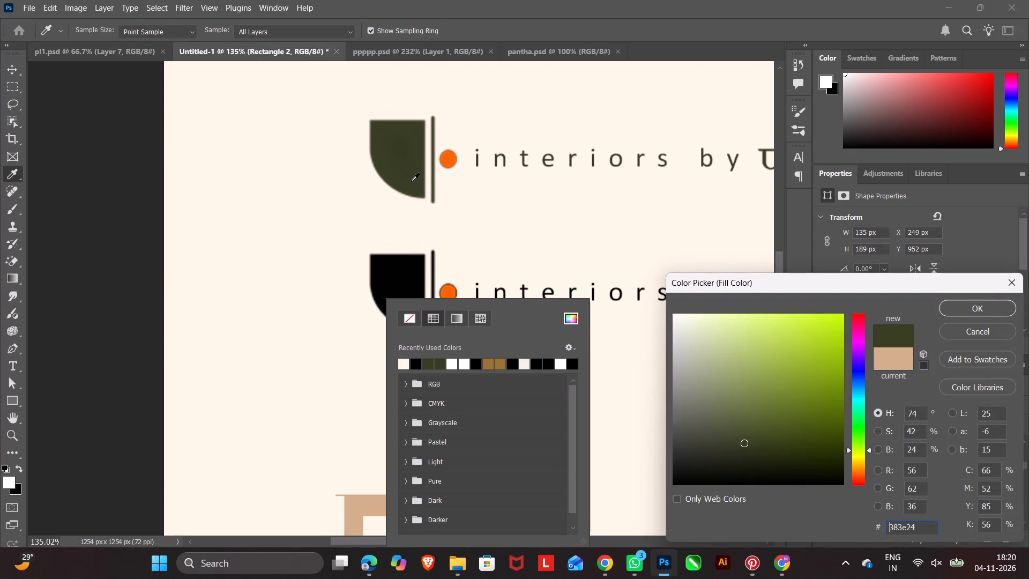
{"action": "left_click", "coordinate": [978, 307]}
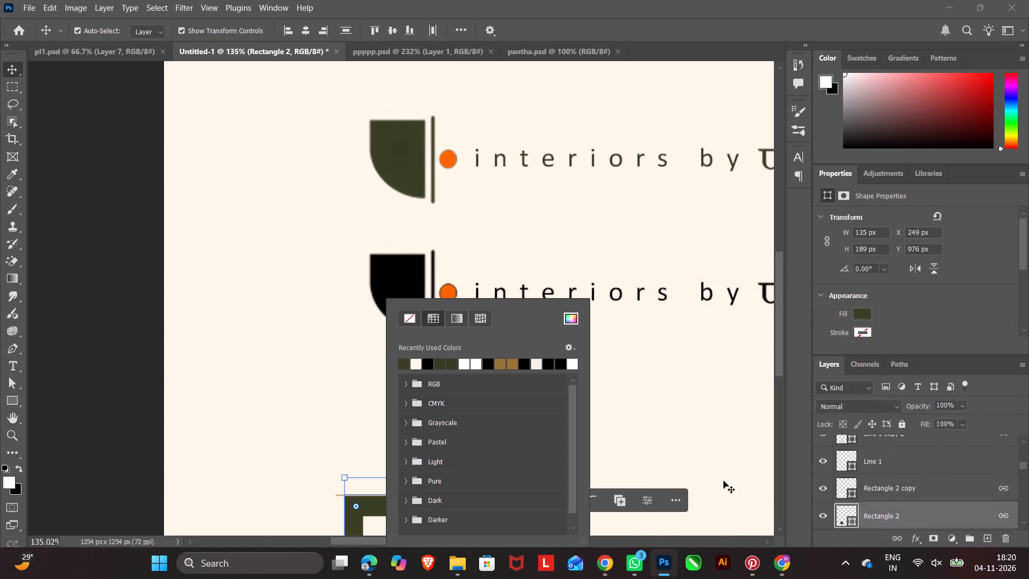
{"action": "left_click", "coordinate": [698, 439]}
Change the fill of the letter's vertical stem, Line 1 copy 2, to the most recently used dark green.
{"action": "scroll", "coordinate": [560, 436], "scroll_direction": "down", "scroll_amount": 19}
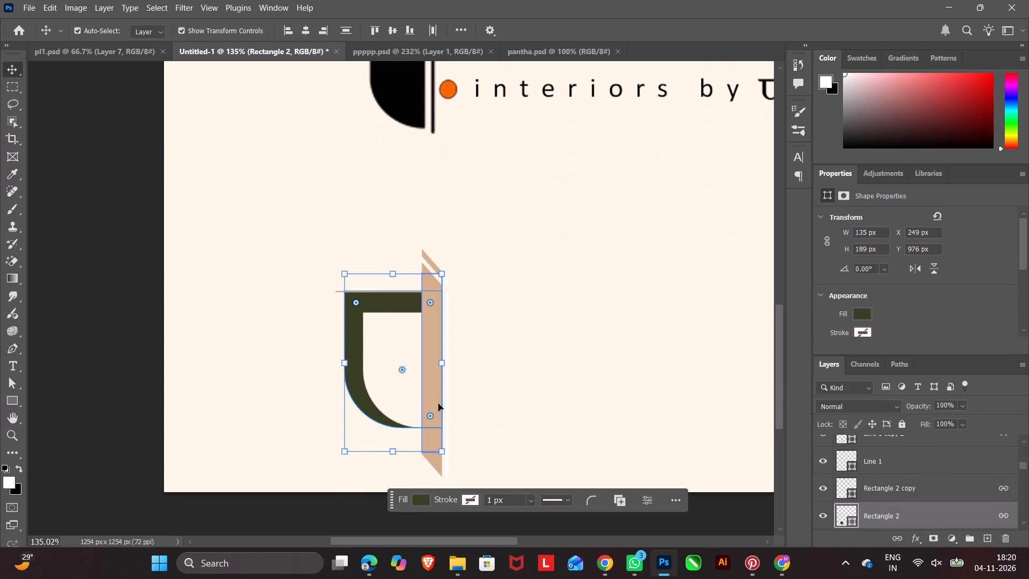
{"action": "left_click", "coordinate": [435, 395]}
{"action": "left_click", "coordinate": [423, 495]}
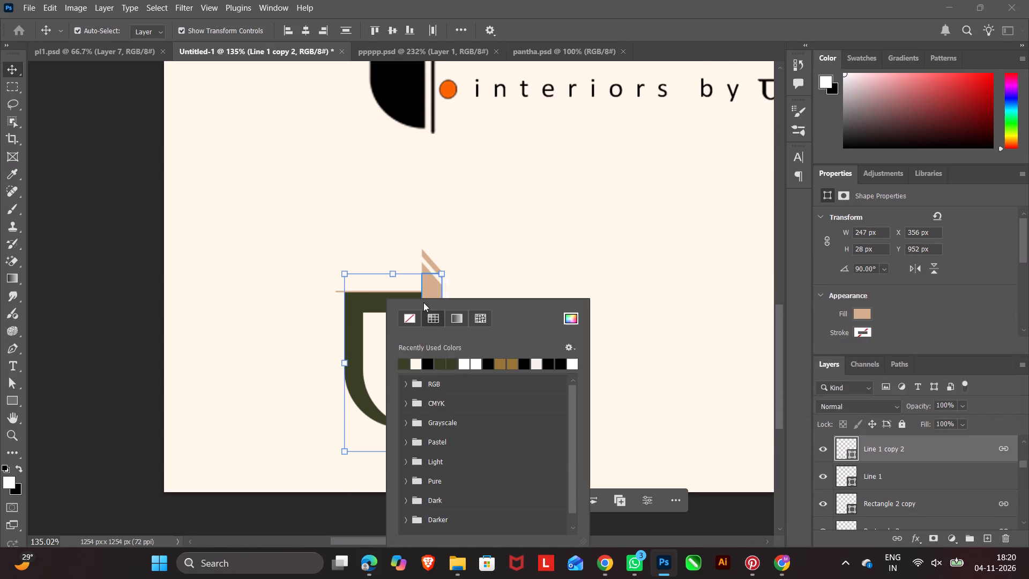
{"action": "left_click", "coordinate": [405, 361]}
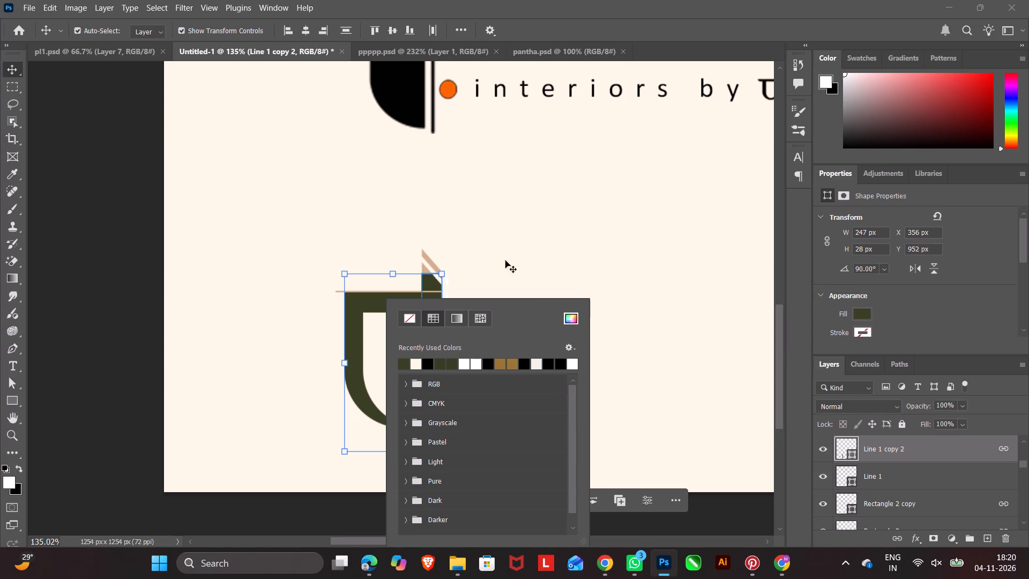
{"action": "left_click", "coordinate": [424, 268]}
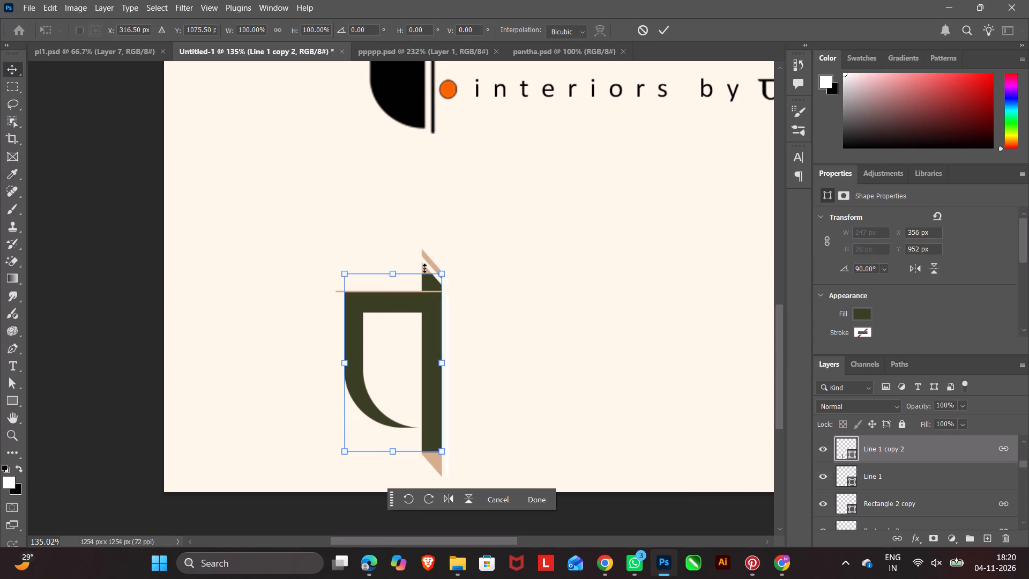
{"action": "double_click", "coordinate": [549, 213]}
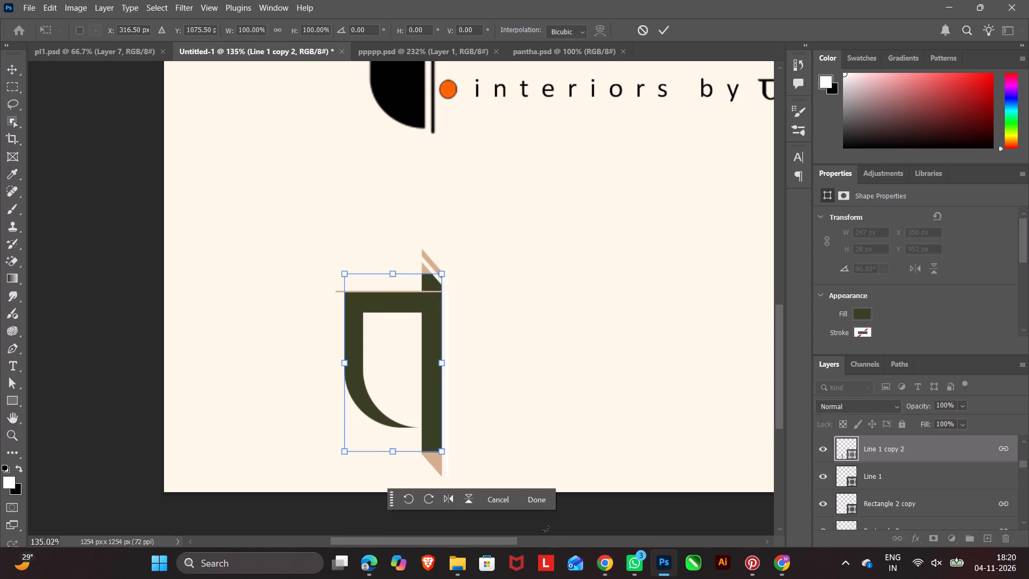
{"action": "left_click", "coordinate": [541, 503]}
{"action": "left_click", "coordinate": [596, 410]}
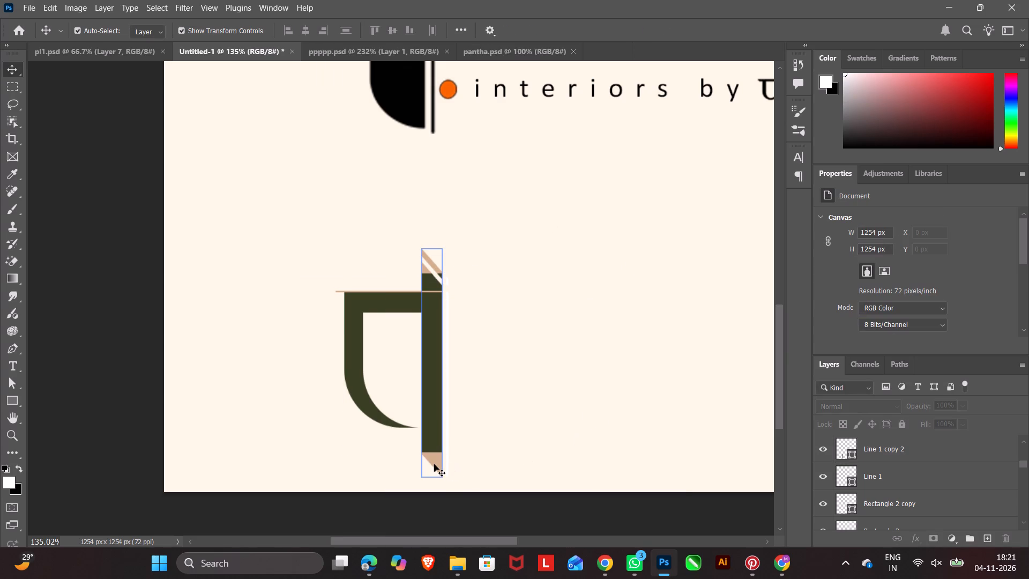
Add a 250 px inside gradient Stroke to Rectangle 1 copy, with both stops sampled from the letter's dark green, saving the gradient as a preset.
{"action": "left_click", "coordinate": [434, 463]}
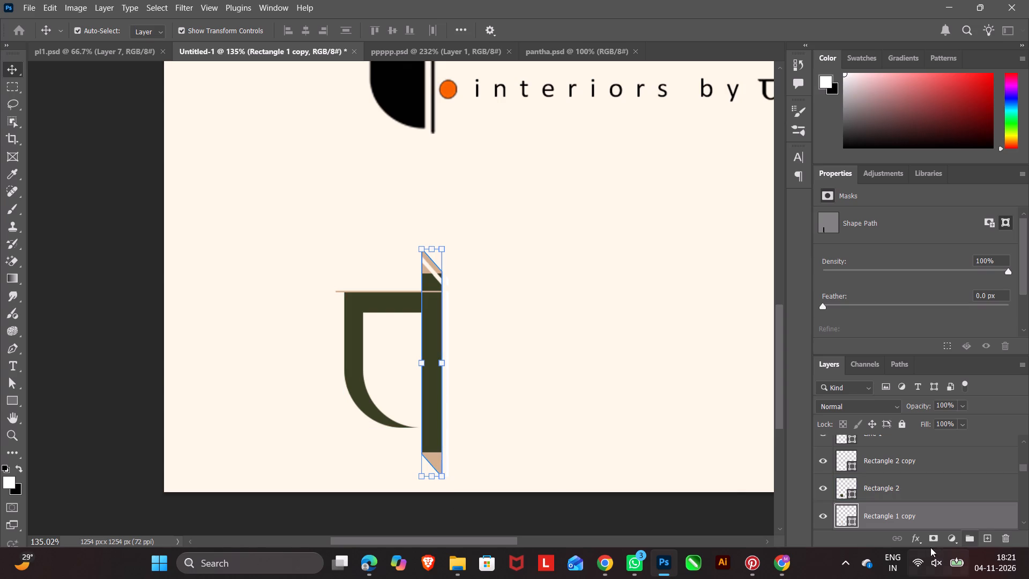
{"action": "left_click", "coordinate": [914, 541]}
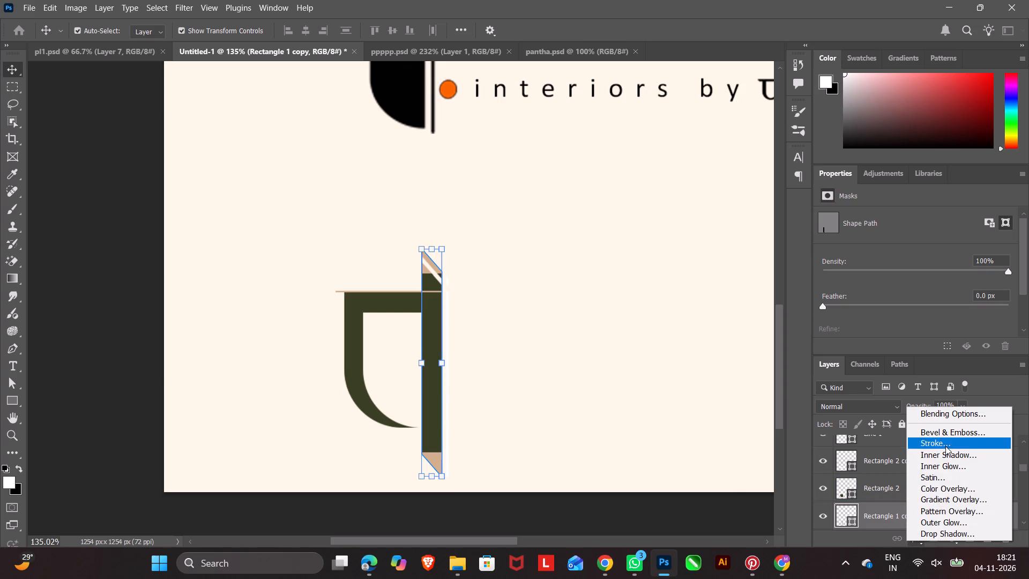
{"action": "left_click", "coordinate": [944, 447]}
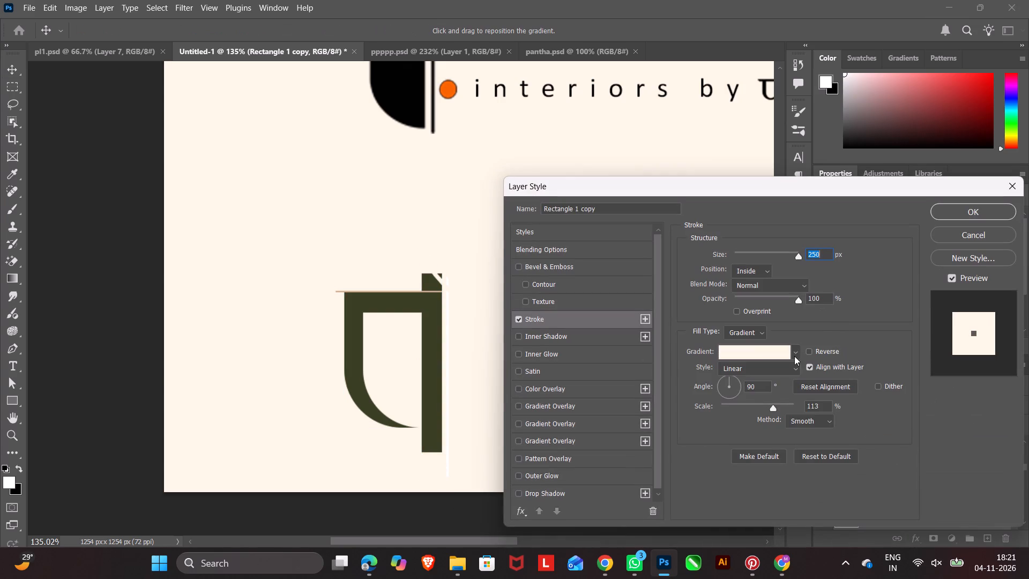
{"action": "left_click", "coordinate": [795, 348]}
{"action": "scroll", "coordinate": [773, 426], "scroll_direction": "down", "scroll_amount": 4}
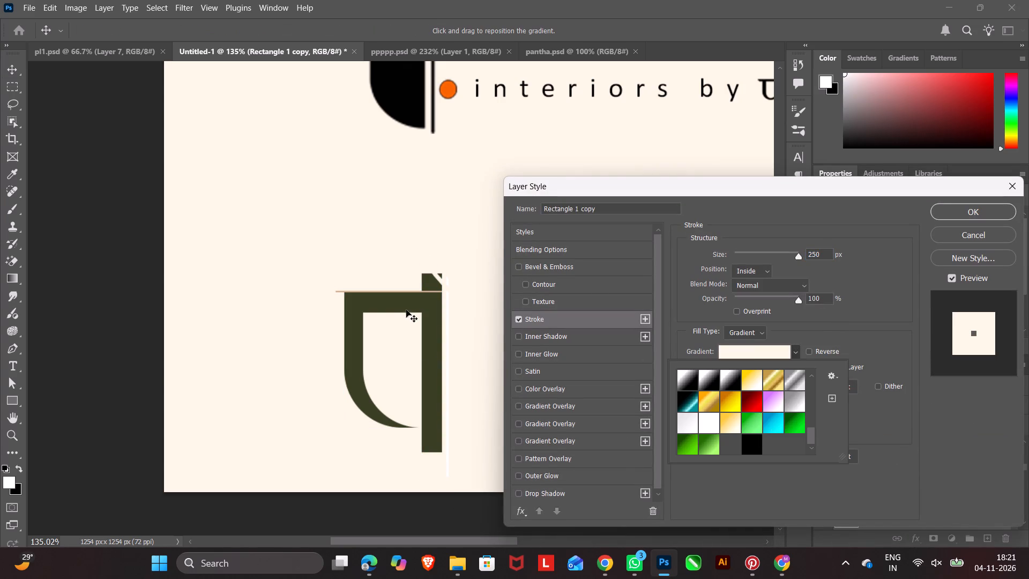
{"action": "left_click", "coordinate": [750, 355]}
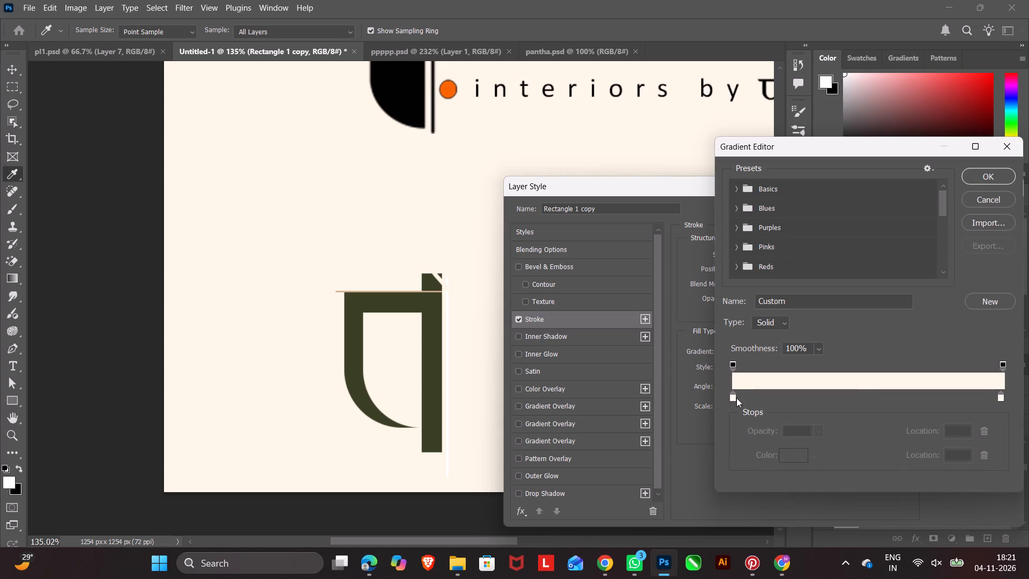
{"action": "left_click", "coordinate": [730, 394]}
{"action": "left_click", "coordinate": [416, 306]}
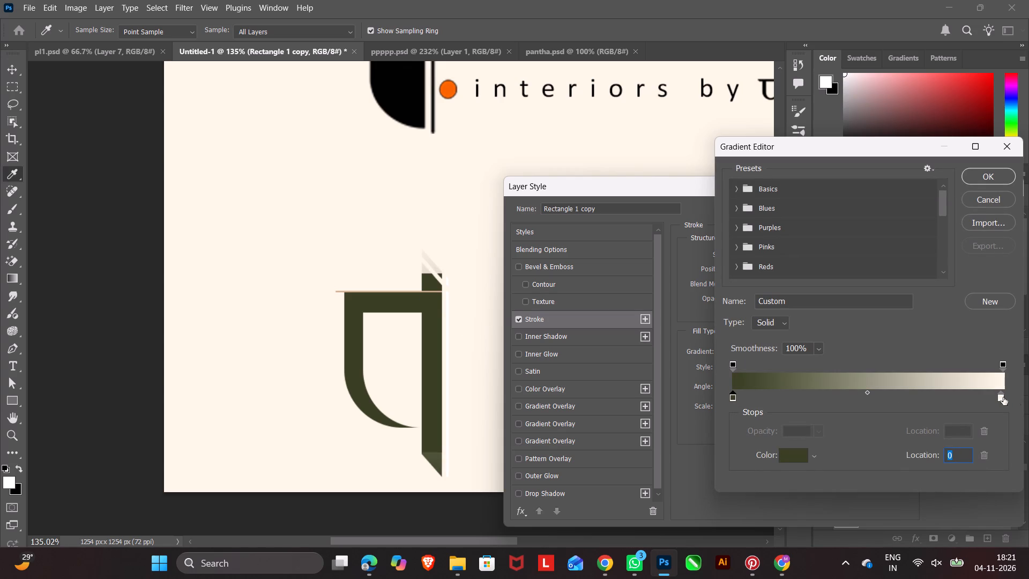
{"action": "left_click", "coordinate": [1002, 397]}
{"action": "left_click", "coordinate": [428, 301]}
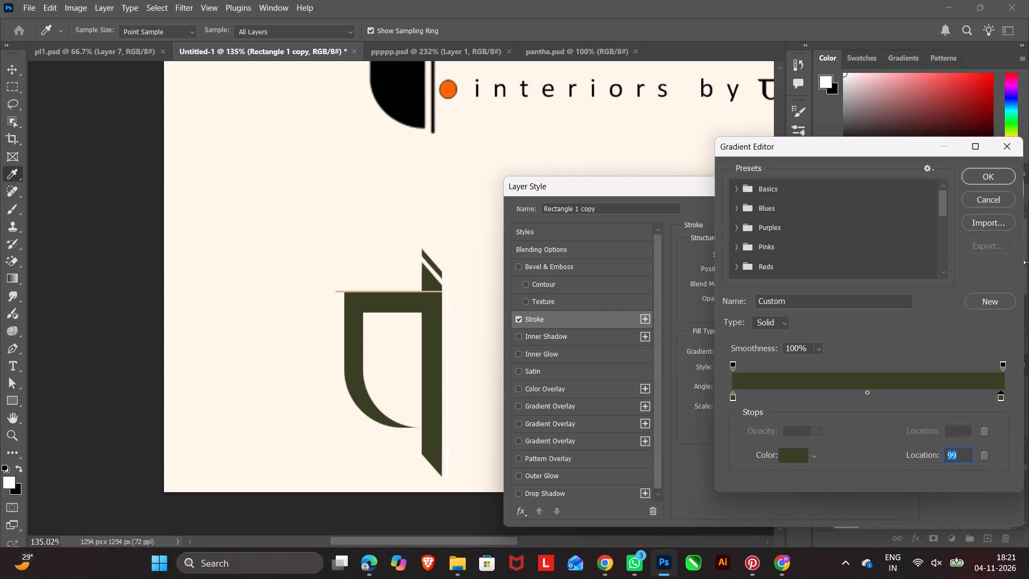
{"action": "left_click", "coordinate": [988, 302]}
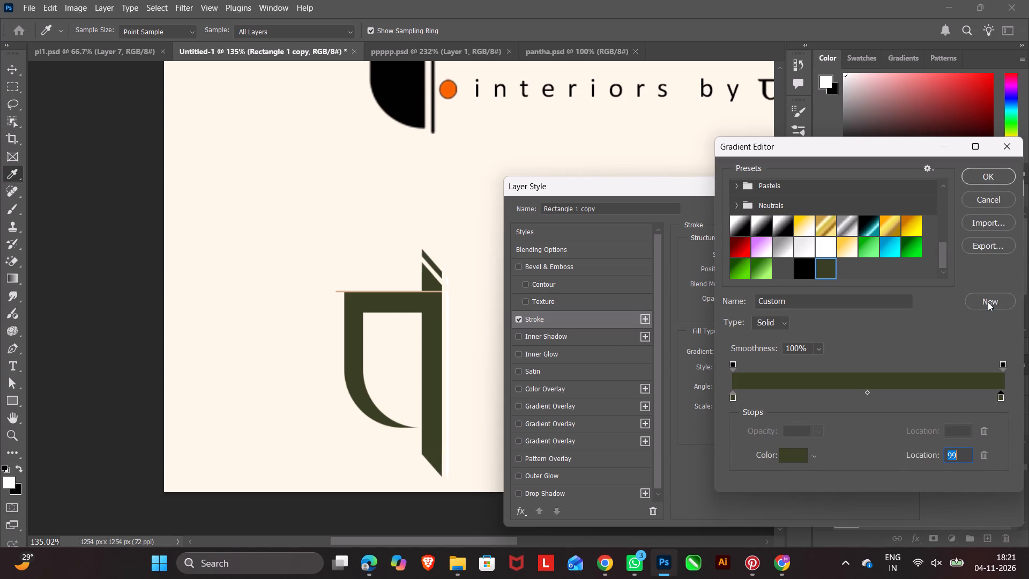
{"action": "left_click", "coordinate": [998, 169]}
{"action": "left_click", "coordinate": [981, 213]}
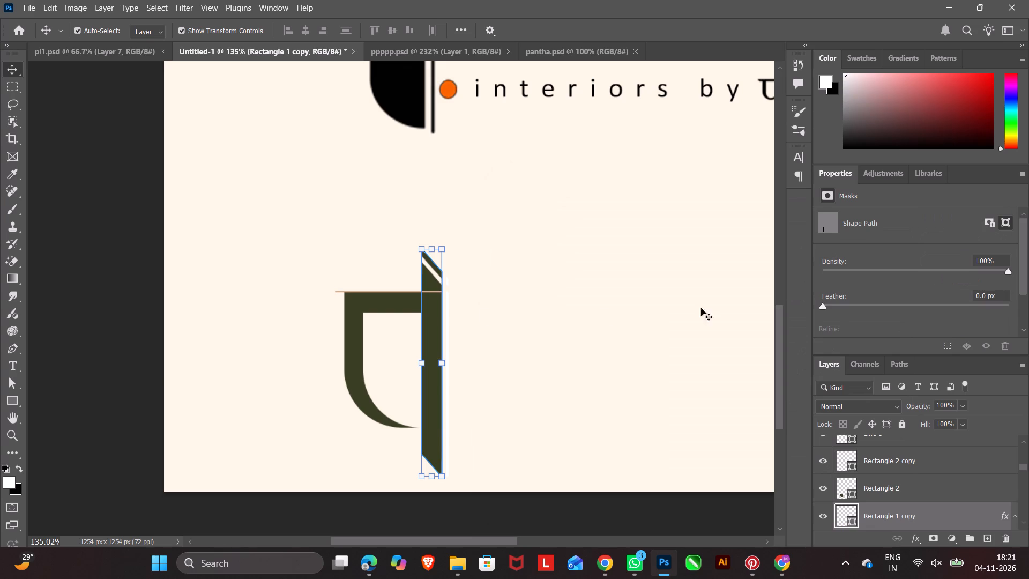
Change the fill of the thin horizontal headline, Line 1 copy, to the recently used dark green.
{"action": "left_click", "coordinate": [341, 292]}
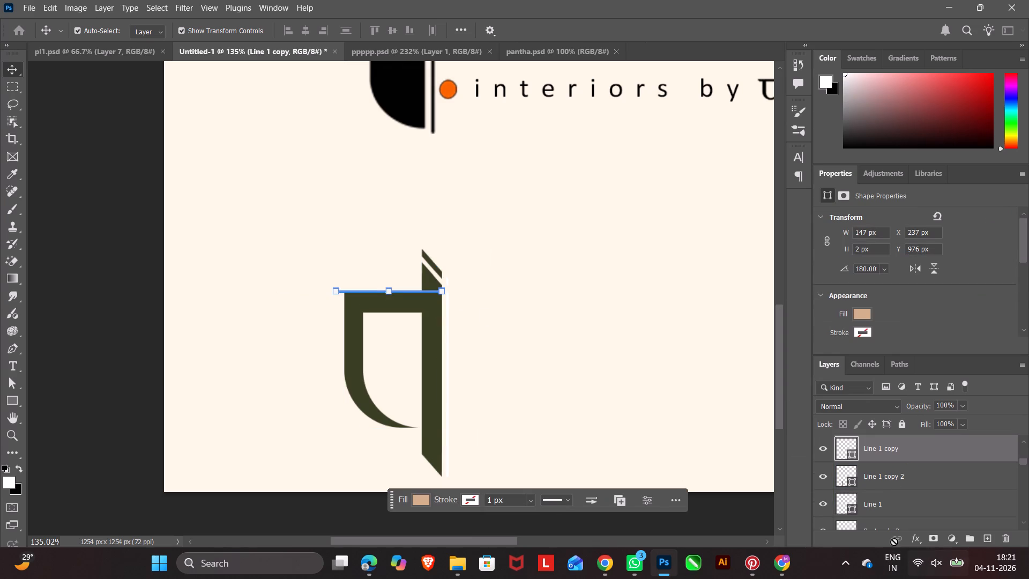
{"action": "left_click", "coordinate": [421, 500]}
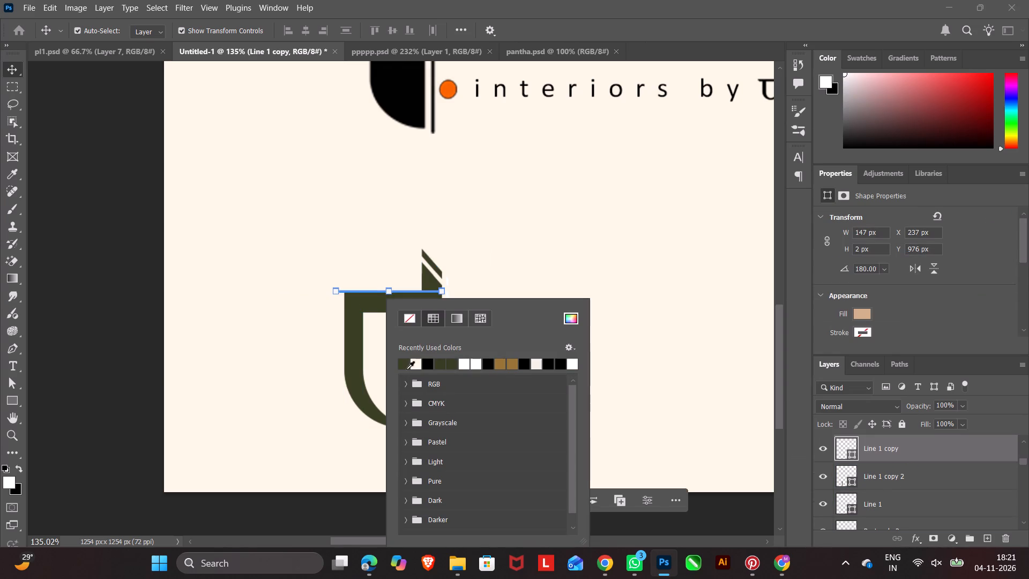
{"action": "left_click", "coordinate": [406, 366]}
{"action": "left_click", "coordinate": [666, 386]}
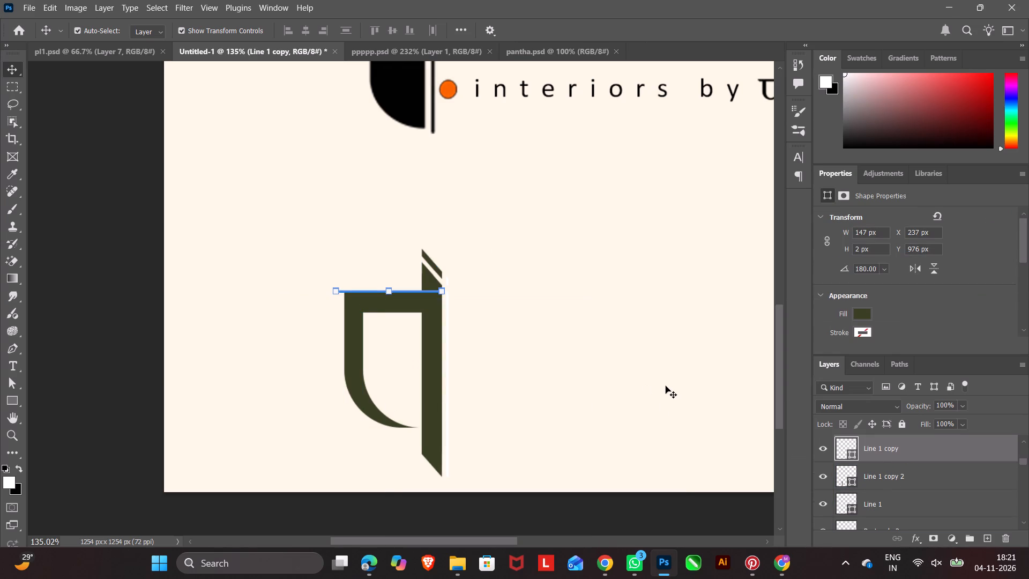
{"action": "left_click", "coordinate": [666, 386]}
Change the fill of the thin white vertical line beside the stem, Line 1, to the recently used dark green.
{"action": "left_click", "coordinate": [447, 376]}
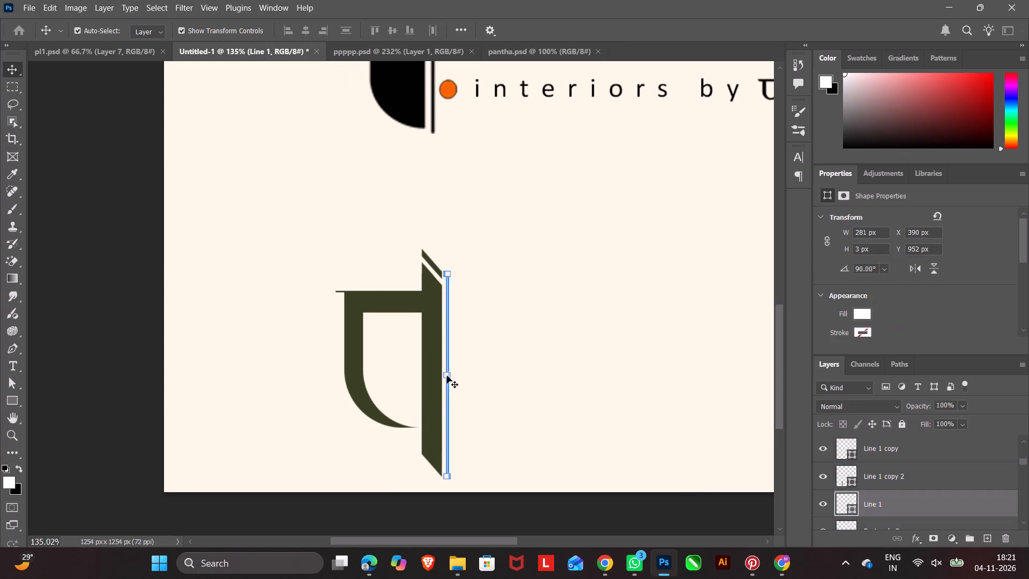
{"action": "left_click", "coordinate": [420, 500]}
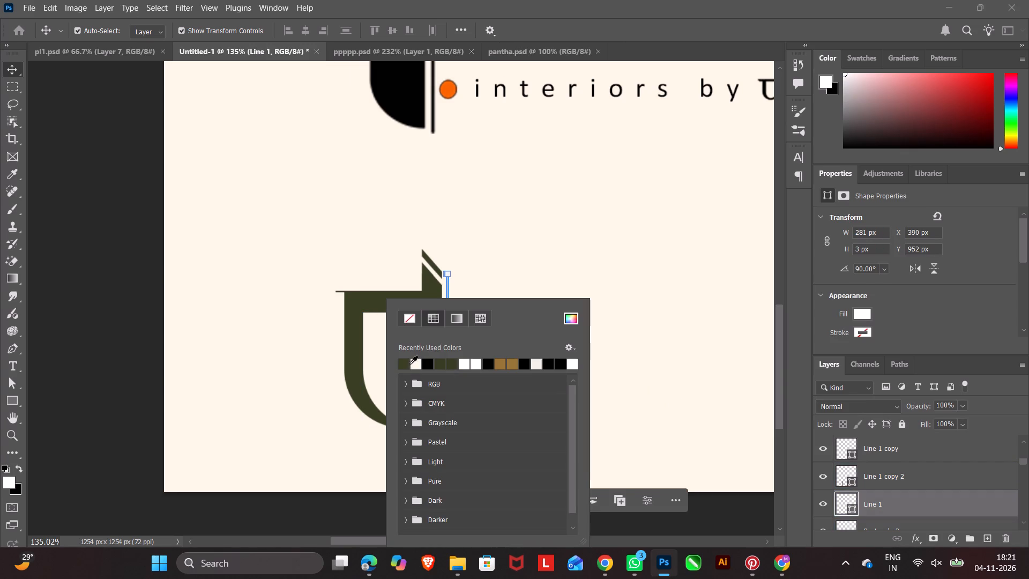
{"action": "left_click", "coordinate": [405, 363]}
{"action": "double_click", "coordinate": [247, 362]}
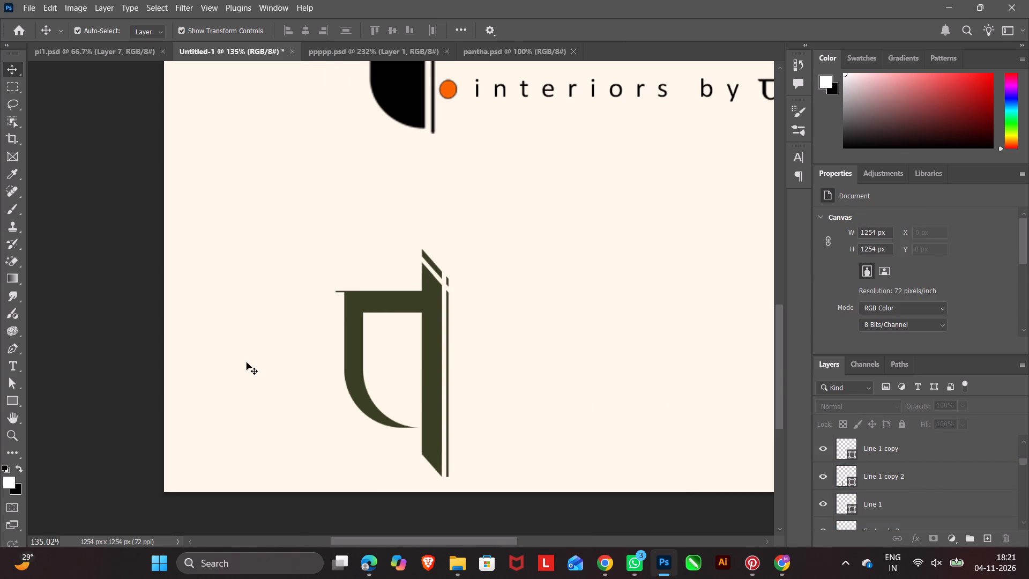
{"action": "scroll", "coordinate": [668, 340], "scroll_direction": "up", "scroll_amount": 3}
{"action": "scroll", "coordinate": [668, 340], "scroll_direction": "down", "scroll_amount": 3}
Duplicate the whole dark green प letter and place the copy beside it, centred at about X 698 px, Y 1070.5 px.
{"action": "scroll", "coordinate": [576, 330], "scroll_direction": "down", "scroll_amount": 7, "text": "alt"}
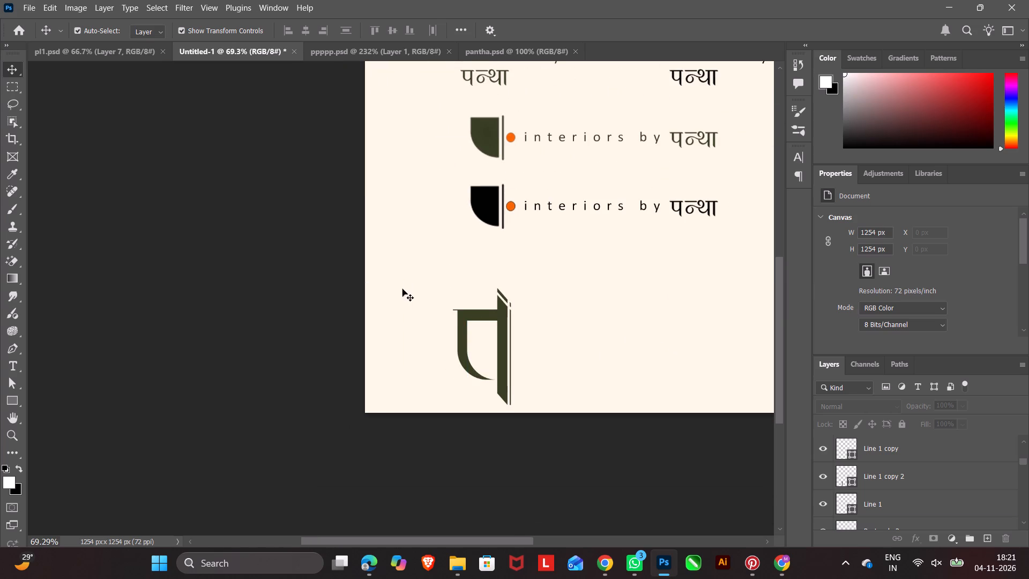
{"action": "left_click_drag", "start_coordinate": [338, 297], "coordinate": [587, 432]}
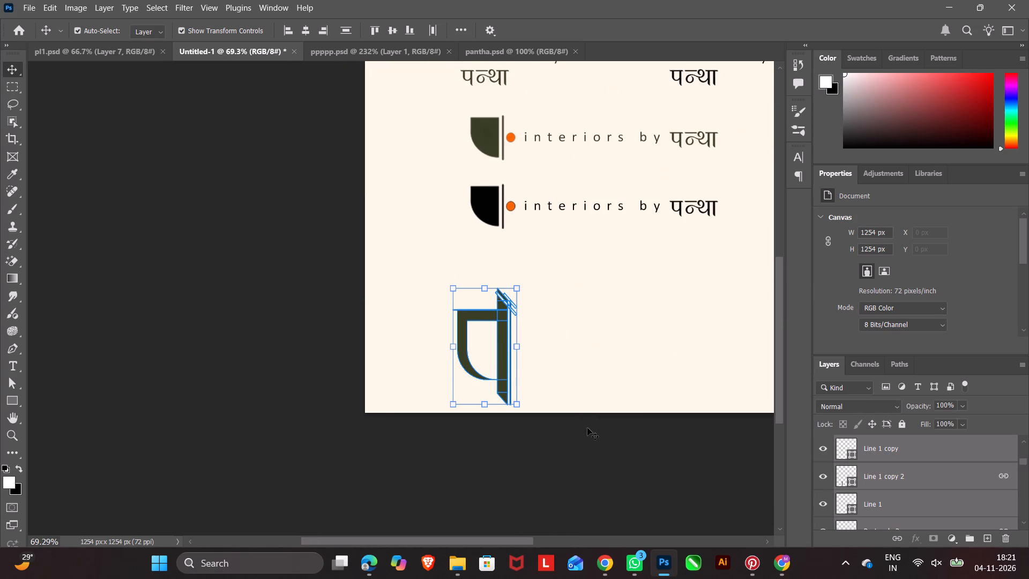
{"action": "key", "text": "ctrl+c"}
{"action": "key", "text": "ctrl+v"}
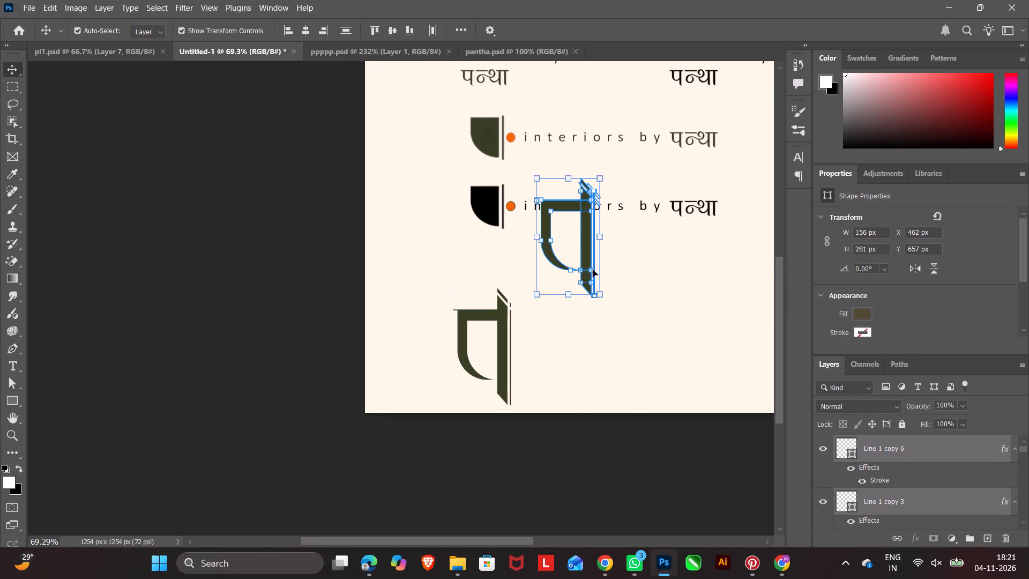
{"action": "left_click", "coordinate": [570, 291]}
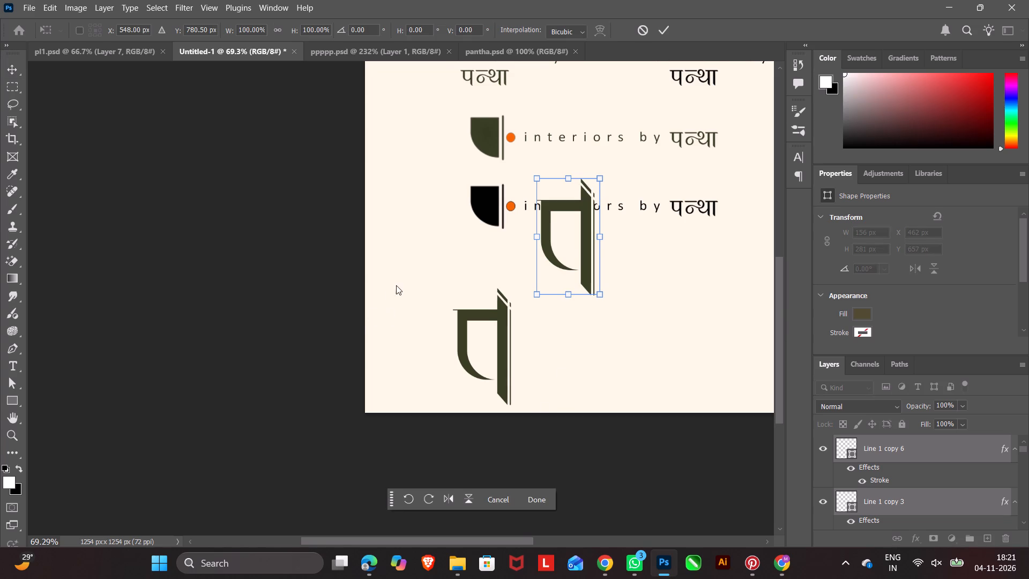
{"action": "left_click_drag", "start_coordinate": [573, 237], "coordinate": [627, 341]}
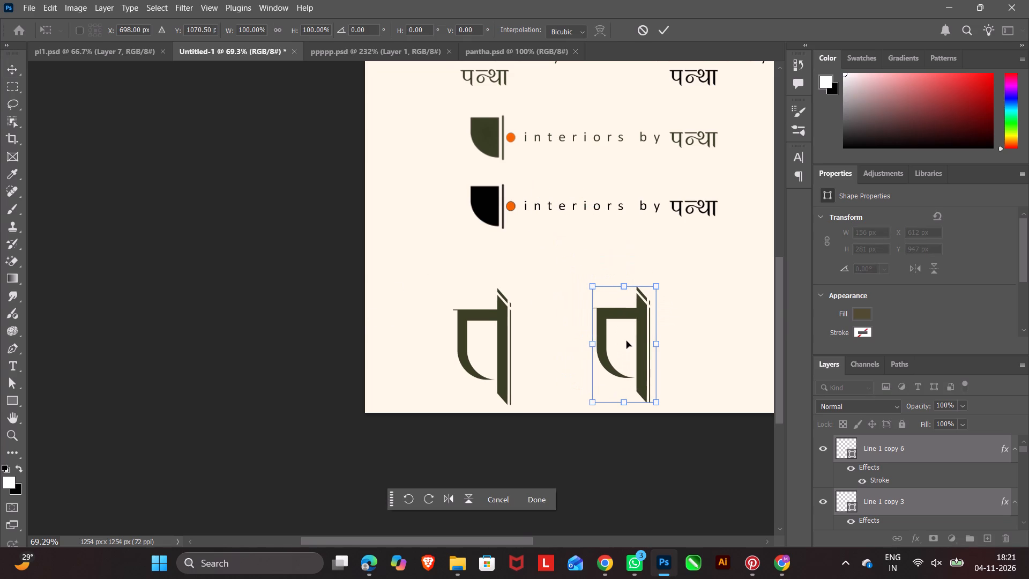
{"action": "left_click", "coordinate": [627, 314]}
{"action": "left_click", "coordinate": [533, 493]}
{"action": "left_click", "coordinate": [615, 369]}
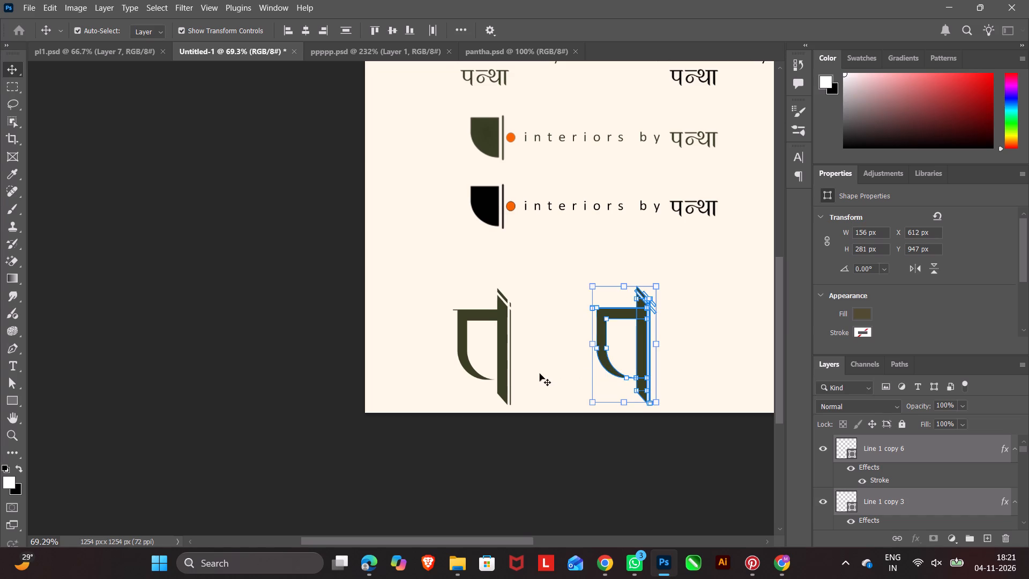
{"action": "left_click", "coordinate": [540, 374]}
Change the fill of the copied letter's curved bowl, Rectangle 2, to the recently used black.
{"action": "left_click", "coordinate": [598, 354]}
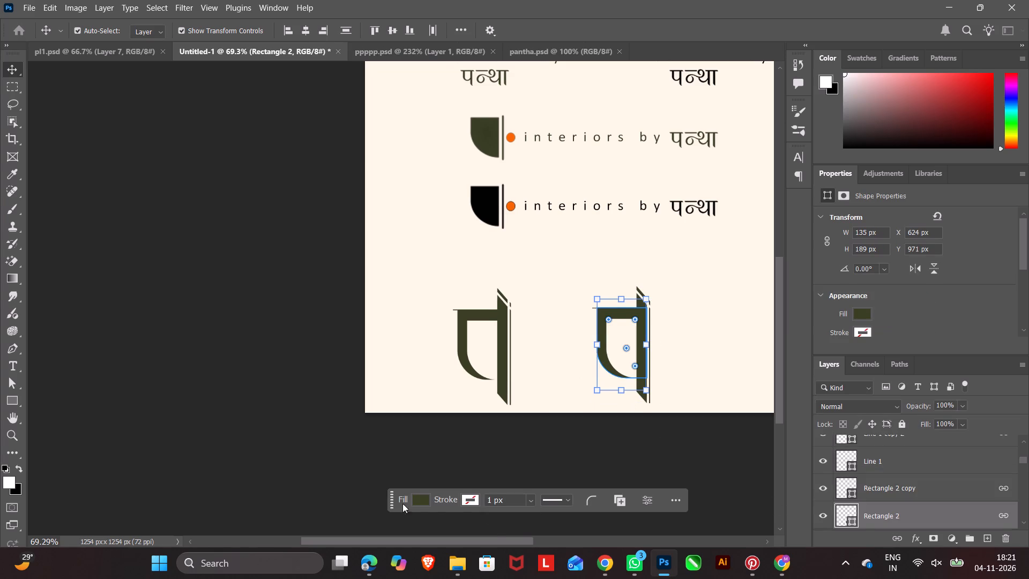
{"action": "left_click", "coordinate": [419, 499]}
{"action": "left_click", "coordinate": [428, 365]}
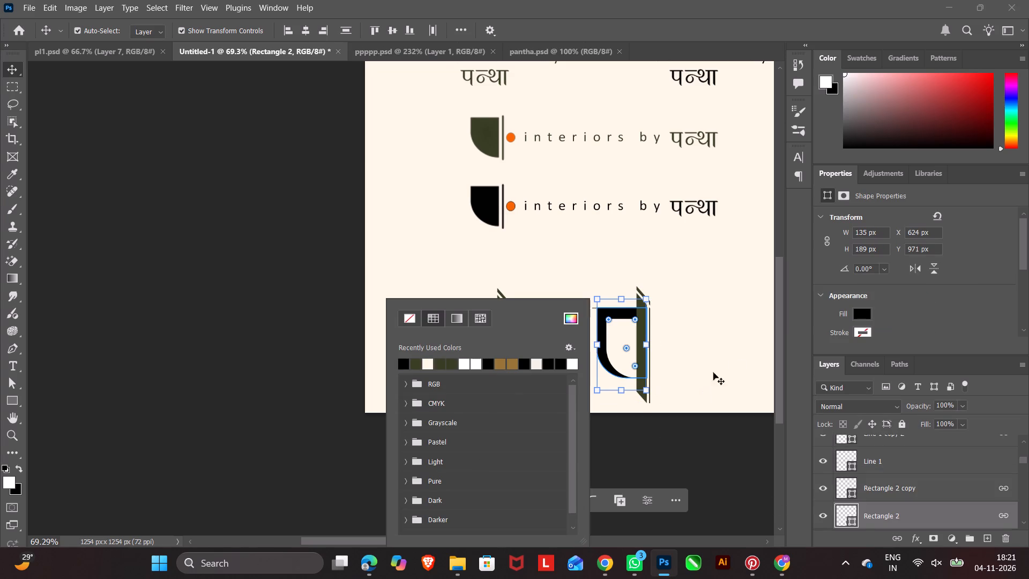
{"action": "left_click", "coordinate": [732, 357]}
{"action": "left_click", "coordinate": [717, 345]}
Switch the Stroke gradient of the copied letter's slanted stem ends, Rectangle 1 copy, to the solid black gradient preset.
{"action": "left_click", "coordinate": [642, 294]}
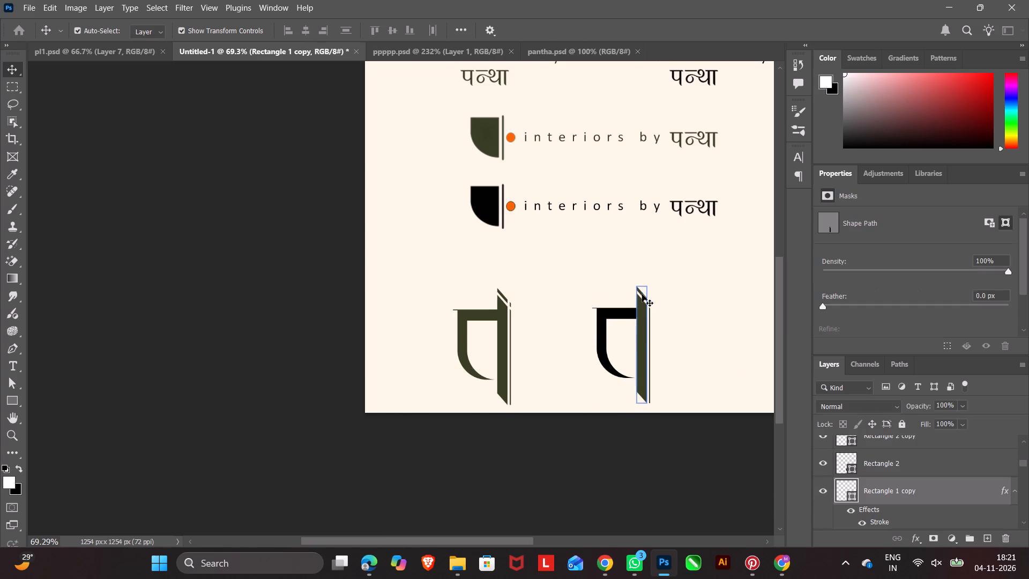
{"action": "left_click", "coordinate": [915, 539]}
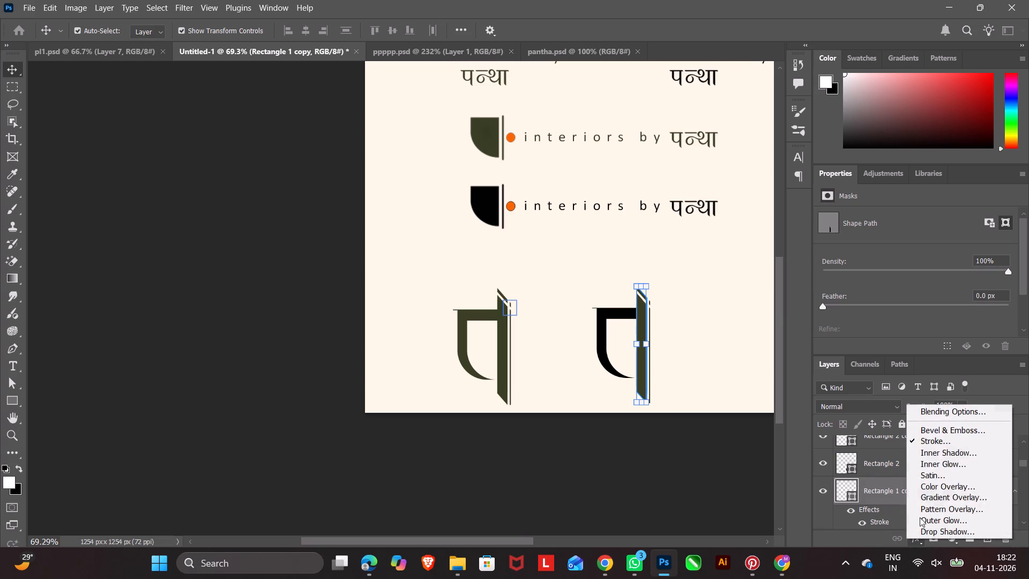
{"action": "left_click", "coordinate": [926, 441]}
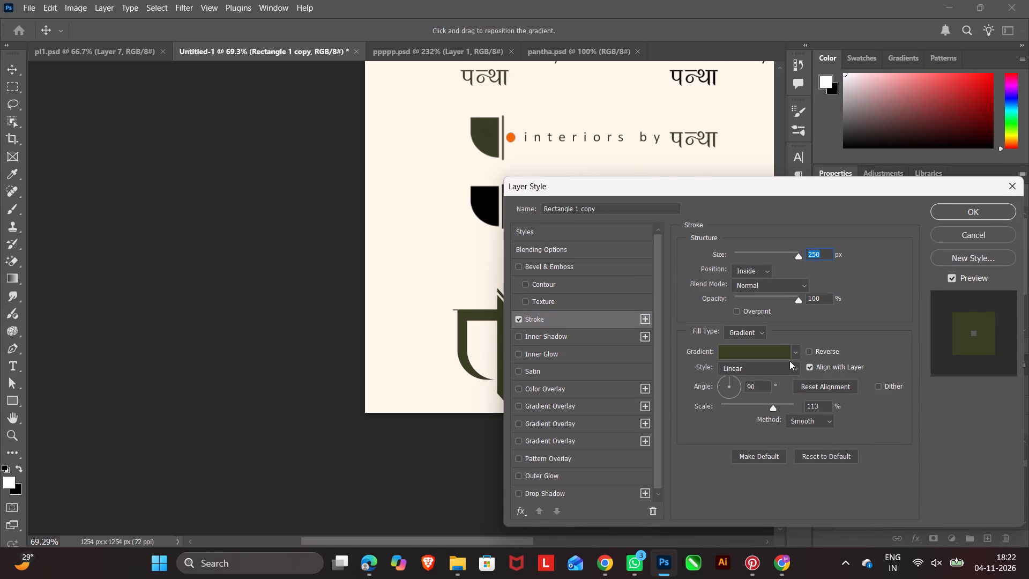
{"action": "left_click", "coordinate": [796, 353]}
{"action": "left_click", "coordinate": [753, 447]}
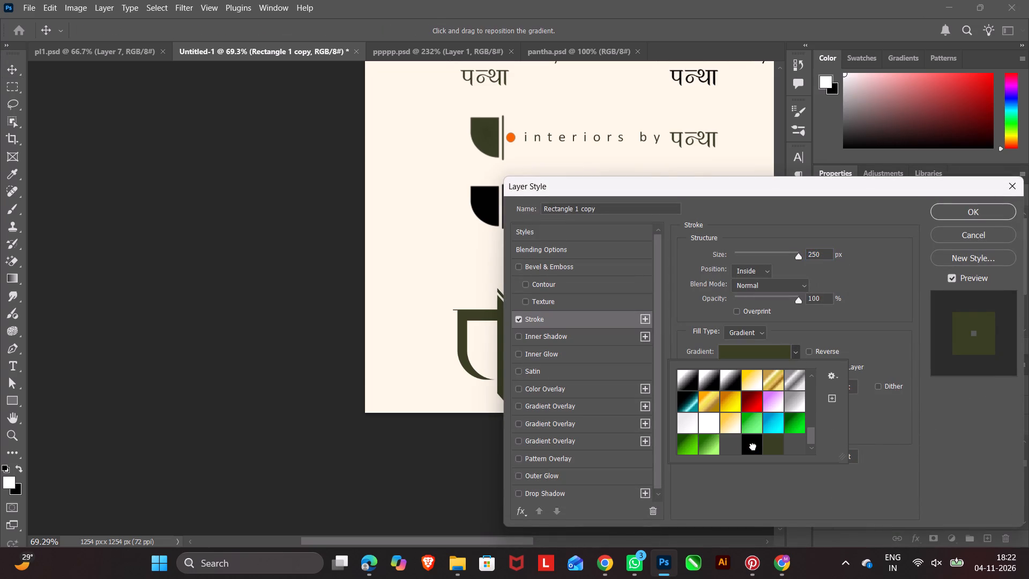
{"action": "left_click", "coordinate": [982, 214]}
{"action": "left_click", "coordinate": [669, 317]}
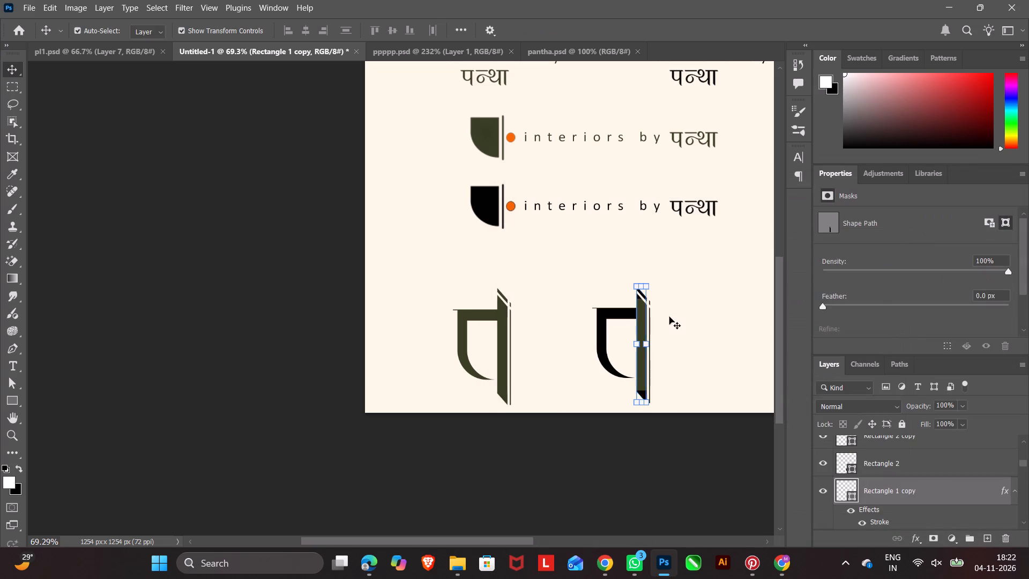
Change the fill of the copied letter's vertical stem, Line 1 copy 2, to the recently used black.
{"action": "left_click", "coordinate": [640, 339]}
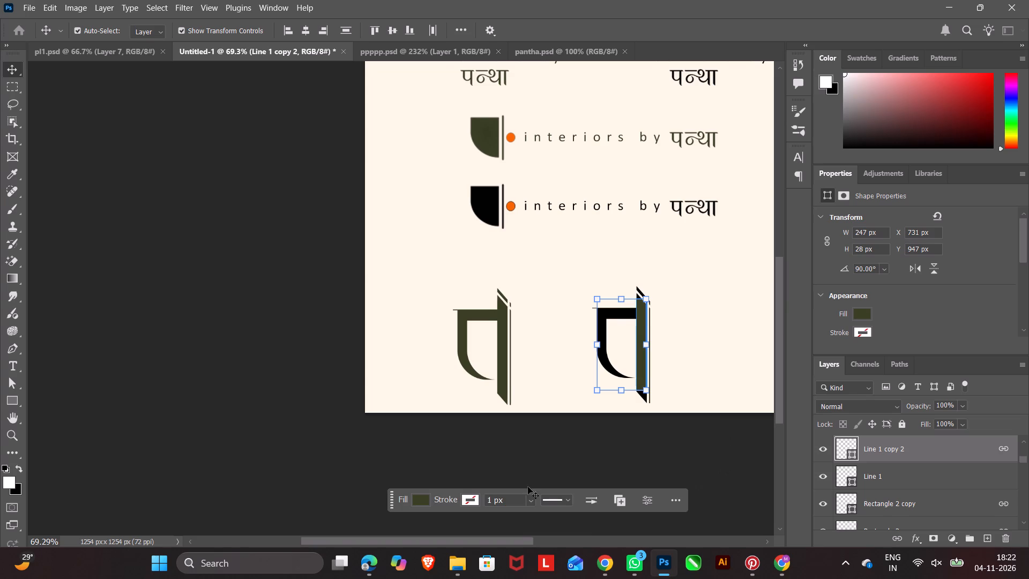
{"action": "left_click", "coordinate": [419, 499]}
{"action": "left_click", "coordinate": [406, 363]}
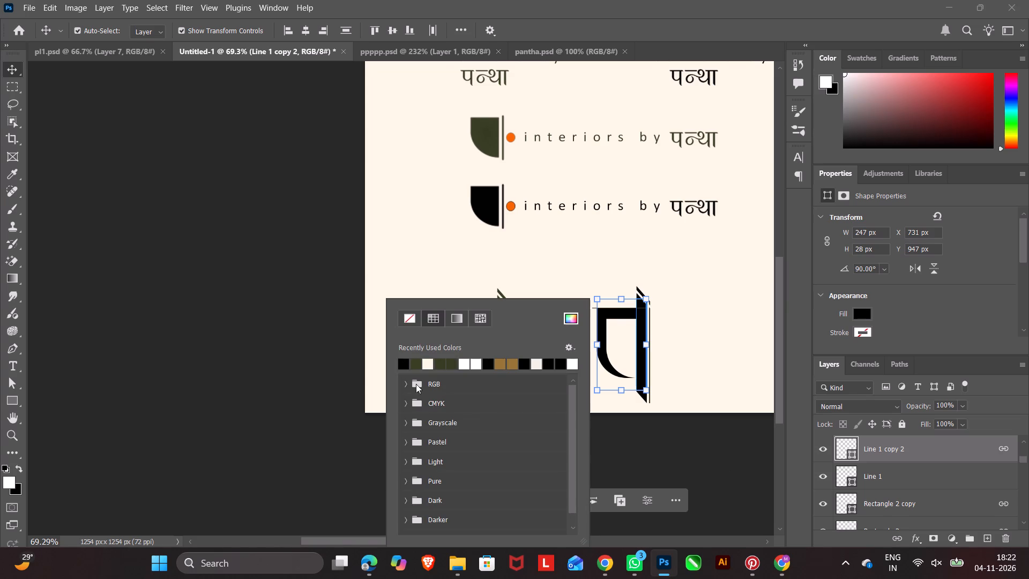
{"action": "left_click", "coordinate": [695, 390]}
{"action": "left_click", "coordinate": [695, 389]}
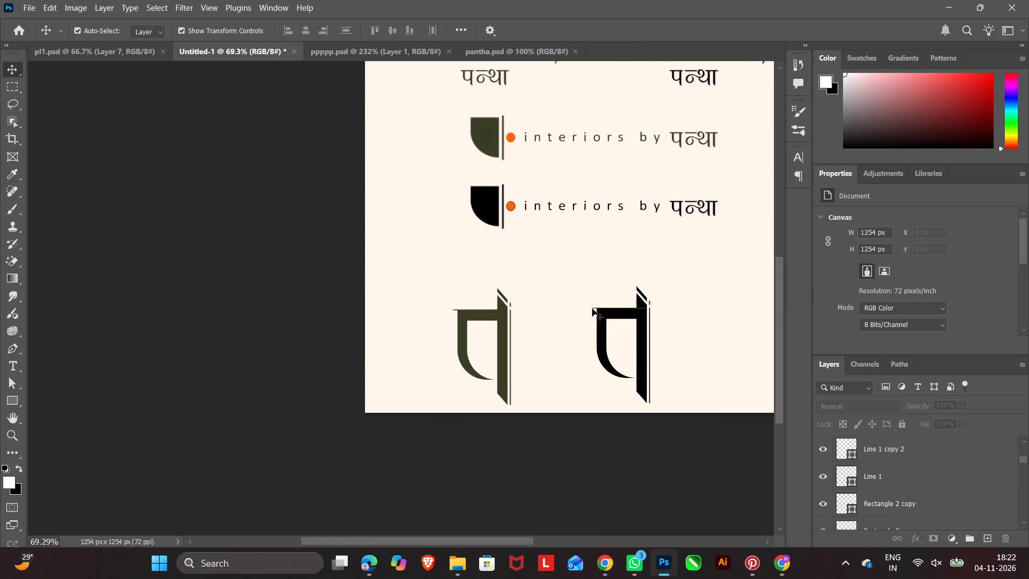
Add a 250 px Stroke effect with the last-used black gradient to the copied letter's thin headline, Line 1 copy.
{"action": "left_click", "coordinate": [592, 309]}
{"action": "left_click", "coordinate": [592, 307]}
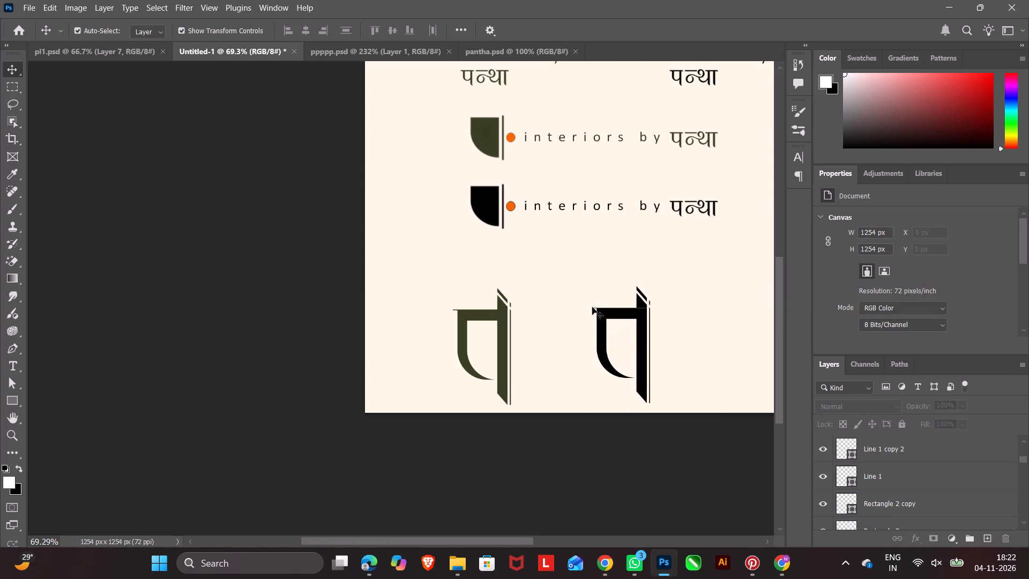
{"action": "left_click", "coordinate": [594, 308]}
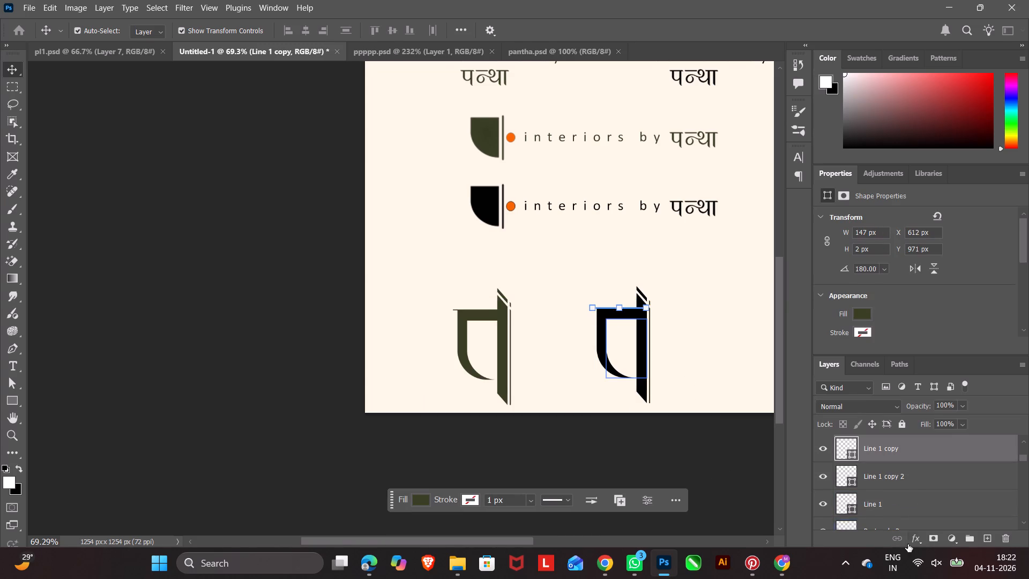
{"action": "left_click", "coordinate": [917, 540]}
{"action": "left_click", "coordinate": [932, 445]}
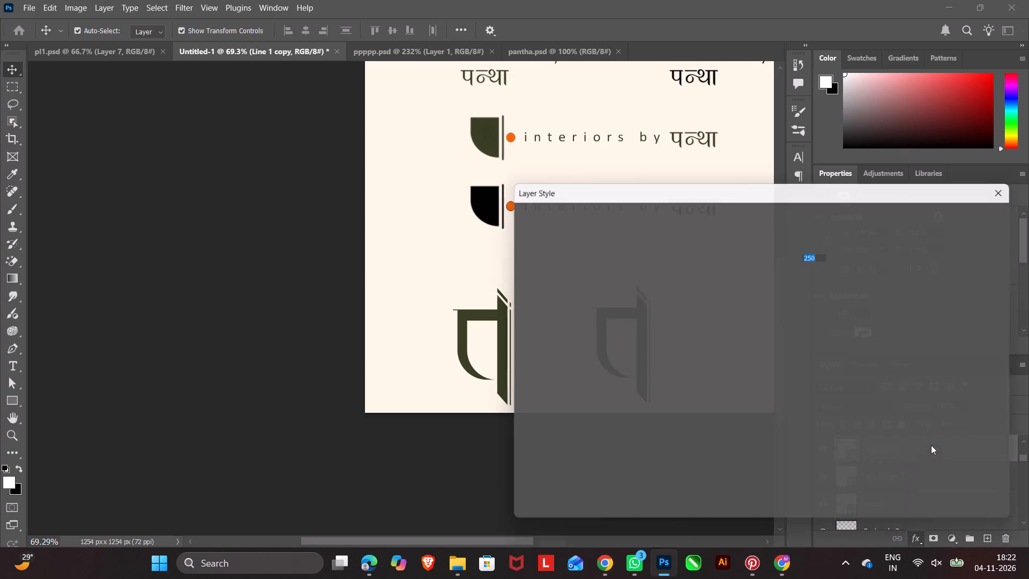
{"action": "left_click", "coordinate": [984, 206]}
{"action": "left_click", "coordinate": [759, 257]}
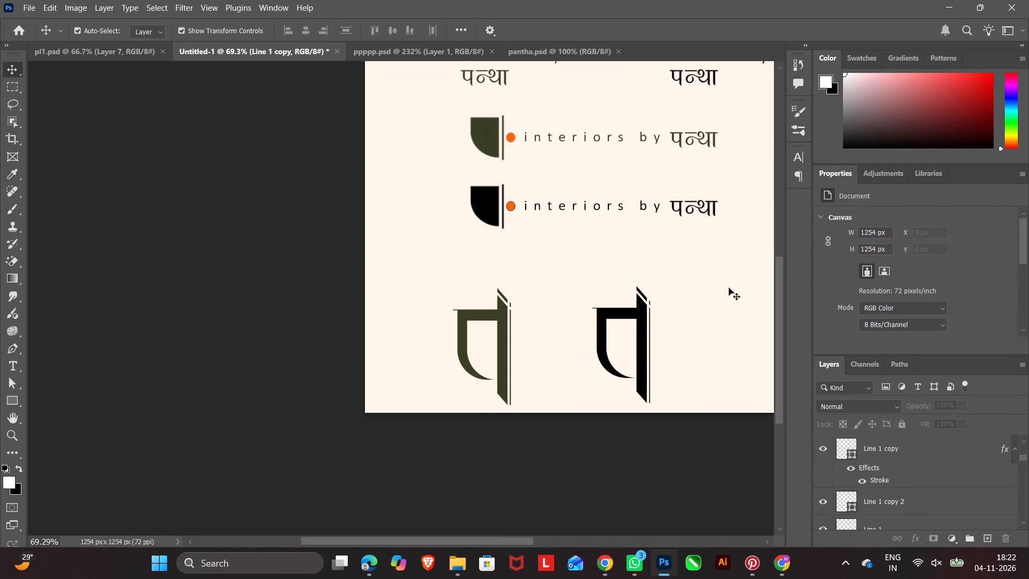
{"action": "left_click", "coordinate": [704, 347]}
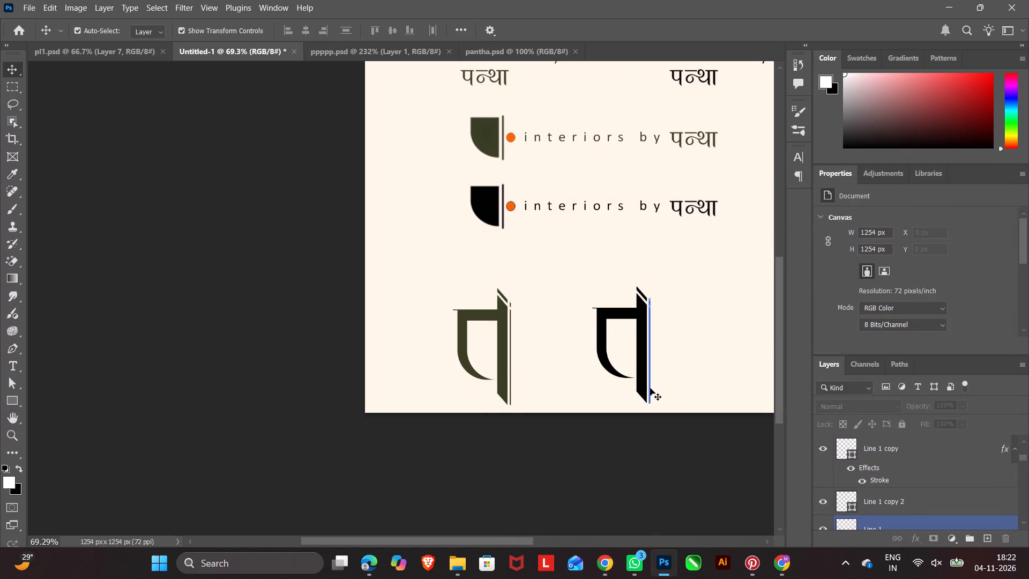
Add a Stroke effect with the last-used black settings to the thin vertical line beside the copied letter's stem, Line 1.
{"action": "left_click", "coordinate": [650, 388]}
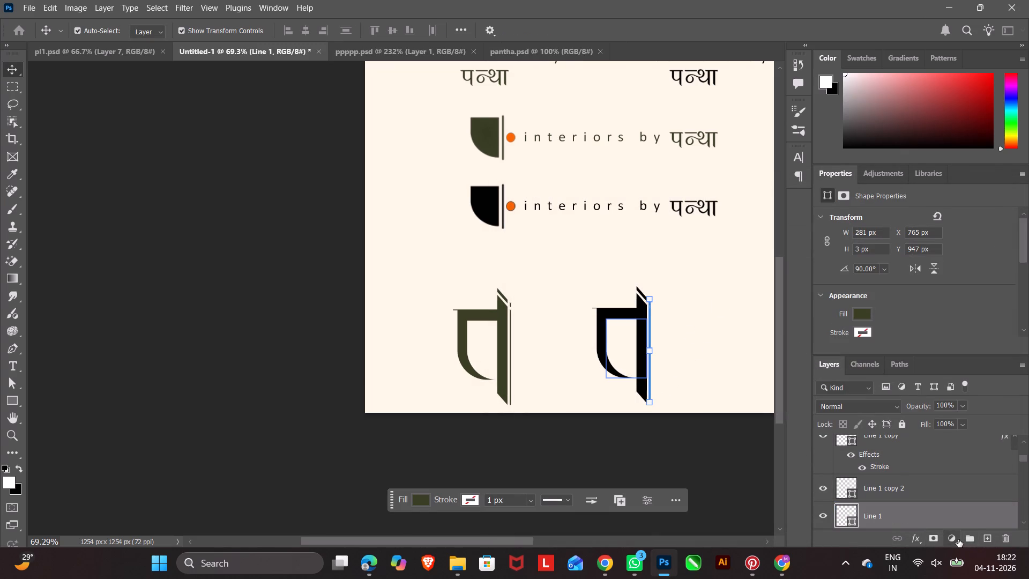
{"action": "left_click", "coordinate": [916, 535]}
{"action": "left_click", "coordinate": [943, 437]}
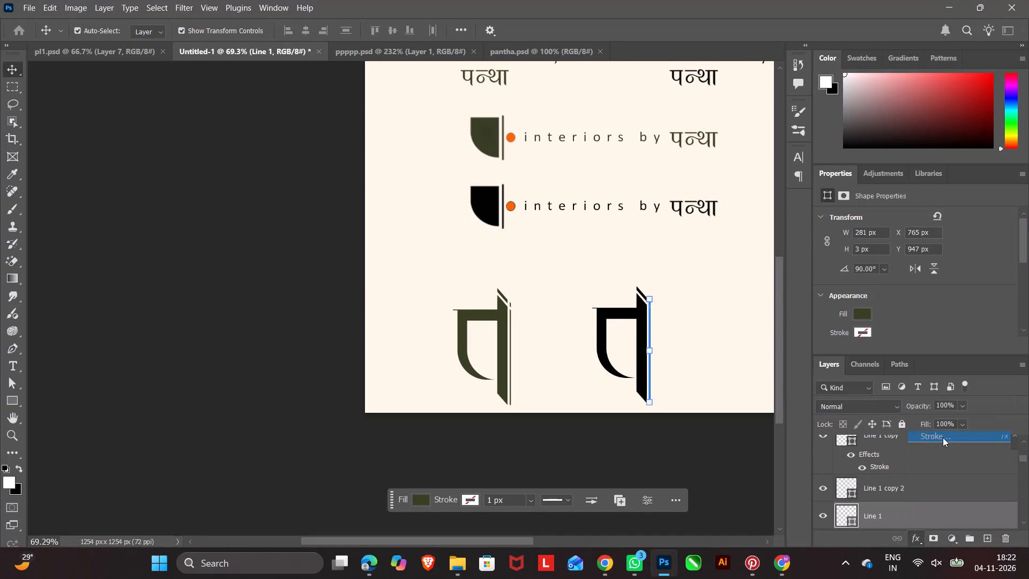
{"action": "left_click", "coordinate": [970, 212]}
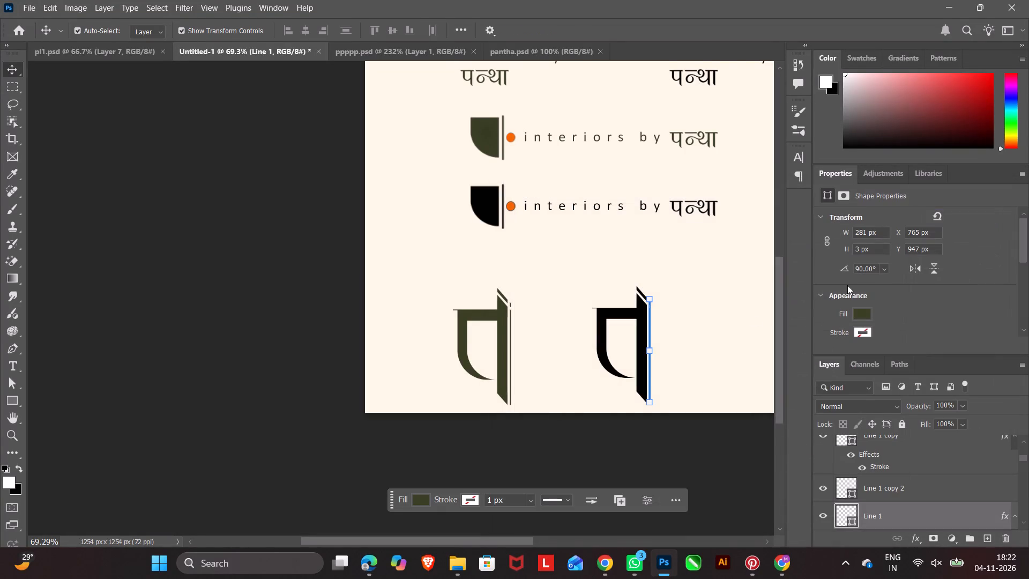
{"action": "double_click", "coordinate": [308, 328]}
Select all parts of the black प letter and link their layers together.
{"action": "left_click_drag", "start_coordinate": [575, 456], "coordinate": [618, 330]}
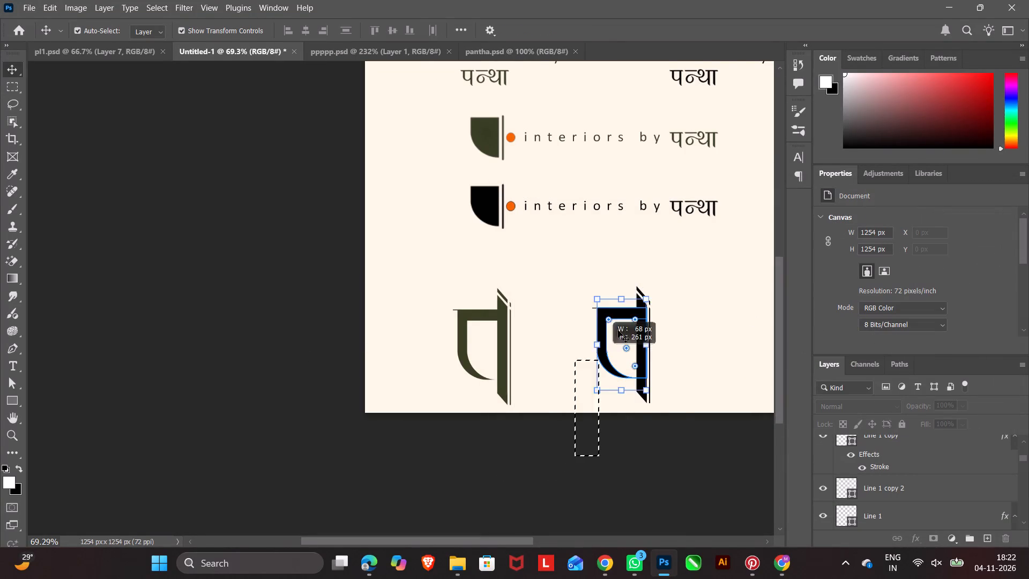
{"action": "left_click_drag", "start_coordinate": [618, 330], "coordinate": [685, 293]}
{"action": "left_click", "coordinate": [898, 539]}
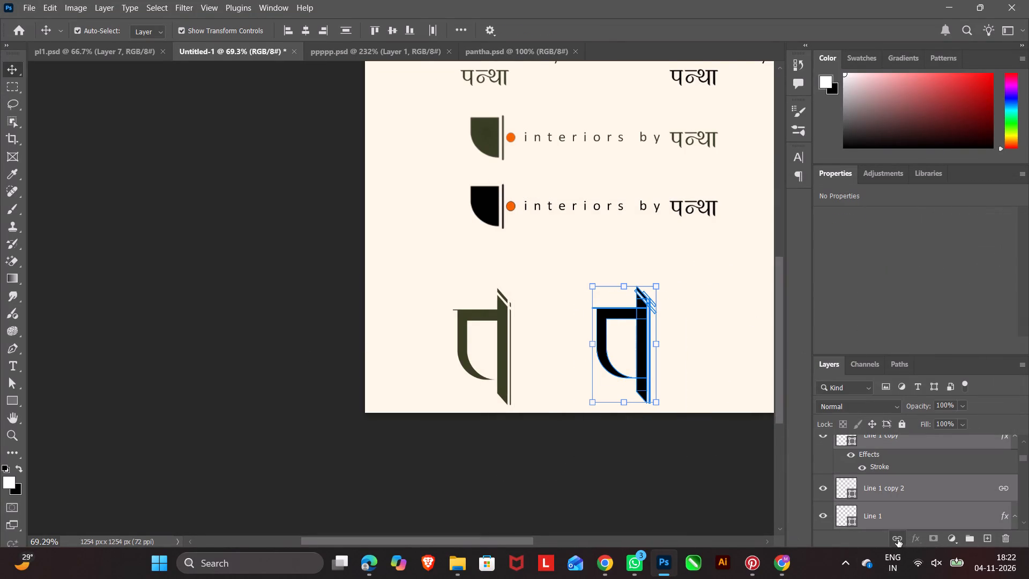
{"action": "left_click", "coordinate": [675, 495]}
Select all parts of the dark green प letter and link their layers together.
{"action": "left_click_drag", "start_coordinate": [444, 467], "coordinate": [538, 284]}
{"action": "left_click", "coordinate": [896, 537]}
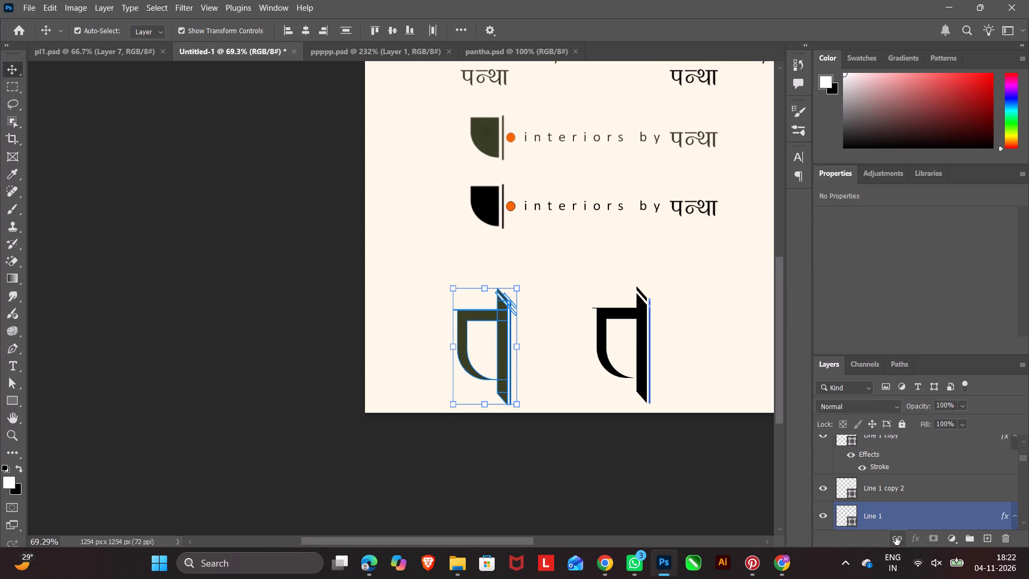
{"action": "left_click", "coordinate": [659, 502]}
Scale the linked dark green प letter to about 88% width and 68% height.
{"action": "scroll", "coordinate": [625, 476], "scroll_direction": "up", "scroll_amount": 15}
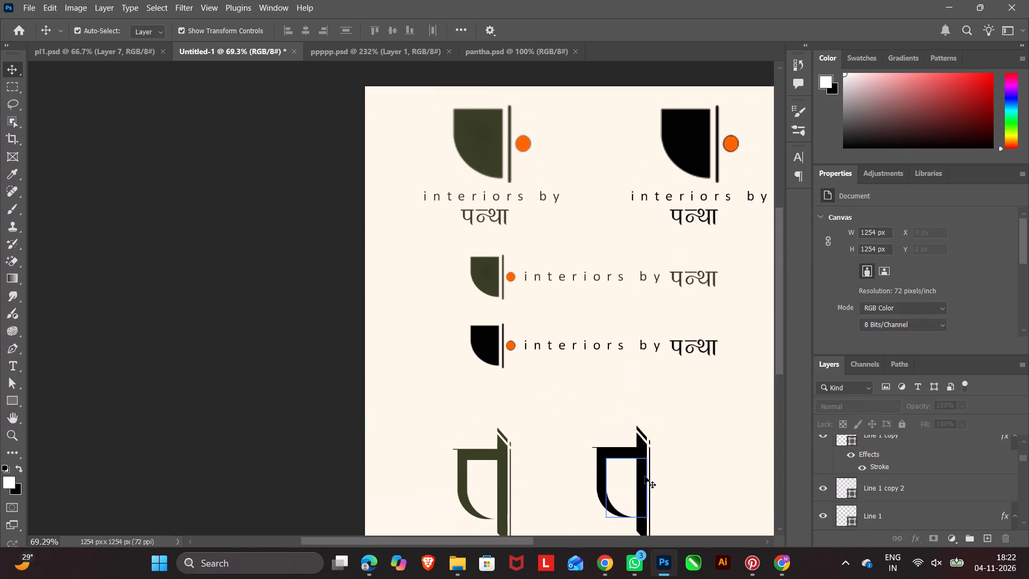
{"action": "scroll", "coordinate": [646, 488], "scroll_direction": "down", "scroll_amount": 7}
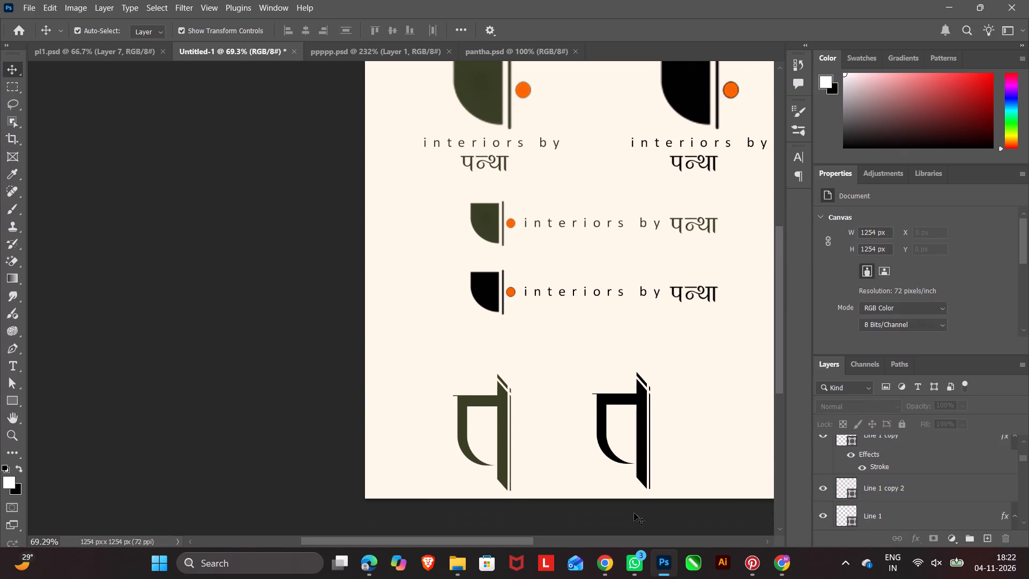
{"action": "left_click", "coordinate": [456, 406]}
{"action": "left_click", "coordinate": [463, 400]}
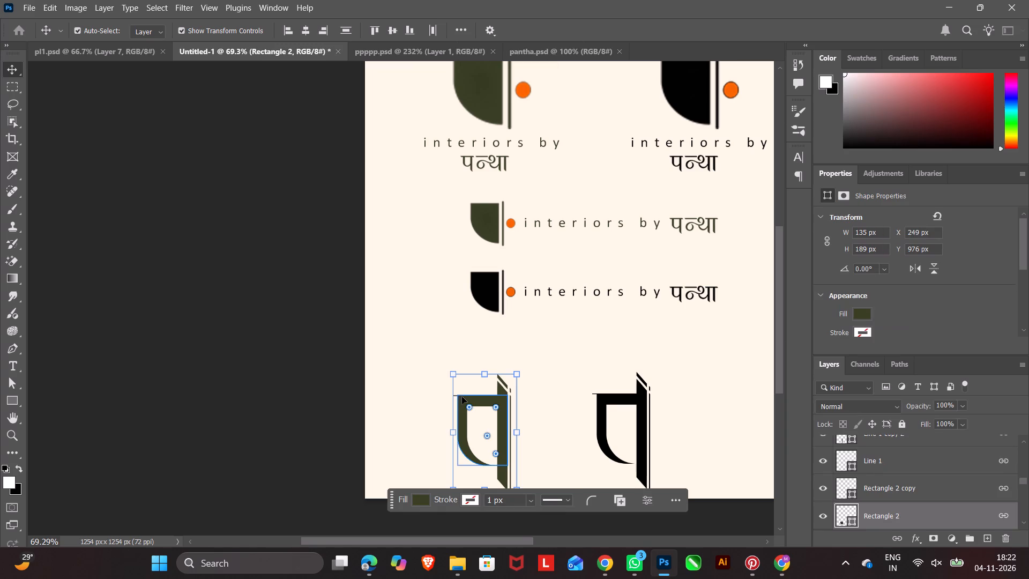
{"action": "left_click", "coordinate": [483, 375]}
{"action": "scroll", "coordinate": [484, 377], "scroll_direction": "down", "scroll_amount": 2}
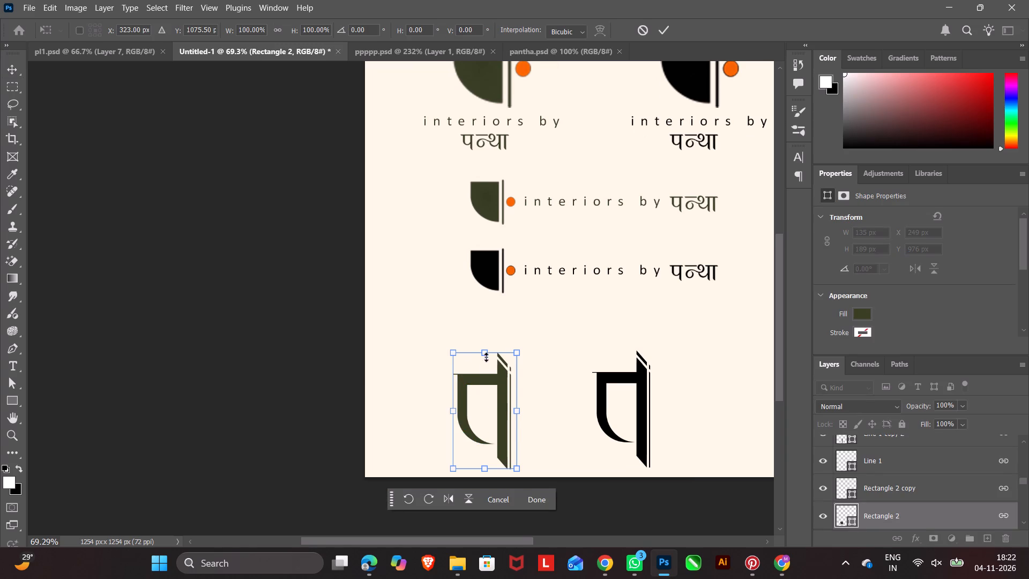
{"action": "left_click_drag", "start_coordinate": [485, 352], "coordinate": [487, 391]}
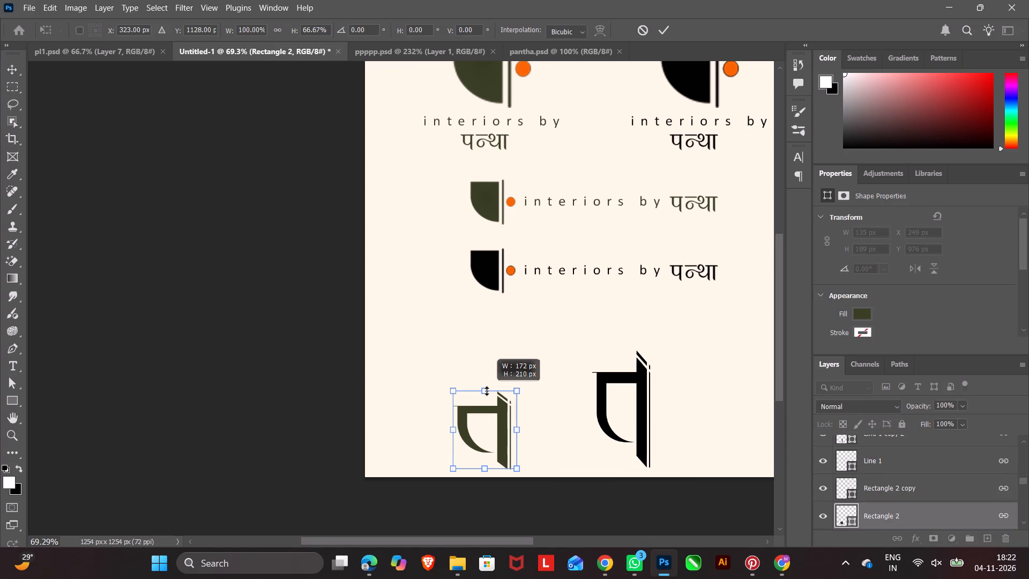
{"action": "left_click_drag", "start_coordinate": [487, 391], "coordinate": [487, 390]}
{"action": "left_click_drag", "start_coordinate": [451, 431], "coordinate": [464, 432]}
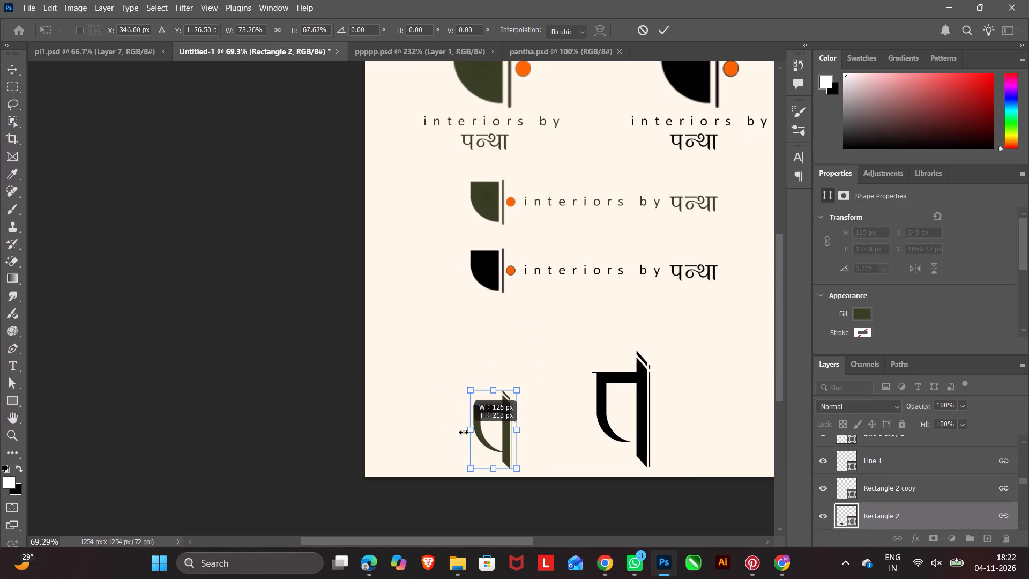
{"action": "left_click_drag", "start_coordinate": [464, 432], "coordinate": [459, 432]}
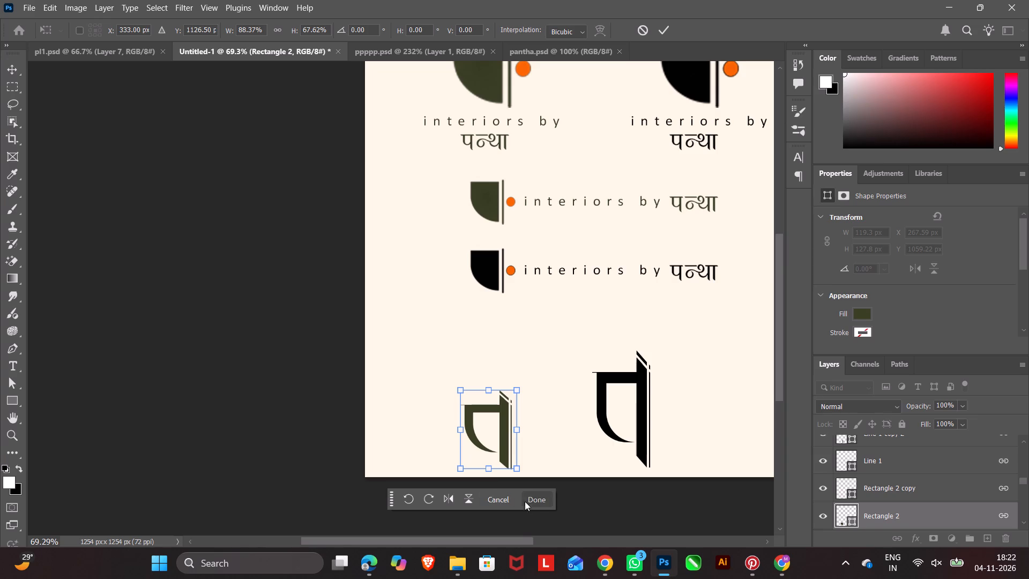
{"action": "left_click", "coordinate": [538, 499]}
Scale the linked black प letter to about 91% width and 66% height, matching the green letter.
{"action": "left_click", "coordinate": [597, 464]}
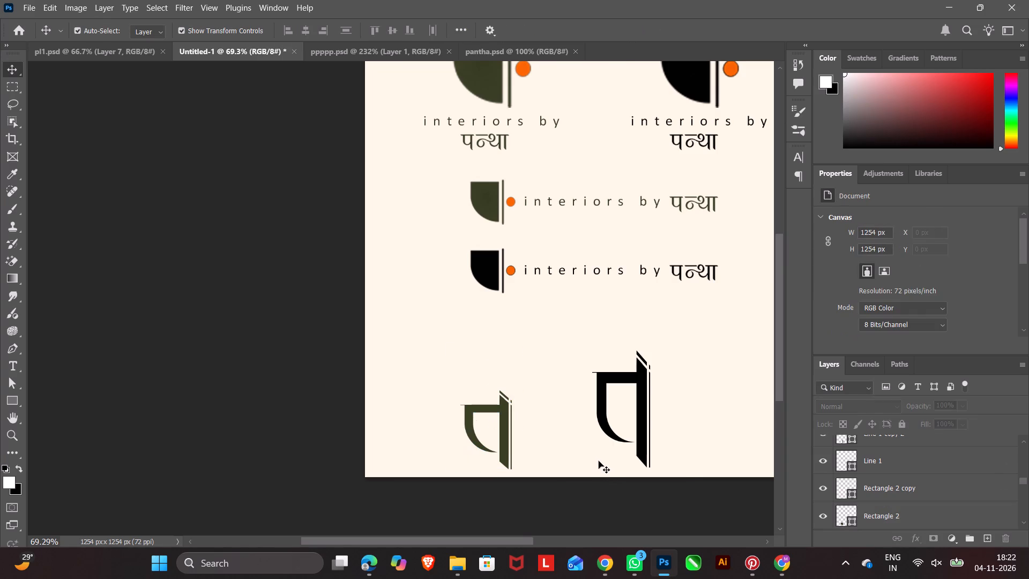
{"action": "left_click", "coordinate": [614, 436]}
{"action": "left_click_drag", "start_coordinate": [626, 348], "coordinate": [627, 364]}
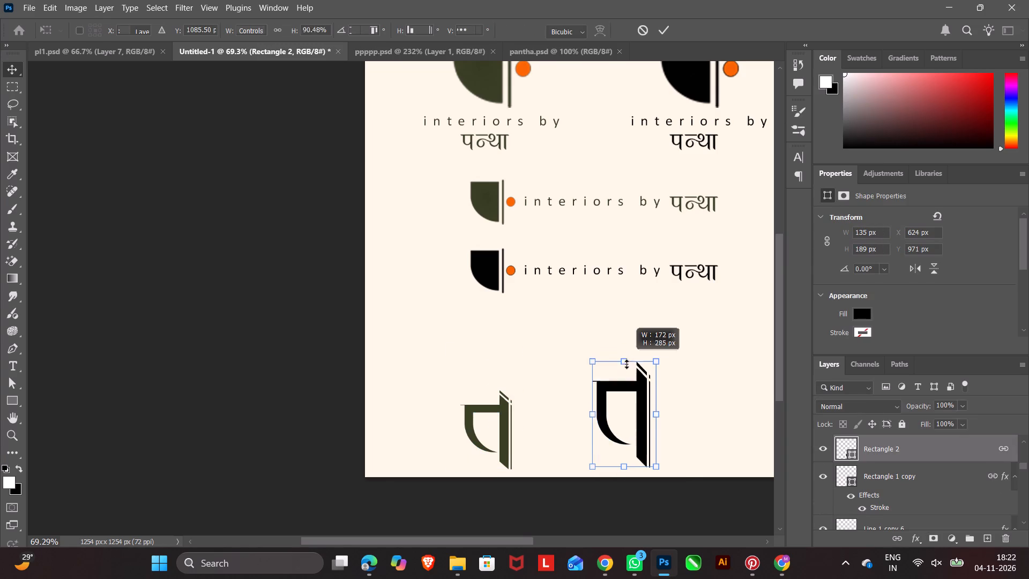
{"action": "left_click_drag", "start_coordinate": [627, 364], "coordinate": [627, 385]}
{"action": "left_click_drag", "start_coordinate": [591, 429], "coordinate": [607, 436]}
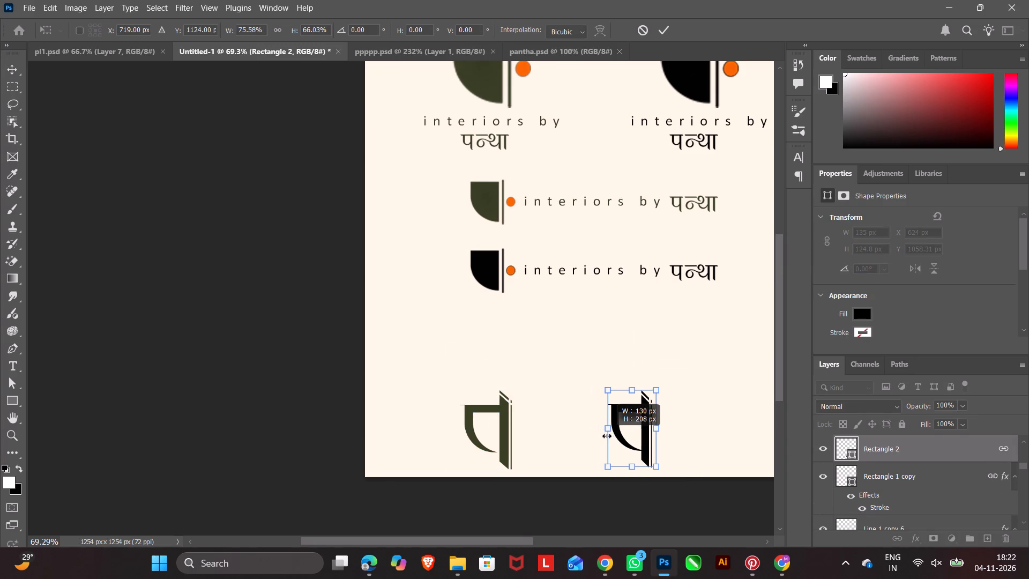
{"action": "left_click_drag", "start_coordinate": [607, 436], "coordinate": [600, 437]}
{"action": "left_click", "coordinate": [541, 501]}
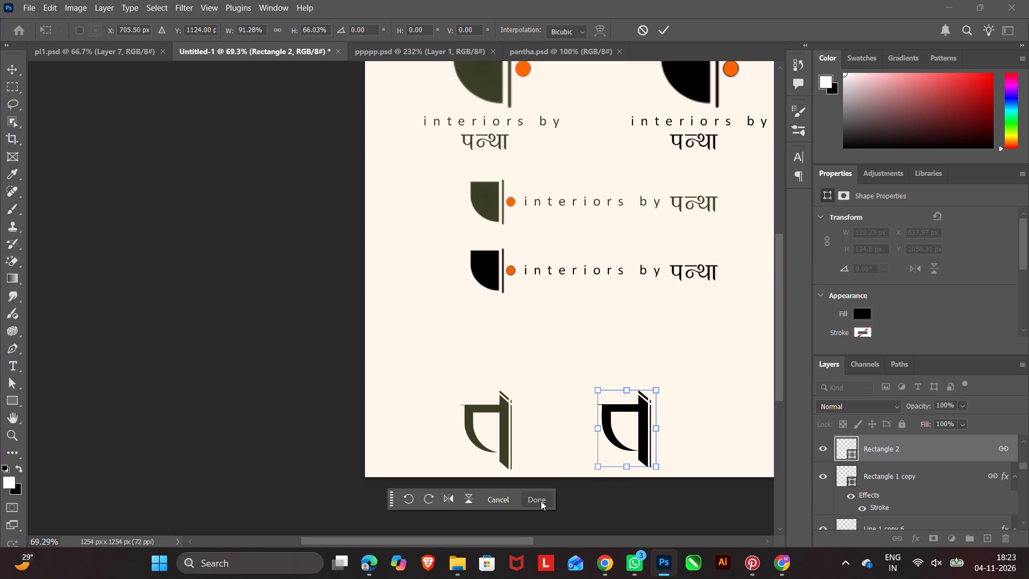
{"action": "left_click", "coordinate": [683, 512]}
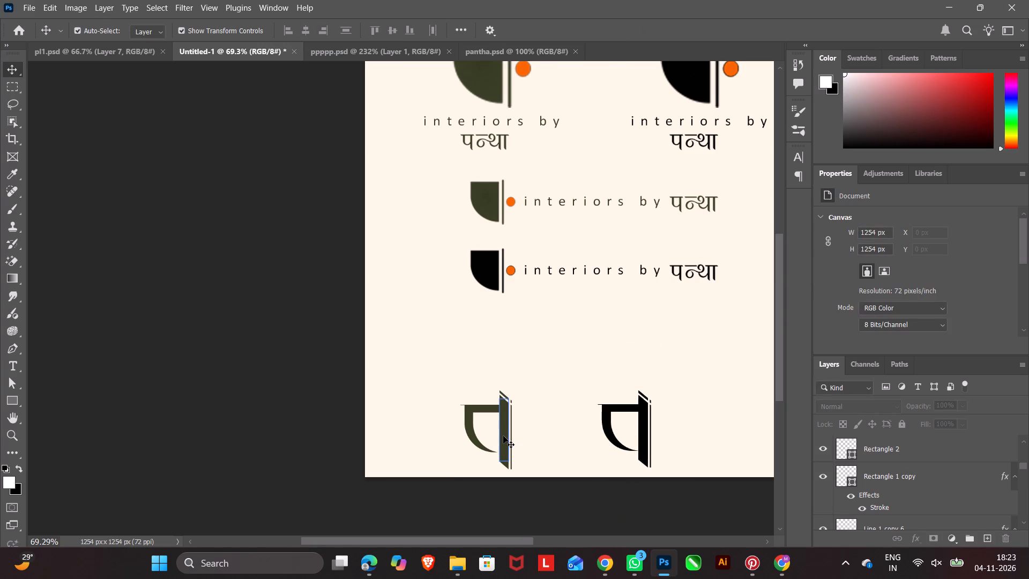
Move the dark green प letter up and to the left, below the horizontal logos.
{"action": "left_click_drag", "start_coordinate": [504, 436], "coordinate": [472, 388]}
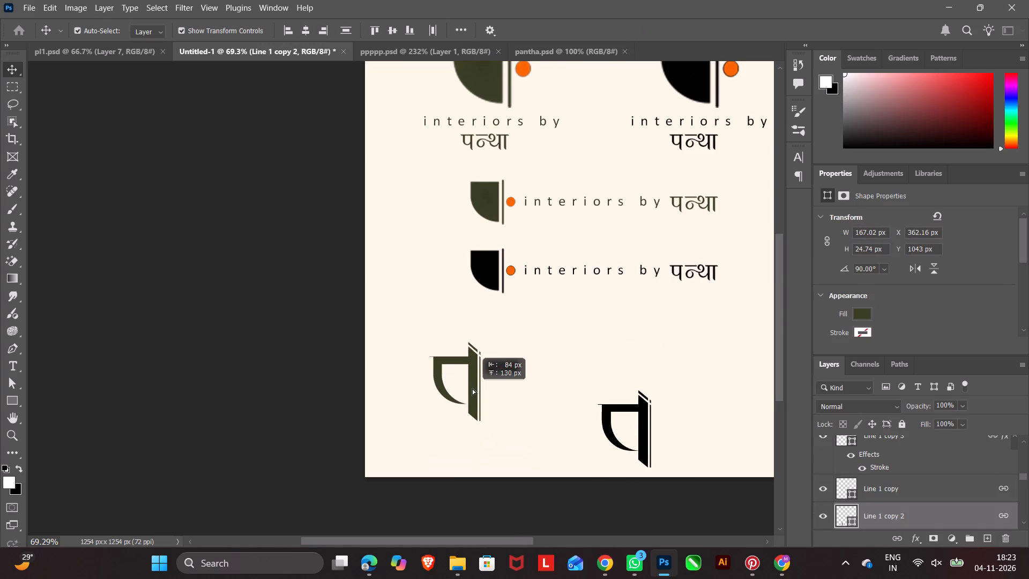
{"action": "left_click_drag", "start_coordinate": [472, 388], "coordinate": [460, 357]}
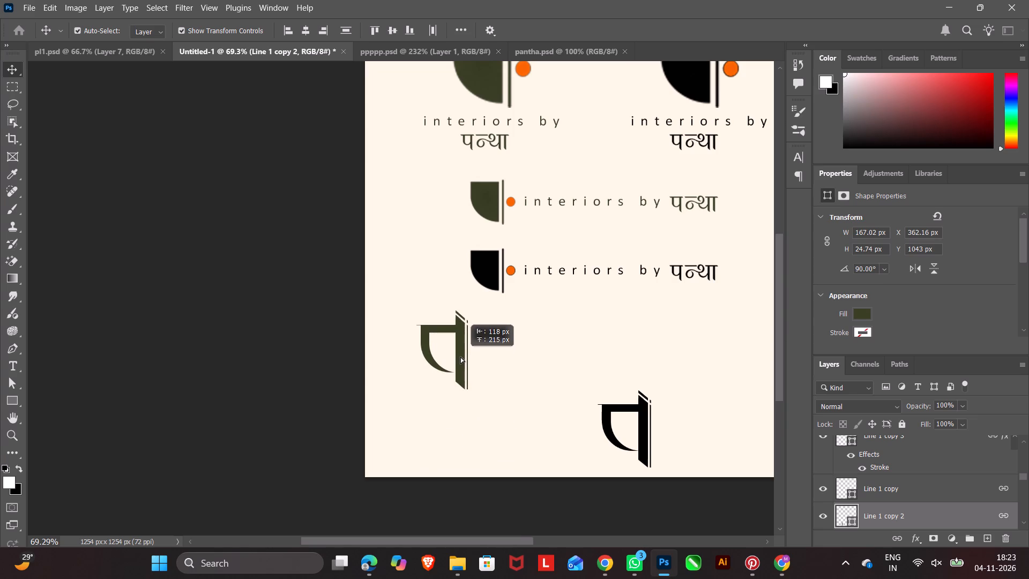
{"action": "left_click_drag", "start_coordinate": [460, 357], "coordinate": [464, 378]}
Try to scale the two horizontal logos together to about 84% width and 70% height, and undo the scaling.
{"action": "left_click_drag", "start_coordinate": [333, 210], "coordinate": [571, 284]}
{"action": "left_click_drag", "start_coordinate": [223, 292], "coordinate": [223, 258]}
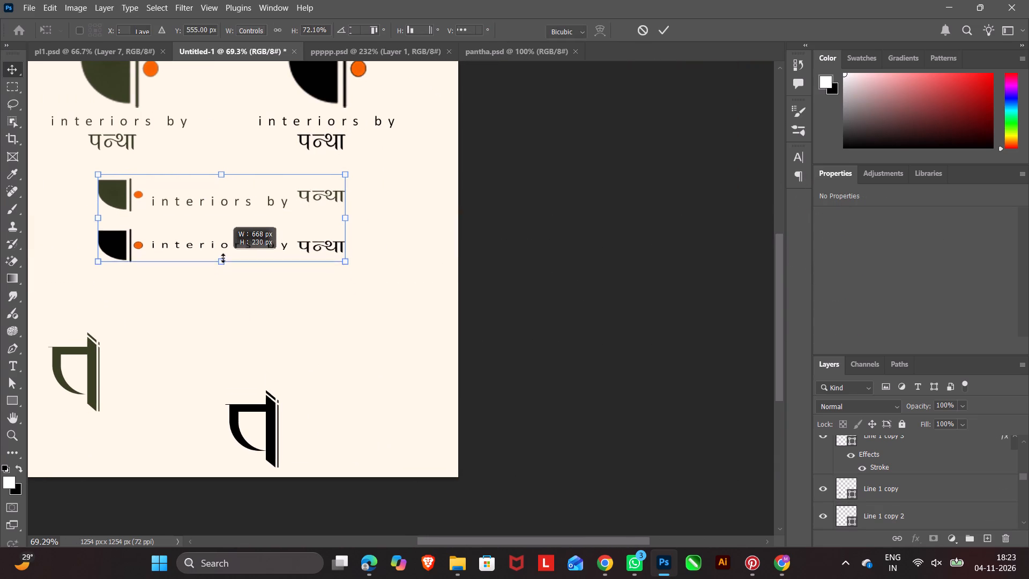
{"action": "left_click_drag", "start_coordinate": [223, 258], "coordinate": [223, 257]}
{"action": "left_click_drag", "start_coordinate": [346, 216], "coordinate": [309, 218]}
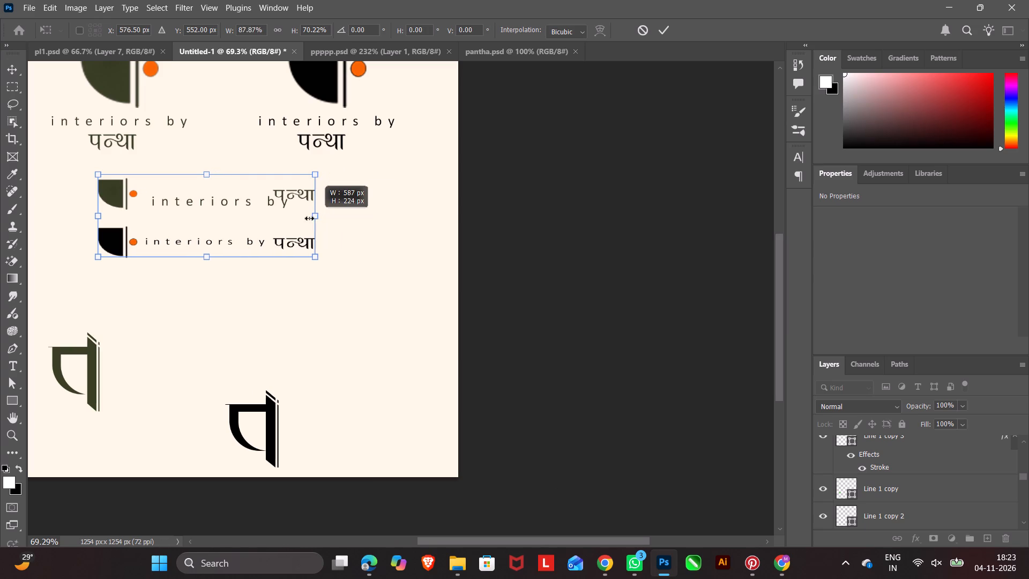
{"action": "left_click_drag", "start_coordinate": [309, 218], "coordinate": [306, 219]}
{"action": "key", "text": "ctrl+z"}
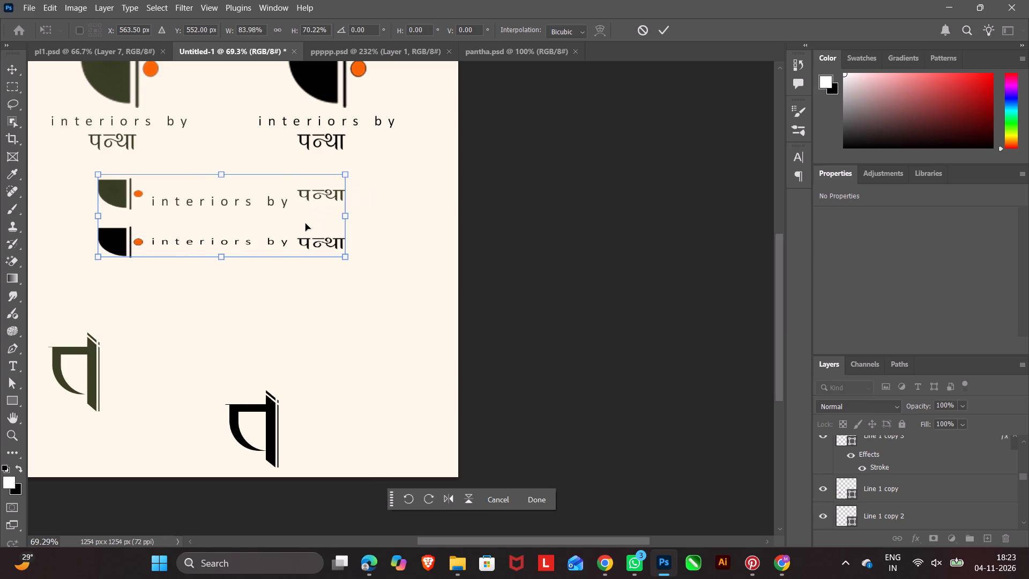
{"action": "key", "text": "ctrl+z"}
Select all parts of both horizontal logos and scale them together to about 71% width and 67% height.
{"action": "left_click_drag", "start_coordinate": [571, 191], "coordinate": [144, 240]}
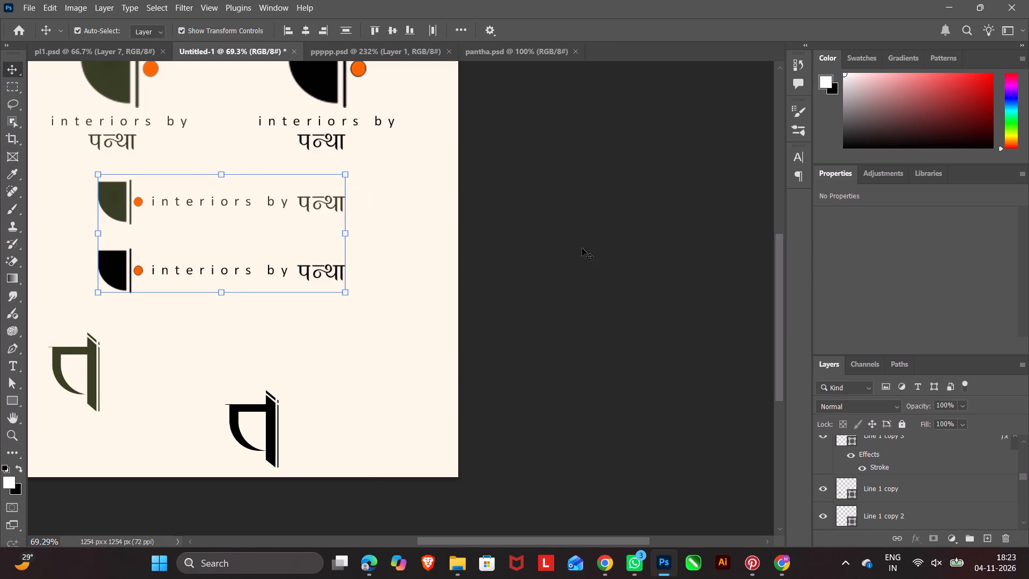
{"action": "left_click", "coordinate": [619, 248]}
{"action": "left_click_drag", "start_coordinate": [642, 202], "coordinate": [111, 303]}
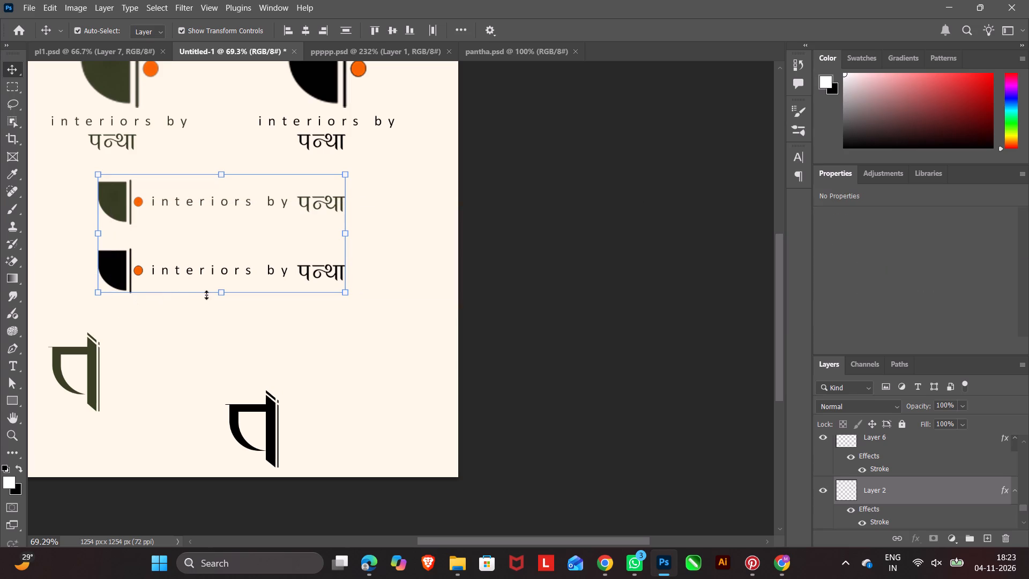
{"action": "left_click_drag", "start_coordinate": [220, 292], "coordinate": [220, 253]}
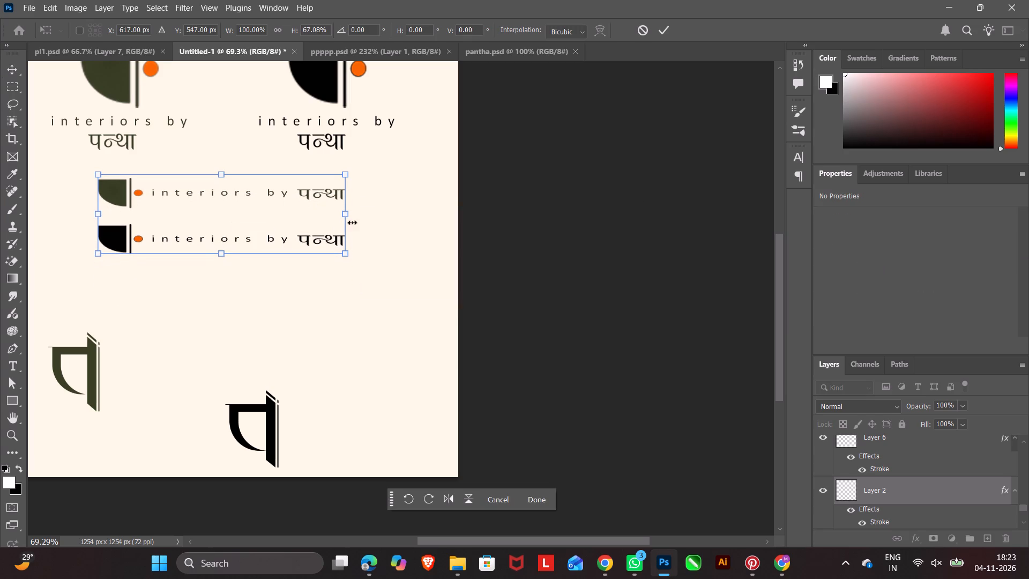
{"action": "left_click_drag", "start_coordinate": [352, 218], "coordinate": [311, 221]}
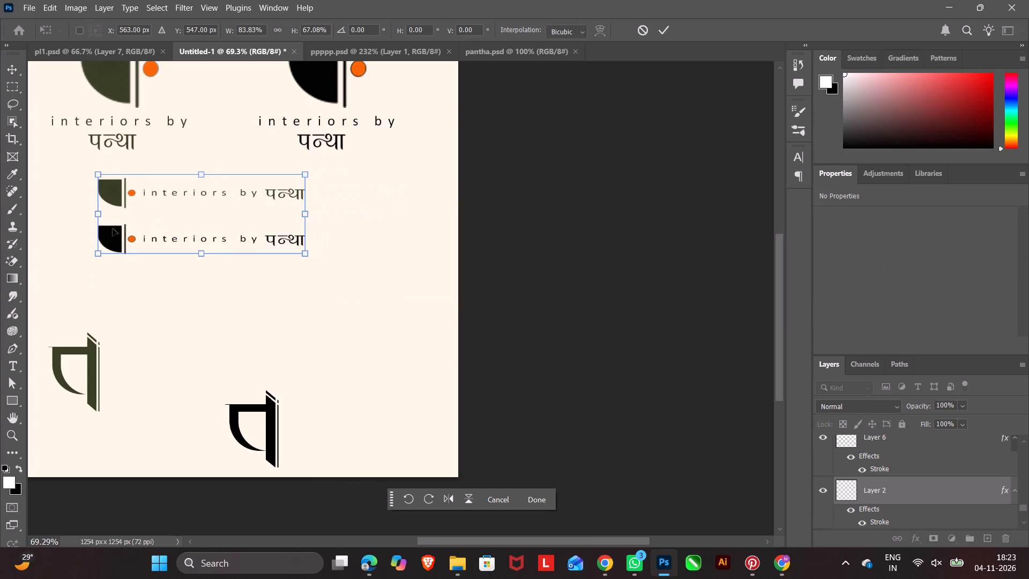
{"action": "left_click_drag", "start_coordinate": [98, 210], "coordinate": [127, 216]}
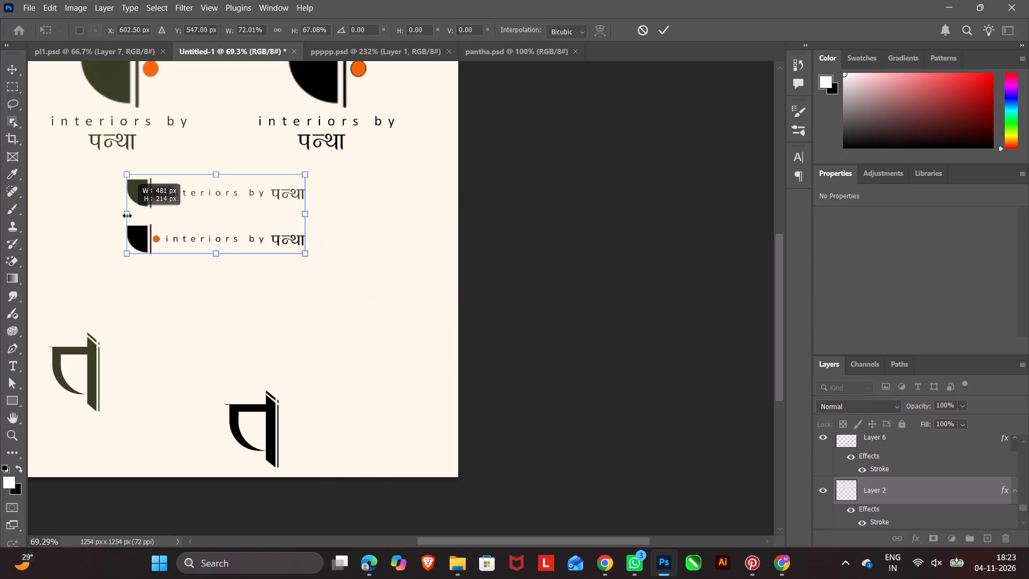
{"action": "left_click_drag", "start_coordinate": [127, 216], "coordinate": [130, 216]}
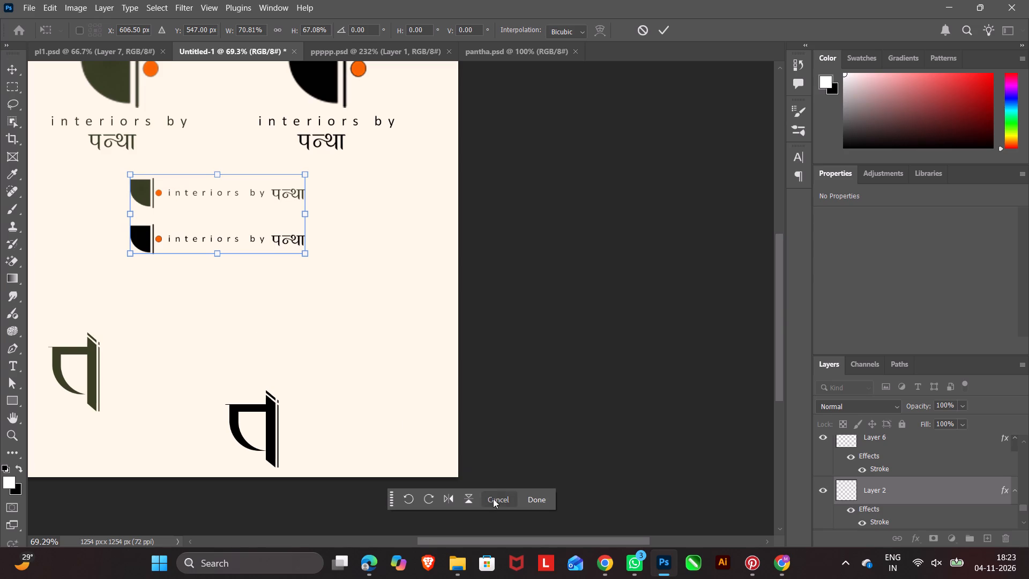
{"action": "left_click", "coordinate": [546, 500]}
{"action": "left_click", "coordinate": [561, 419]}
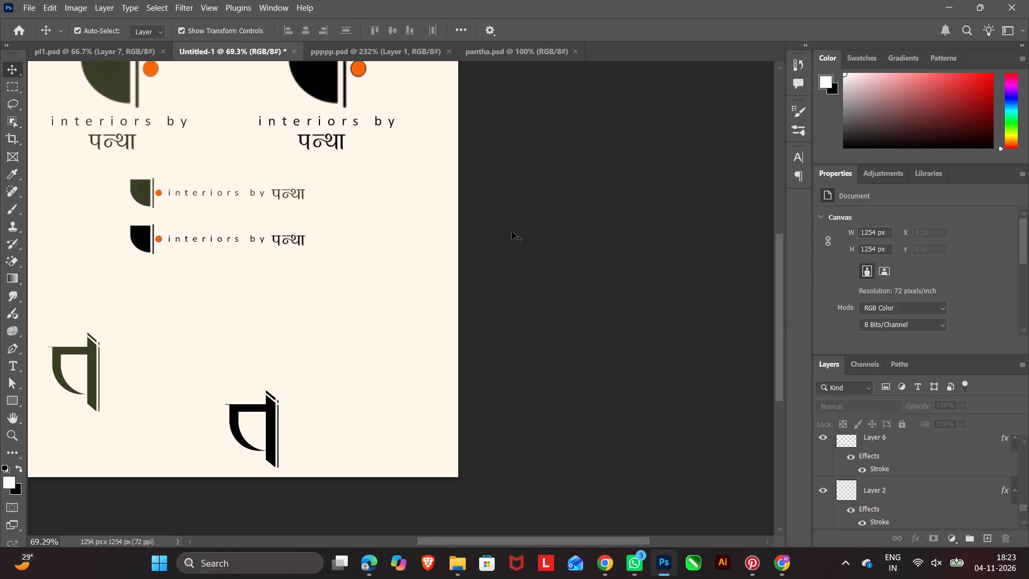
Move the dark green प letter up about 167 px, to just below and left of the horizontal logos.
{"action": "left_click", "coordinate": [90, 358]}
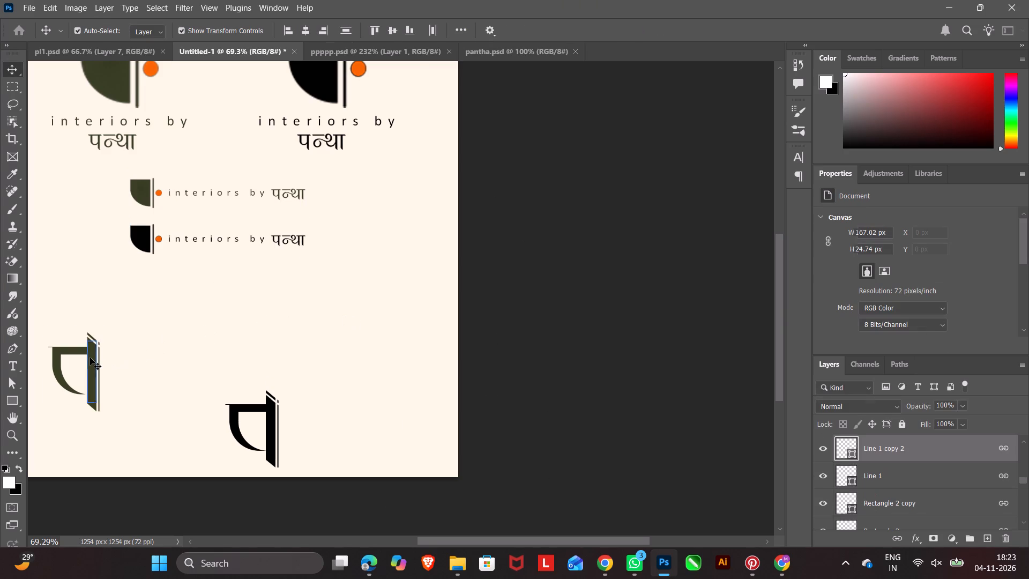
{"action": "left_click_drag", "start_coordinate": [73, 359], "coordinate": [73, 298]}
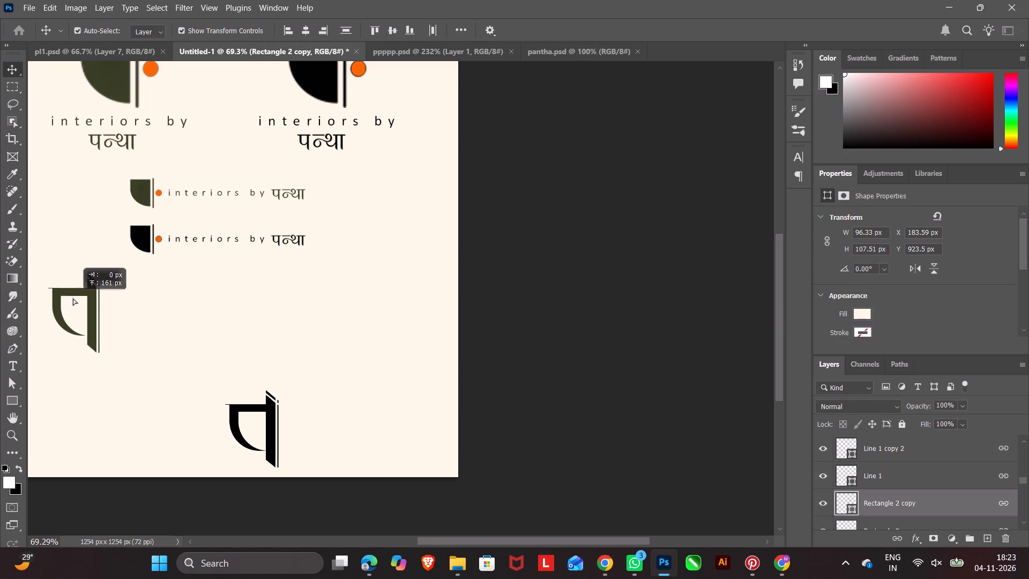
{"action": "left_click_drag", "start_coordinate": [73, 298], "coordinate": [73, 298]}
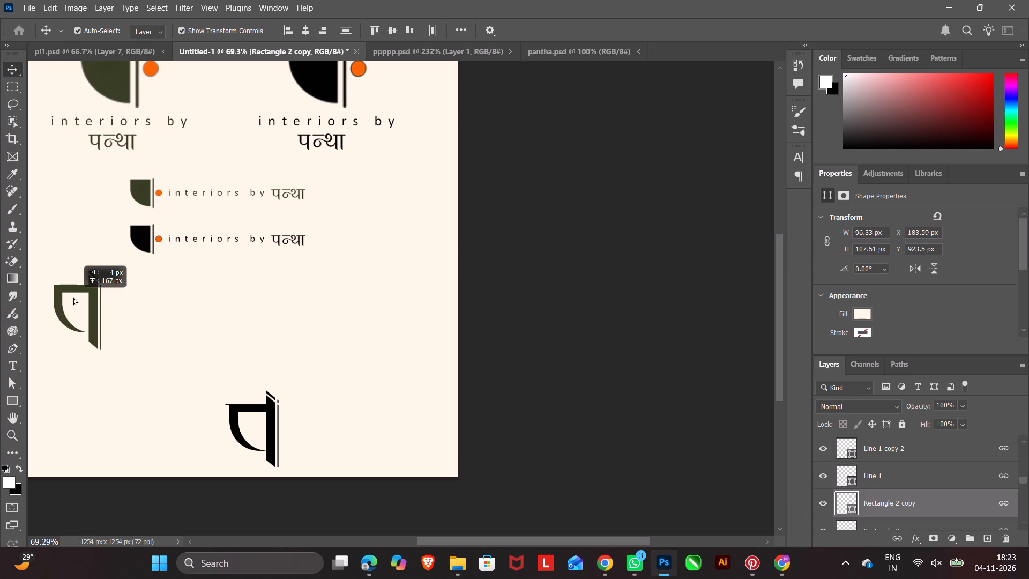
{"action": "left_click_drag", "start_coordinate": [73, 298], "coordinate": [73, 296]}
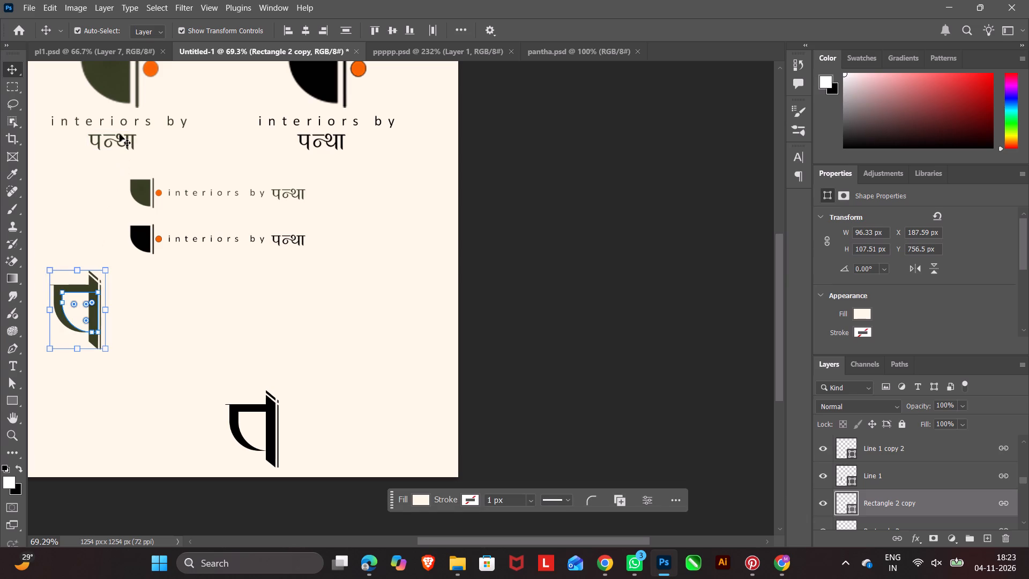
Duplicate the green "interiors by" text from the stacked logo and place the copy directly beneath the dark green प letter.
{"action": "left_click", "coordinate": [133, 118]}
{"action": "key", "text": "ctrl+c"}
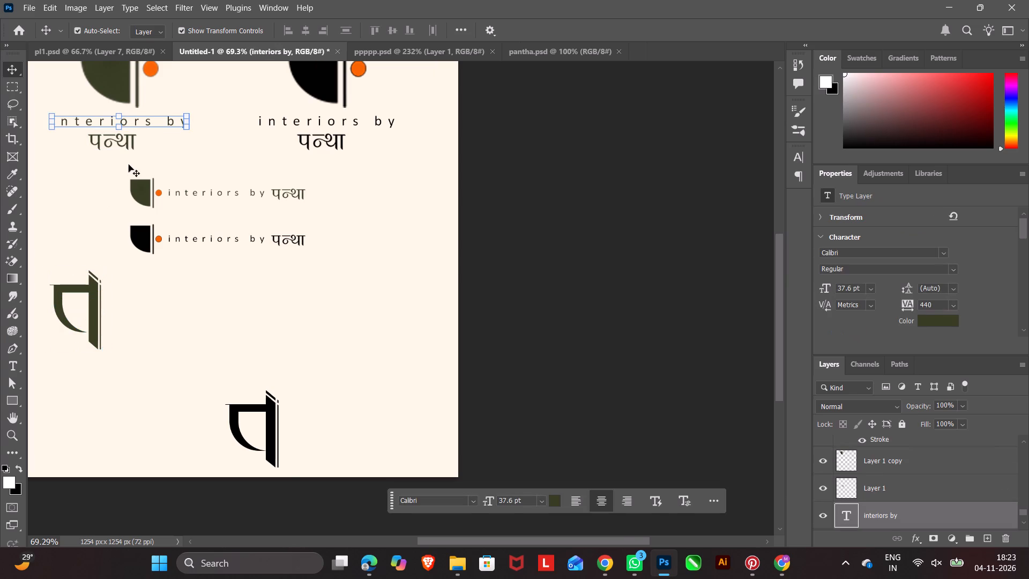
{"action": "scroll", "coordinate": [127, 181], "scroll_direction": "down", "scroll_amount": 4}
{"action": "left_click", "coordinate": [129, 284]}
{"action": "key", "text": "ctrl+v"}
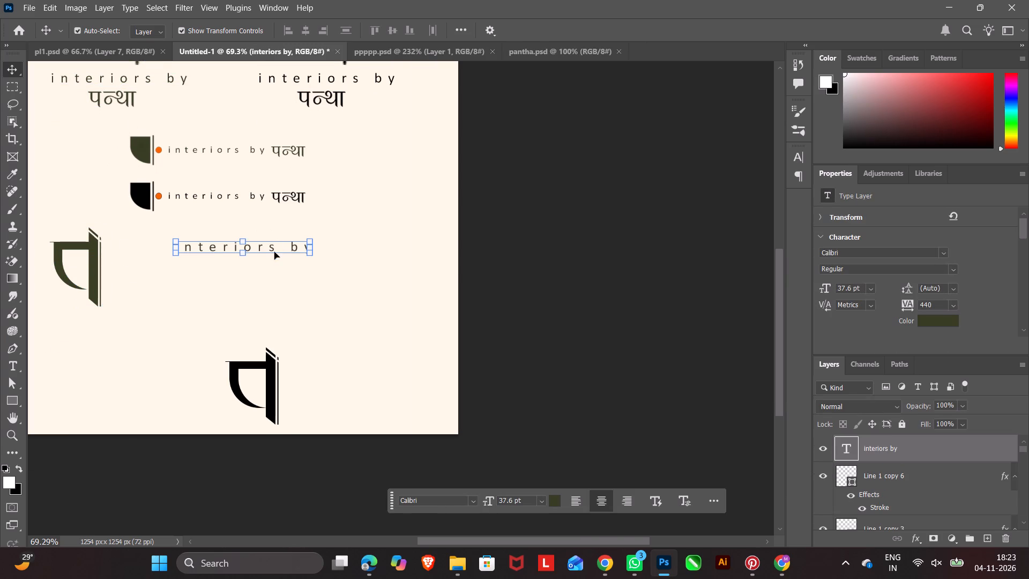
{"action": "left_click_drag", "start_coordinate": [273, 249], "coordinate": [122, 322]}
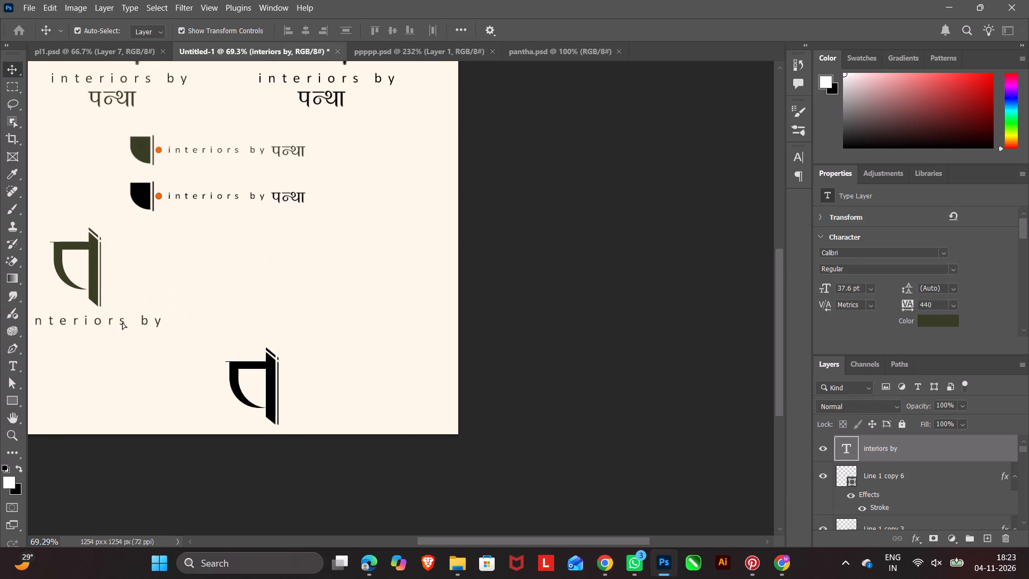
{"action": "scroll", "coordinate": [122, 318], "scroll_direction": "left", "scroll_amount": 3}
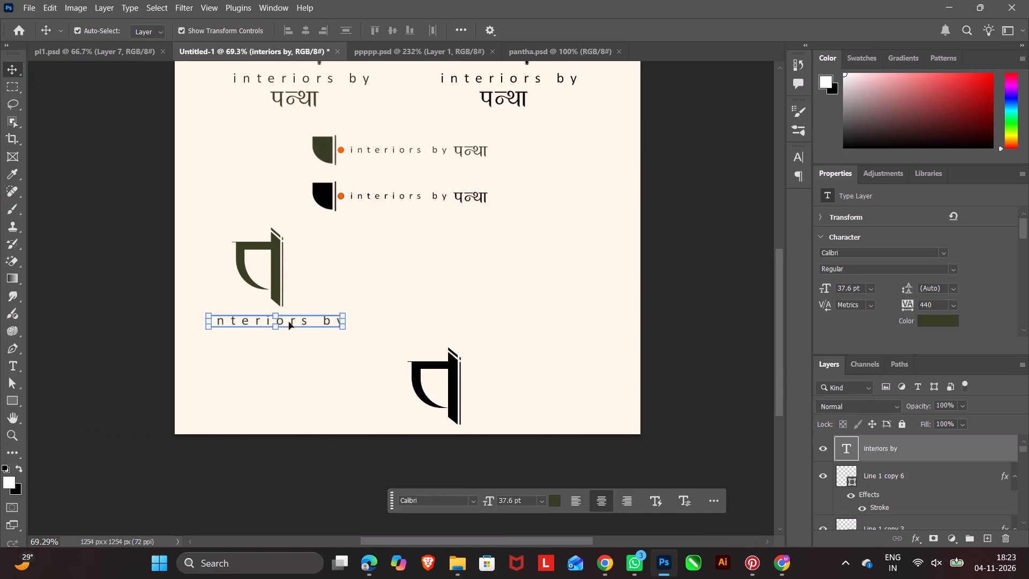
{"action": "left_click_drag", "start_coordinate": [289, 322], "coordinate": [283, 322]}
Duplicate the green पन्था word from the stacked logo and place the copy beneath "interiors by" under the dark green प letter.
{"action": "left_click", "coordinate": [302, 99]}
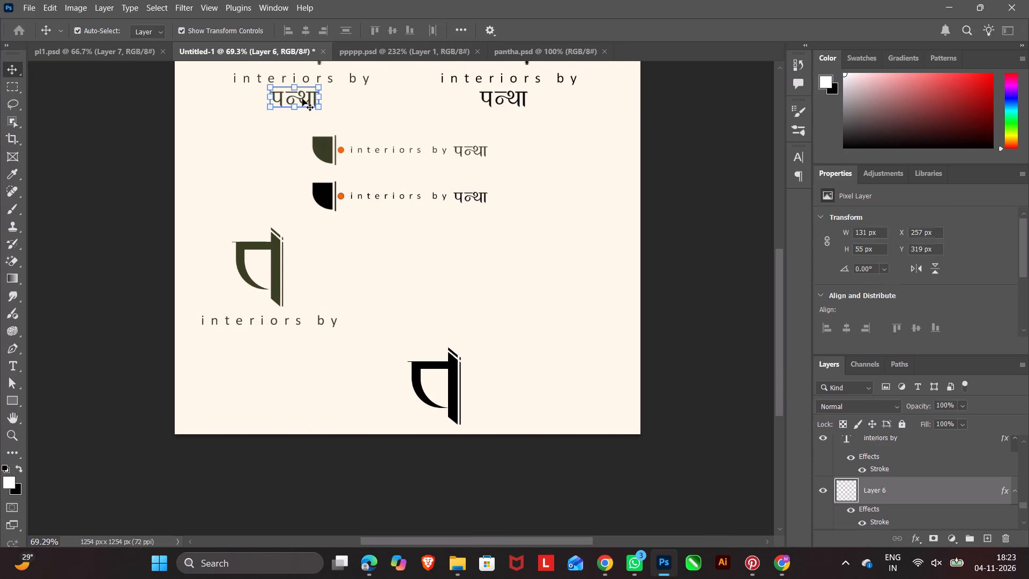
{"action": "key", "text": "ctrl+c"}
{"action": "key", "text": "ctrl+v"}
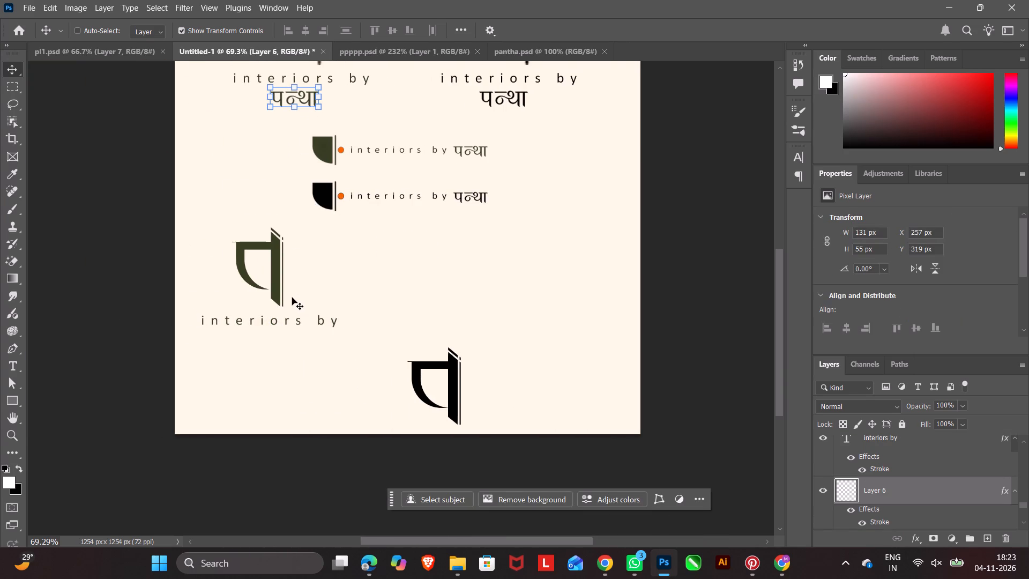
{"action": "left_click_drag", "start_coordinate": [415, 247], "coordinate": [271, 354]}
{"action": "left_click", "coordinate": [579, 258]}
{"action": "left_click", "coordinate": [422, 244]}
{"action": "left_click_drag", "start_coordinate": [417, 247], "coordinate": [316, 331]}
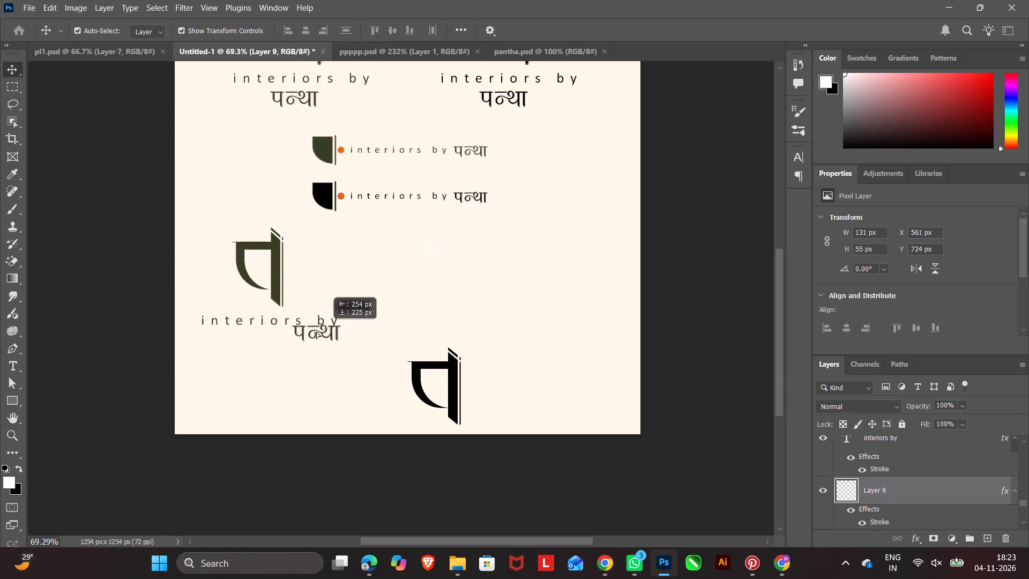
{"action": "left_click_drag", "start_coordinate": [316, 331], "coordinate": [276, 340]}
{"action": "left_click", "coordinate": [422, 324]}
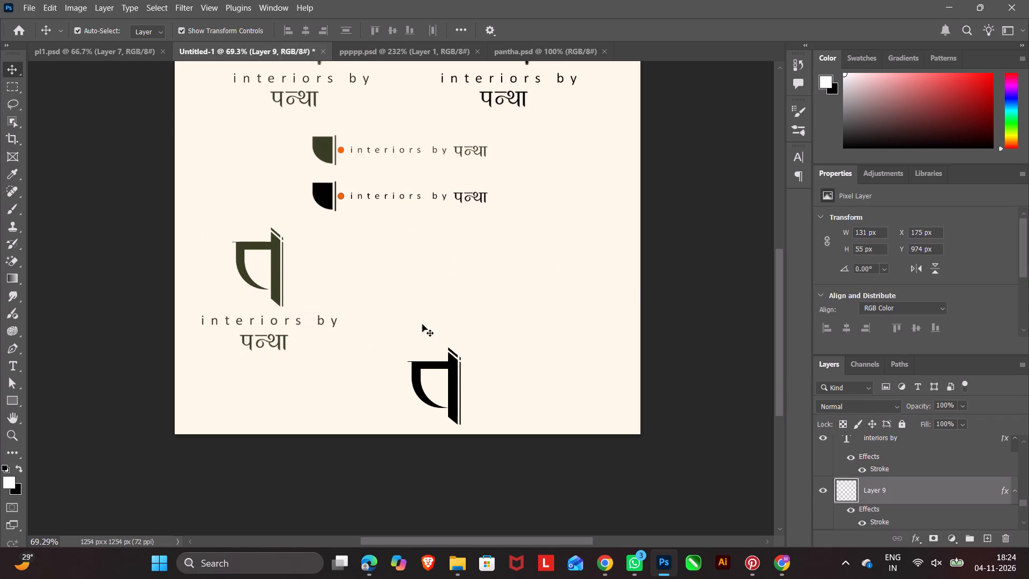
Copy the orange circle from ppppp.psd into Untitled-1 and place it just right of the dark green प letter.
{"action": "left_click", "coordinate": [388, 51]}
{"action": "left_click", "coordinate": [385, 355]}
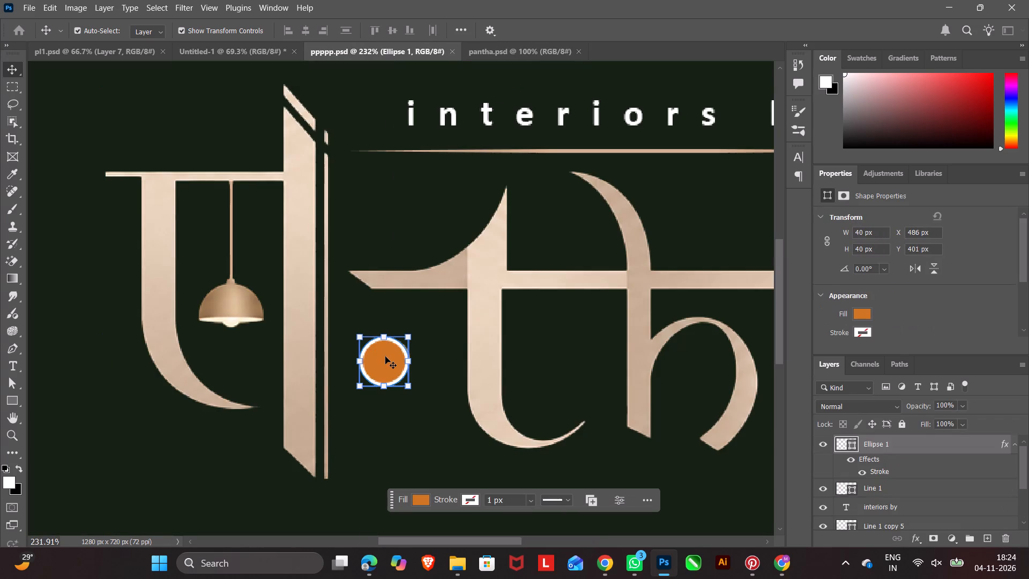
{"action": "key", "text": "ctrl+c"}
{"action": "left_click", "coordinate": [261, 51]}
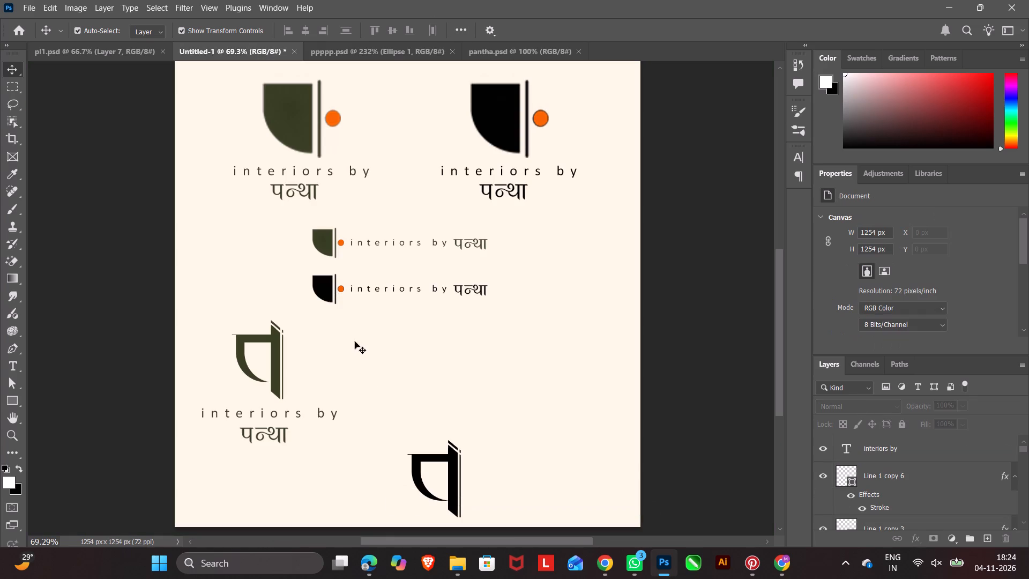
{"action": "left_click", "coordinate": [368, 375]}
{"action": "key", "text": "ctrl+v"}
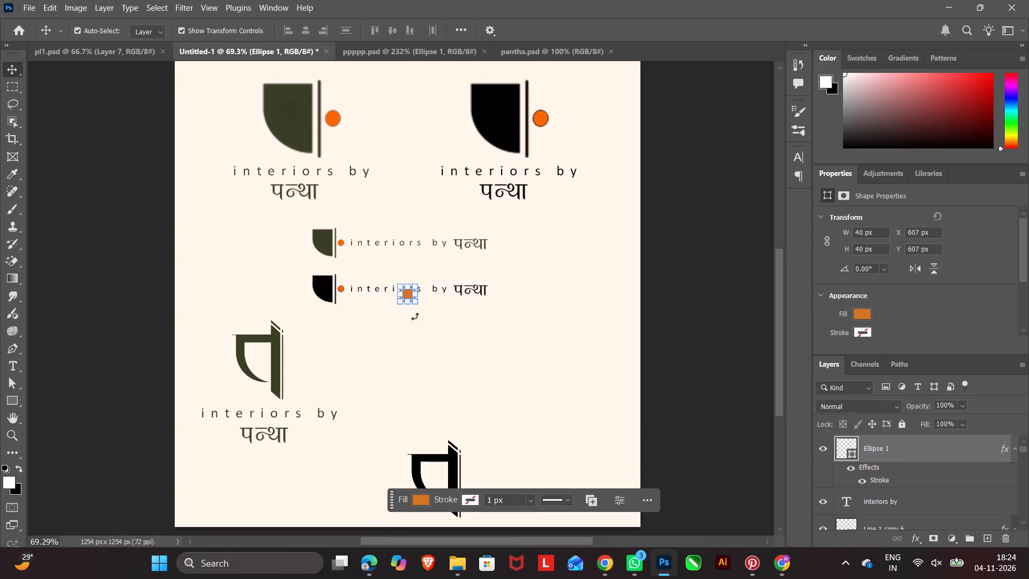
{"action": "left_click", "coordinate": [408, 305]}
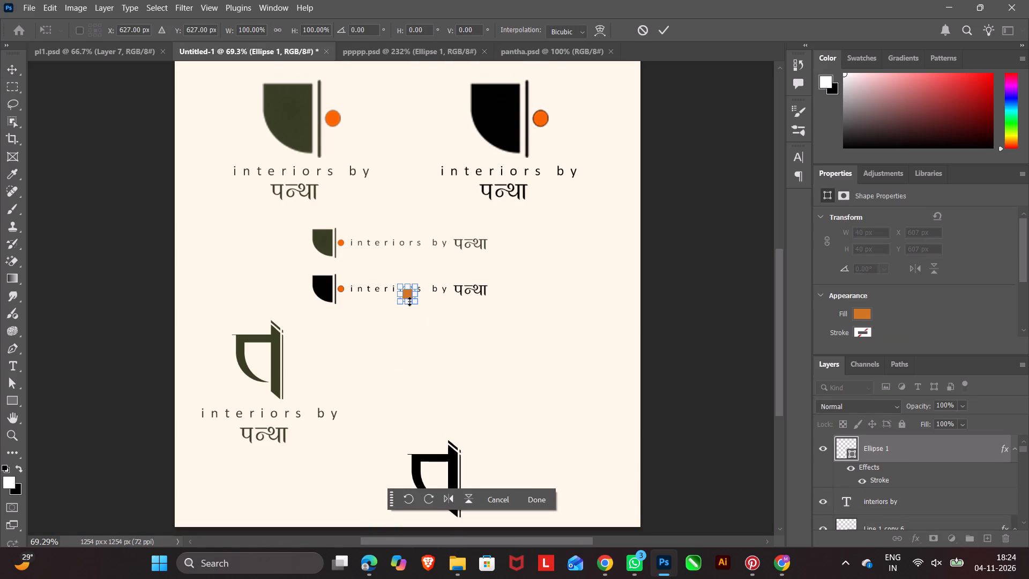
{"action": "scroll", "coordinate": [409, 301], "scroll_direction": "up", "scroll_amount": 3, "text": "alt"}
{"action": "left_click_drag", "start_coordinate": [407, 288], "coordinate": [331, 357]}
{"action": "key", "text": "ctrl+z"}
{"action": "left_click_drag", "start_coordinate": [408, 293], "coordinate": [260, 384]}
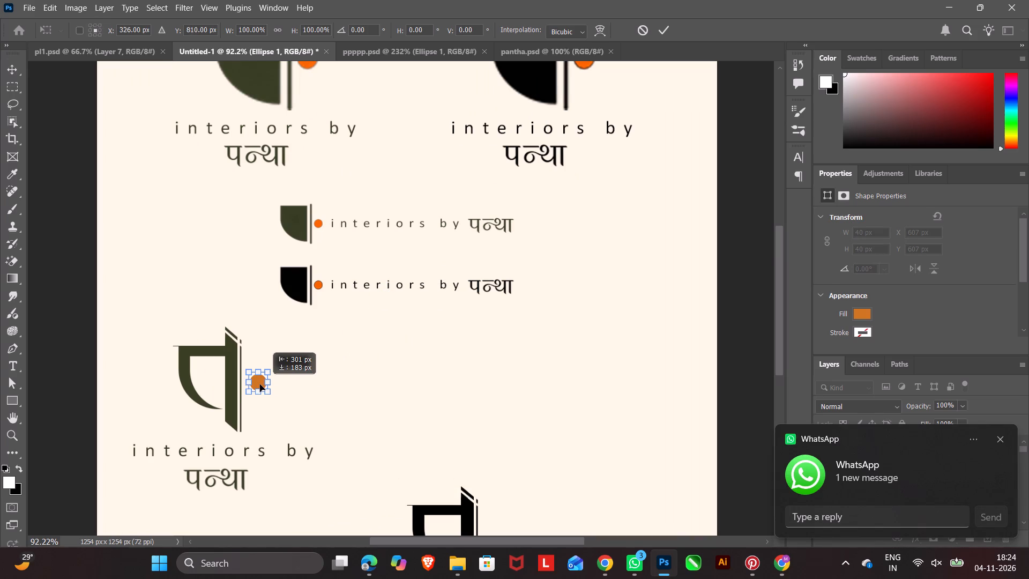
{"action": "left_click_drag", "start_coordinate": [260, 384], "coordinate": [259, 384]}
{"action": "left_click", "coordinate": [540, 496]}
{"action": "left_click", "coordinate": [568, 430]}
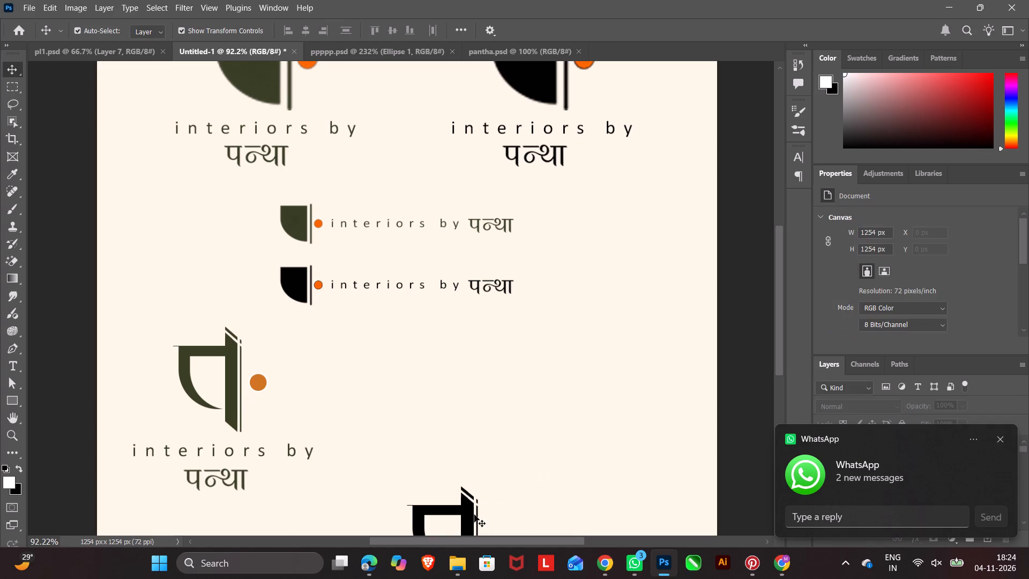
Move the black प letter about 271 px right and 325 px up, level with the dark green one.
{"action": "left_click", "coordinate": [469, 516]}
{"action": "left_click_drag", "start_coordinate": [465, 525], "coordinate": [601, 362]}
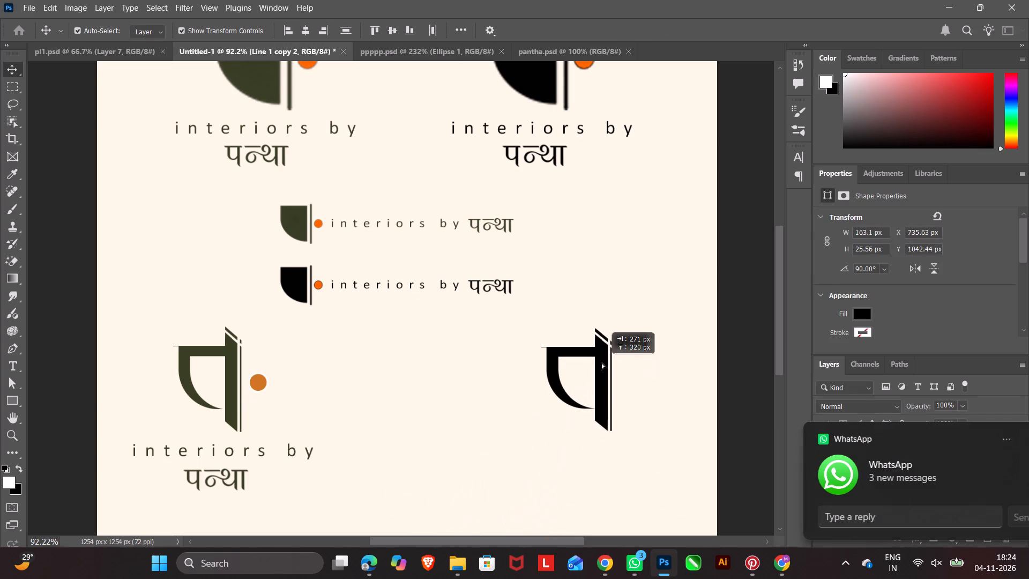
{"action": "left_click_drag", "start_coordinate": [601, 362], "coordinate": [602, 363]}
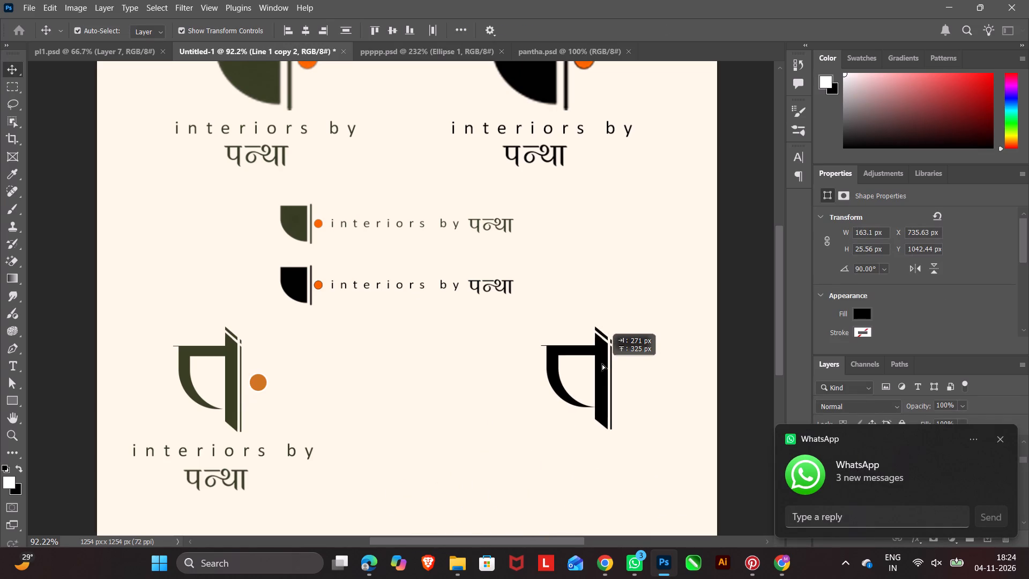
{"action": "left_click_drag", "start_coordinate": [602, 363], "coordinate": [595, 365]}
Duplicate the orange circle beside the green प letter and place the copy just right of the black प letter.
{"action": "left_click", "coordinate": [255, 383]}
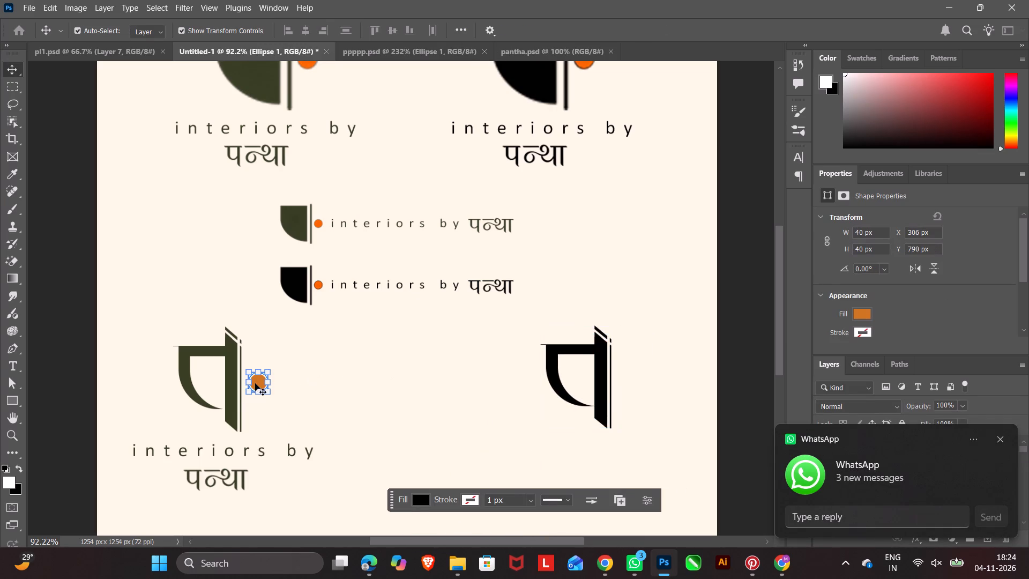
{"action": "key", "text": "ctrl+c"}
{"action": "key", "text": "ctrl+v"}
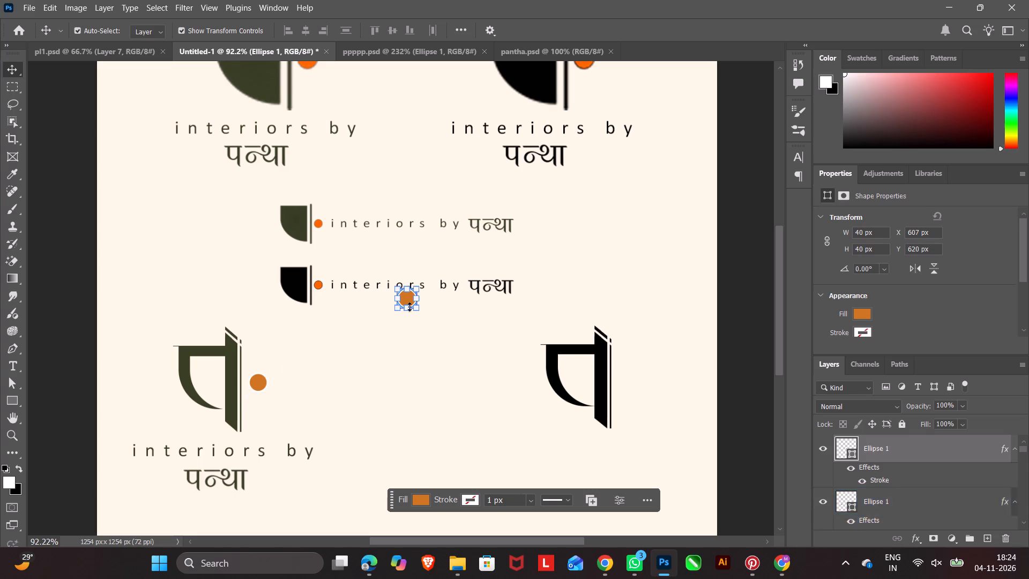
{"action": "left_click_drag", "start_coordinate": [406, 299], "coordinate": [629, 380]}
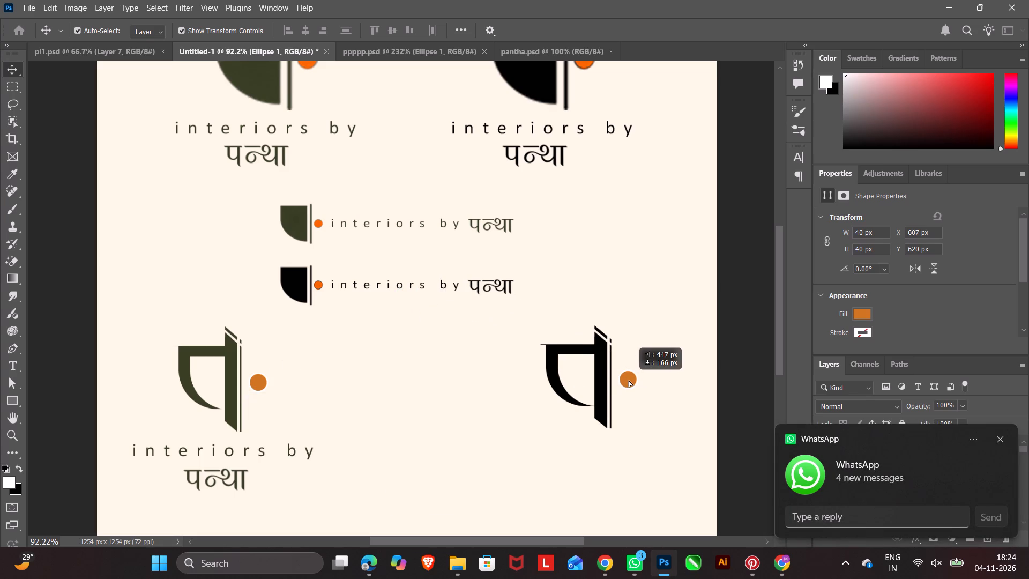
{"action": "left_click_drag", "start_coordinate": [629, 380], "coordinate": [629, 381]}
{"action": "left_click", "coordinate": [545, 166]}
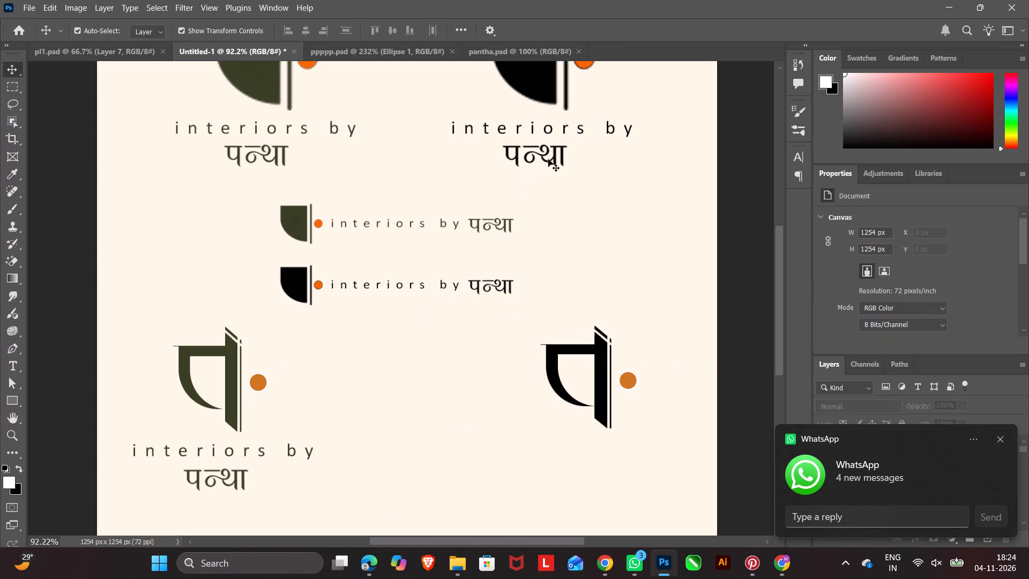
Duplicate the black "interiors by" text from the stacked logo and place the copy directly beneath the black प letter.
{"action": "left_click", "coordinate": [568, 126]}
{"action": "key", "text": "ctrl+c"}
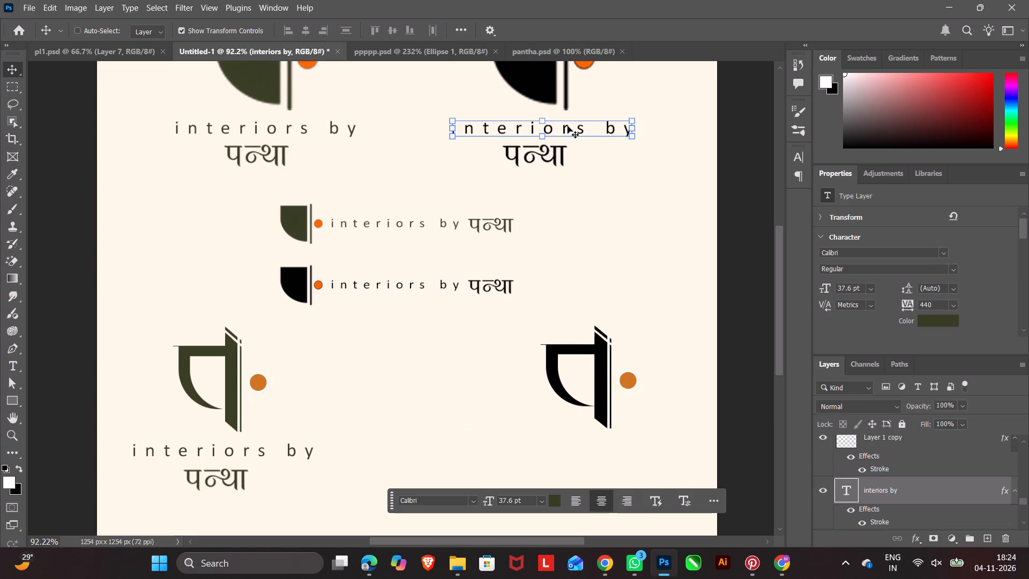
{"action": "key", "text": "ctrl+v"}
{"action": "left_click_drag", "start_coordinate": [434, 300], "coordinate": [639, 454]}
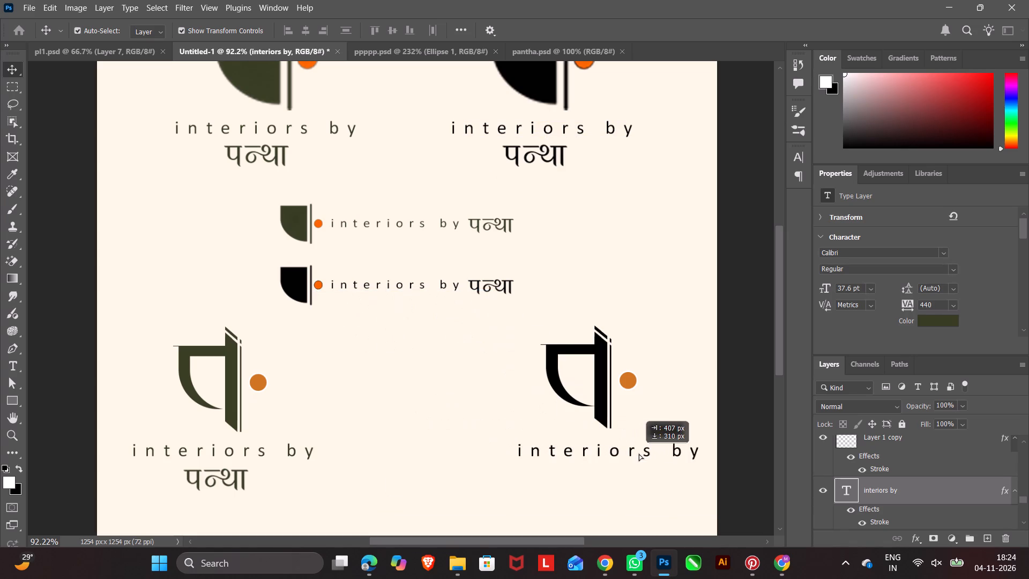
{"action": "left_click_drag", "start_coordinate": [639, 454], "coordinate": [616, 450]}
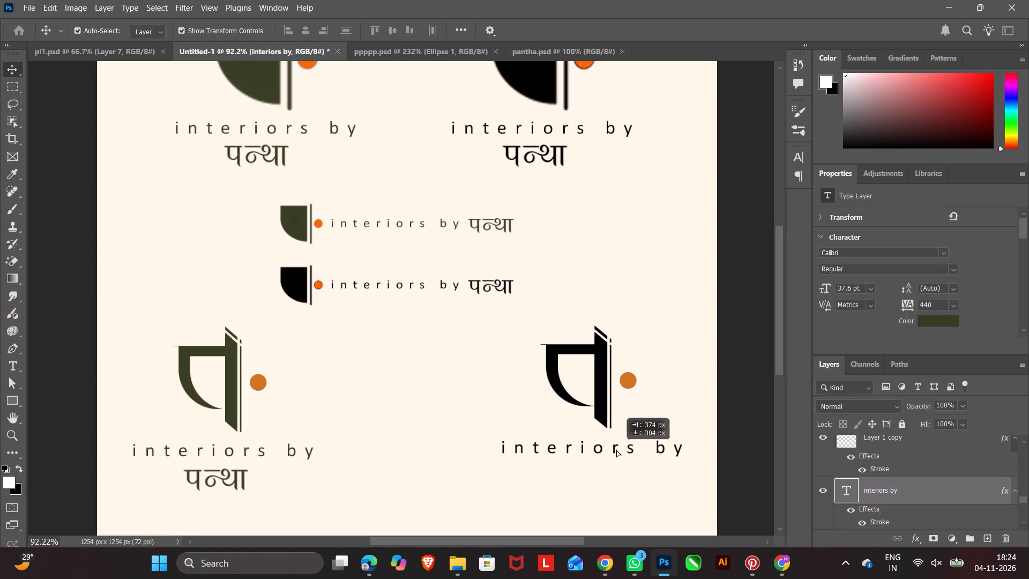
{"action": "left_click_drag", "start_coordinate": [616, 450], "coordinate": [617, 454]}
Stretch the black प letter downward to about 103% height, matching the bottom of the green one.
{"action": "left_click", "coordinate": [594, 398]}
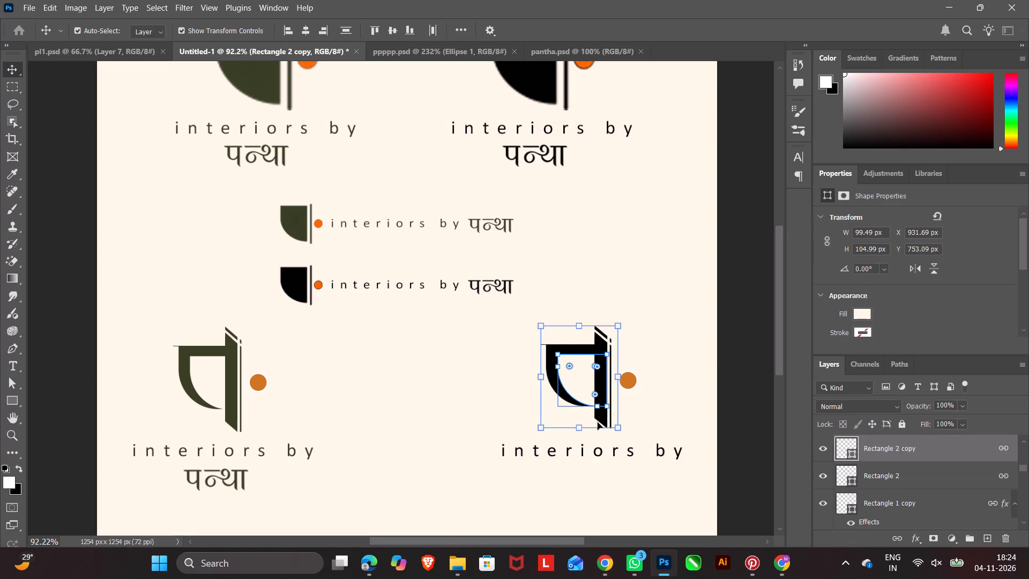
{"action": "left_click", "coordinate": [578, 427]}
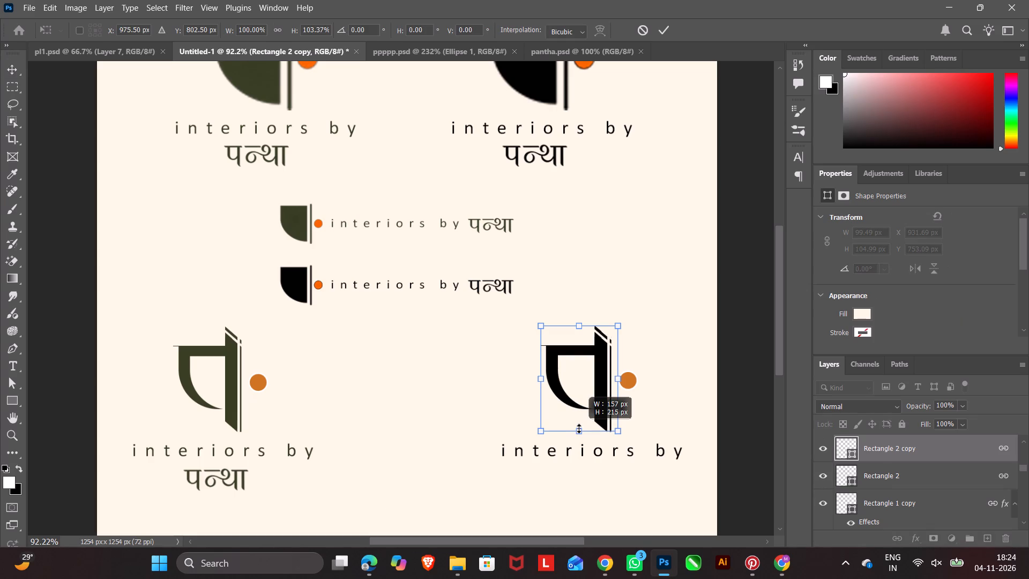
{"action": "left_click", "coordinate": [552, 496]}
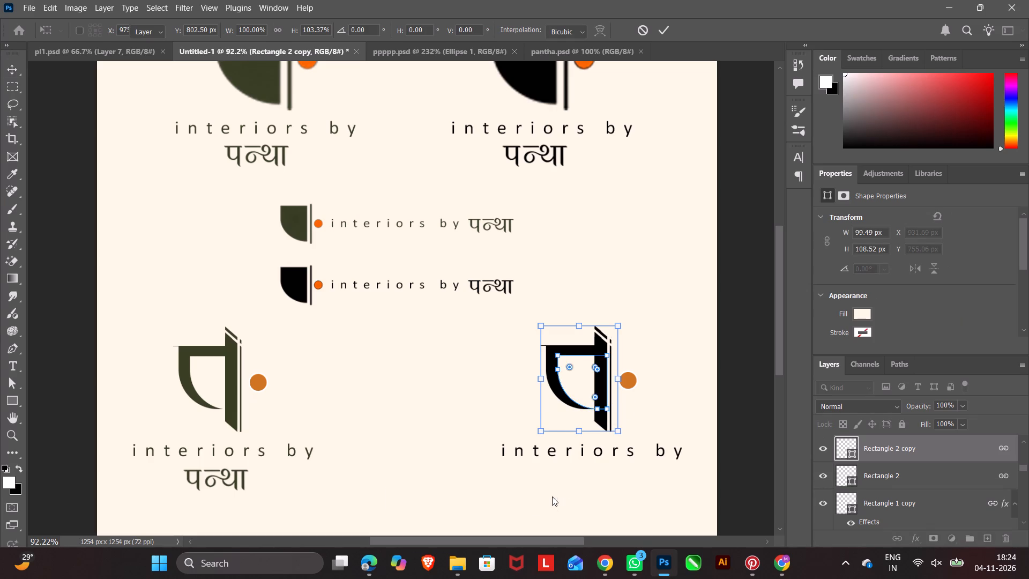
{"action": "left_click", "coordinate": [718, 385]}
Duplicate the black पन्था word from the stacked logo and place the copy beneath "interiors by" under the black प letter.
{"action": "left_click", "coordinate": [553, 157]}
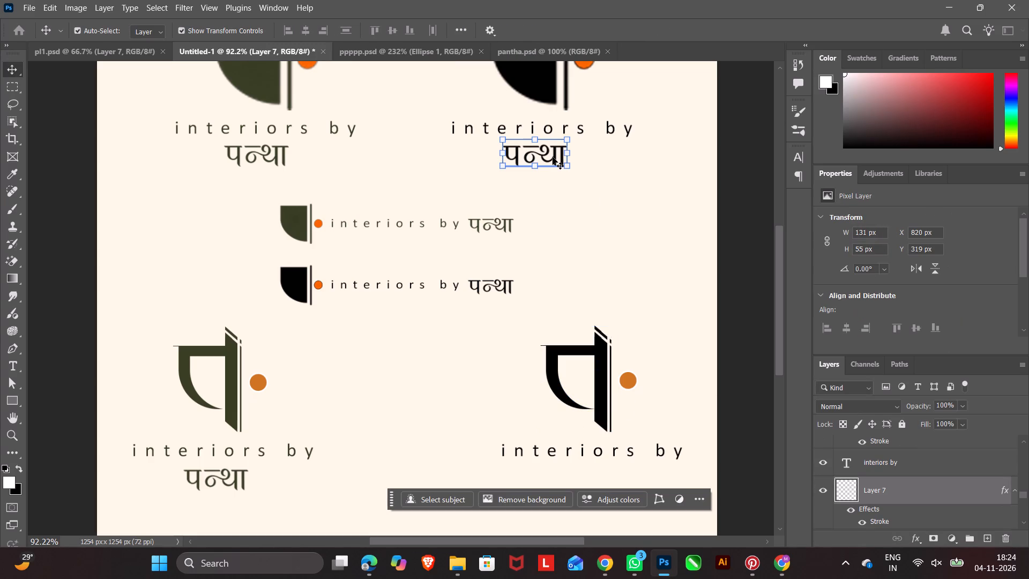
{"action": "key", "text": "ctrl+c"}
{"action": "key", "text": "ctrl+v"}
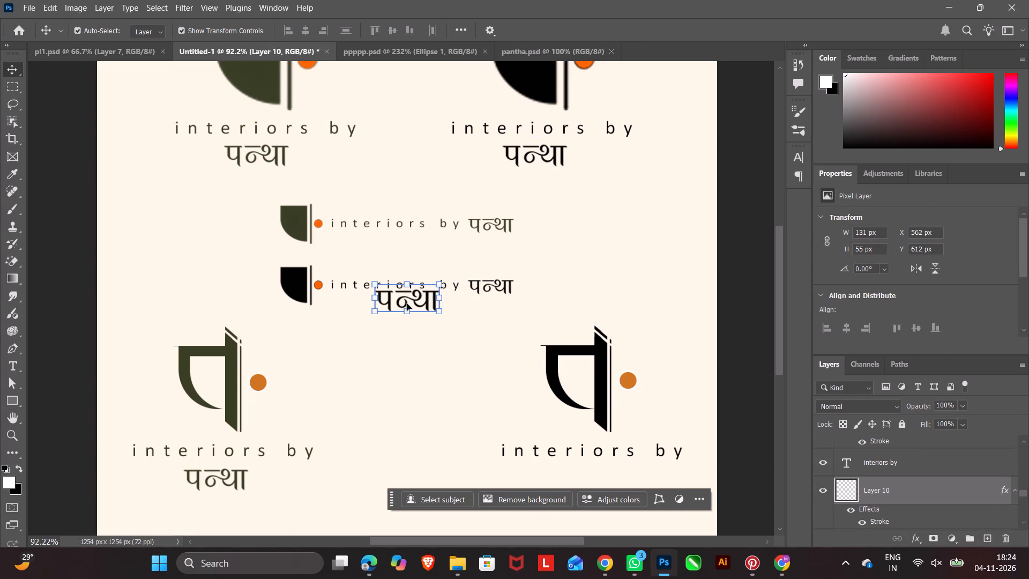
{"action": "left_click", "coordinate": [407, 303]}
{"action": "left_click_drag", "start_coordinate": [407, 300], "coordinate": [495, 430]}
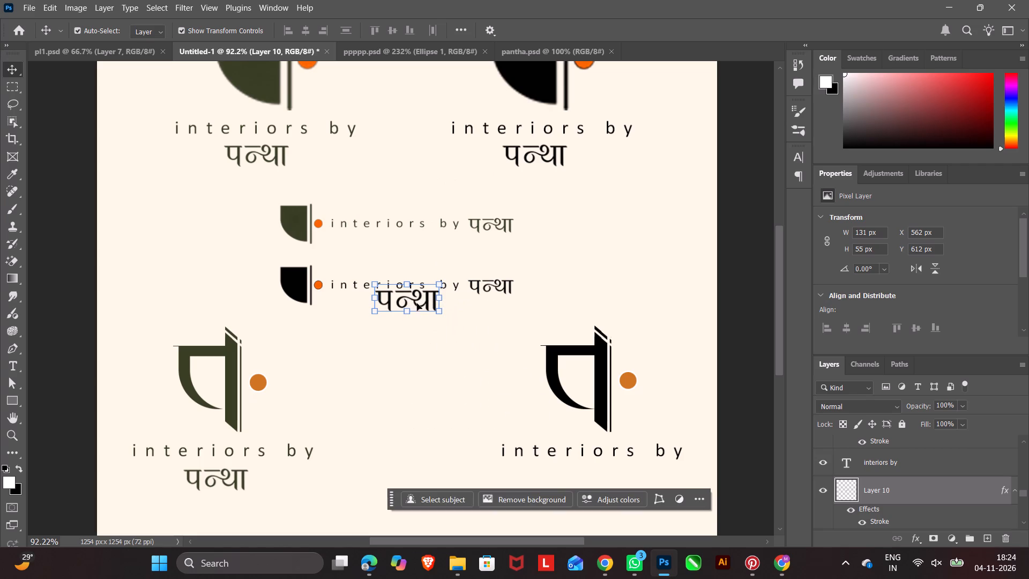
{"action": "left_click_drag", "start_coordinate": [415, 298], "coordinate": [462, 376]}
{"action": "left_click", "coordinate": [407, 300]}
{"action": "left_click", "coordinate": [407, 296]}
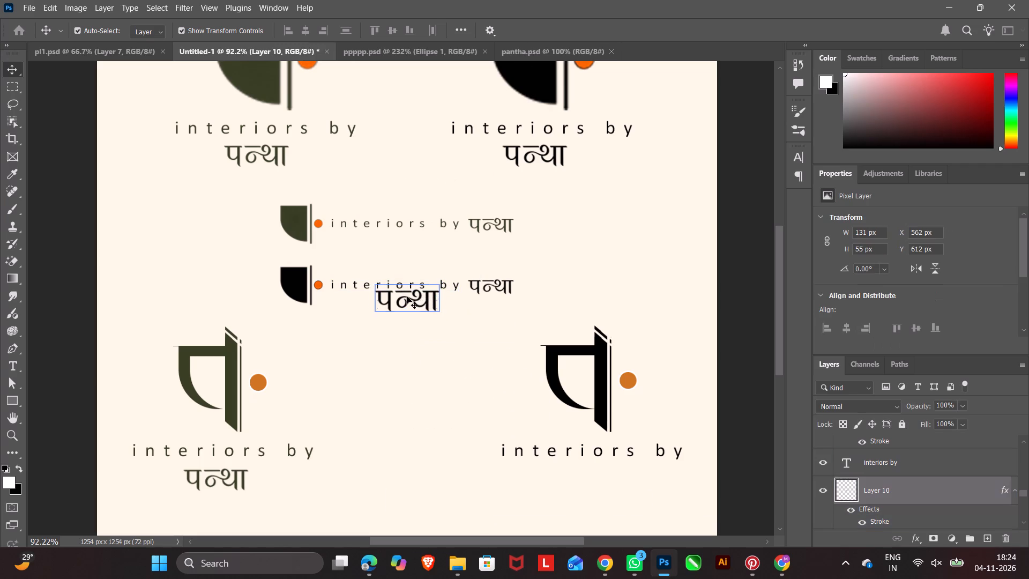
{"action": "left_click_drag", "start_coordinate": [407, 296], "coordinate": [590, 479]}
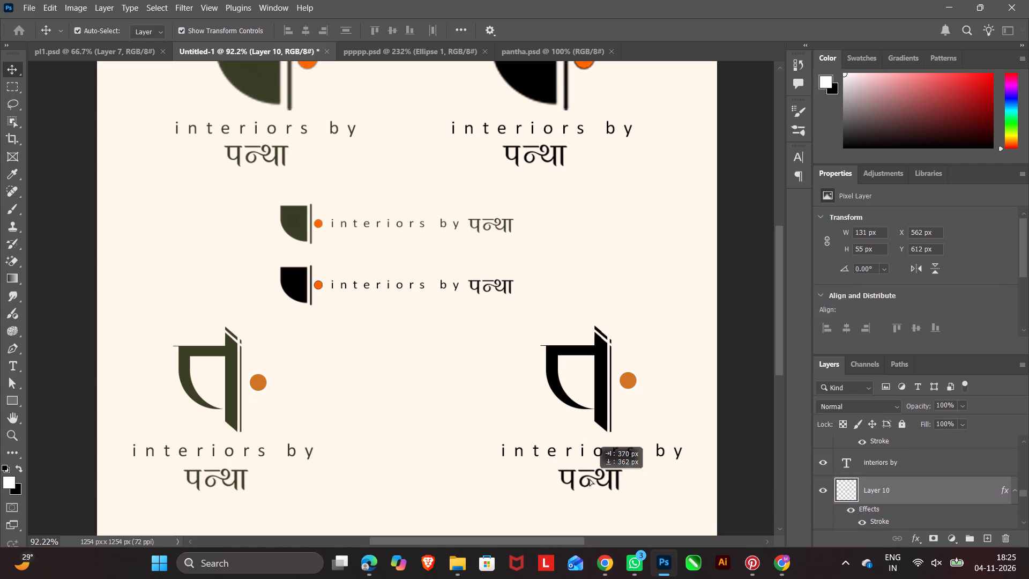
{"action": "left_click_drag", "start_coordinate": [590, 479], "coordinate": [589, 477]}
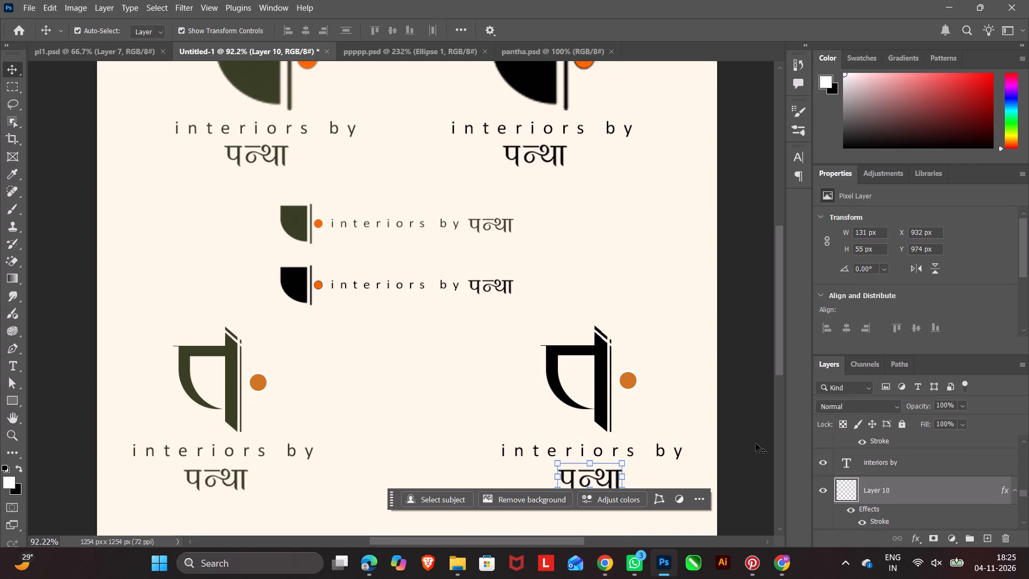
{"action": "double_click", "coordinate": [770, 433]}
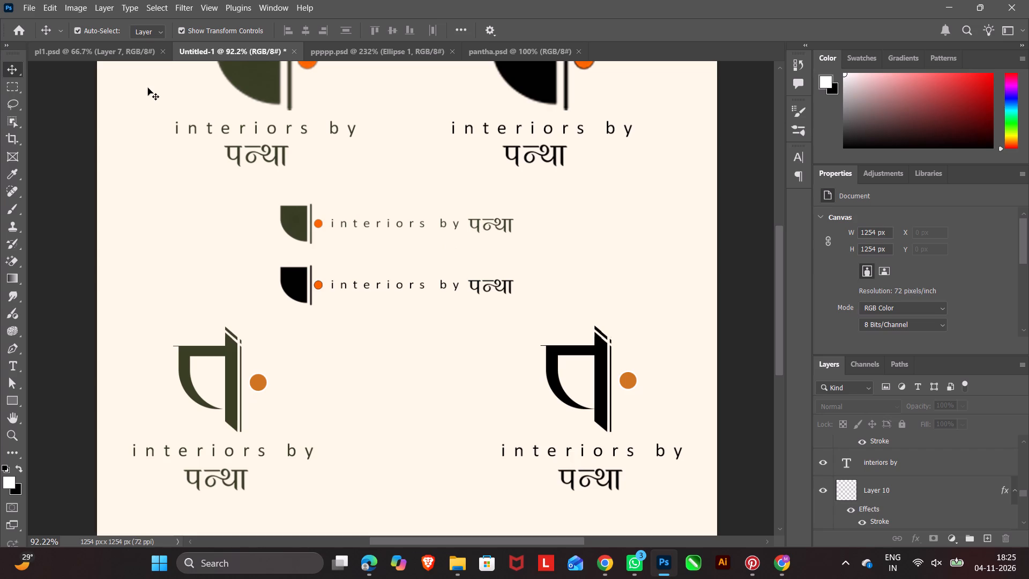
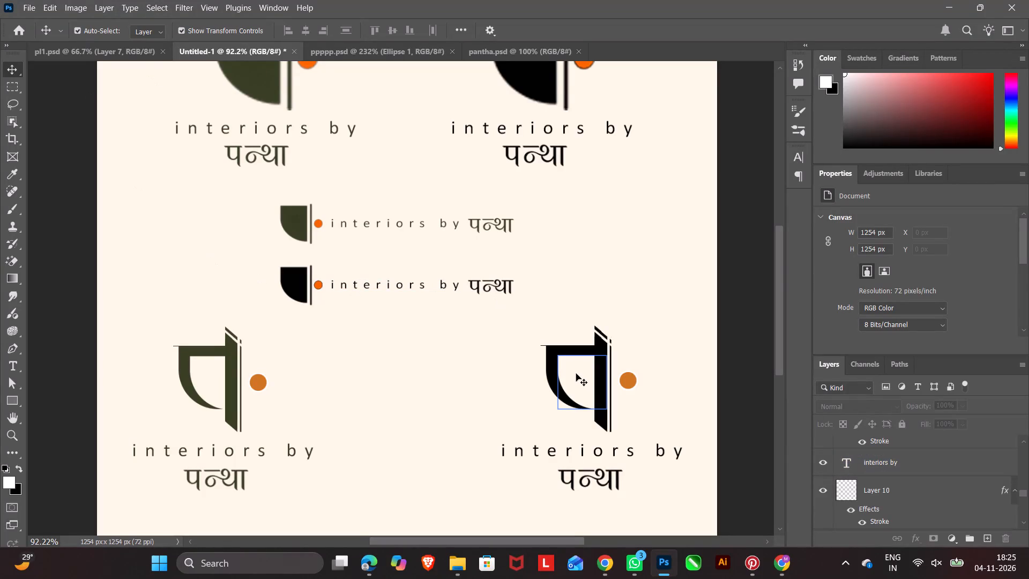
Duplicate the green and black "interiors by पन्था" text lines from the horizontal logos and place the copies at the canvas bottom, between the प-letter logos.
{"action": "scroll", "coordinate": [444, 415], "scroll_direction": "down", "scroll_amount": 13}
{"action": "scroll", "coordinate": [442, 402], "scroll_direction": "up", "scroll_amount": 1}
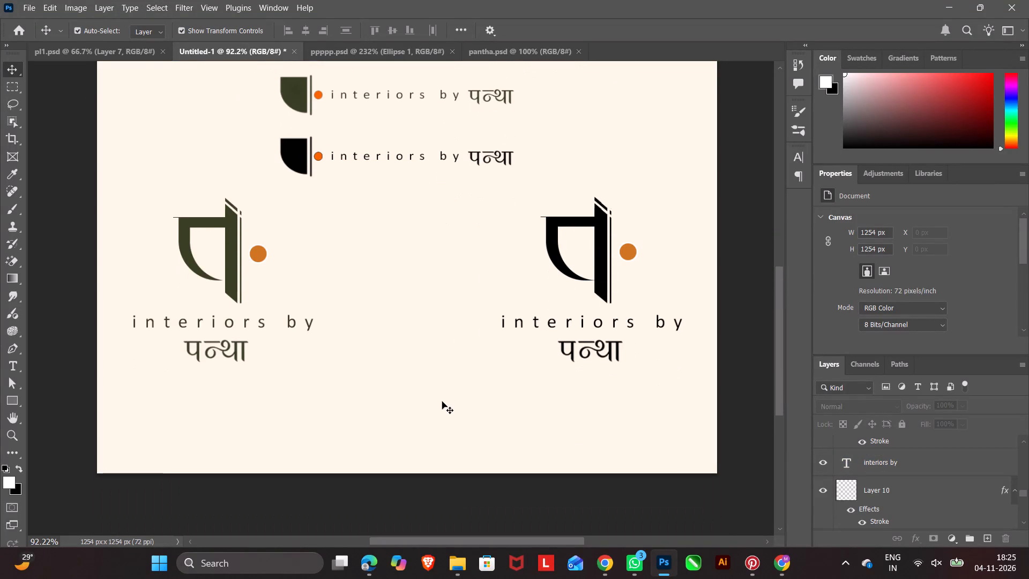
{"action": "left_click_drag", "start_coordinate": [732, 71], "coordinate": [368, 206]}
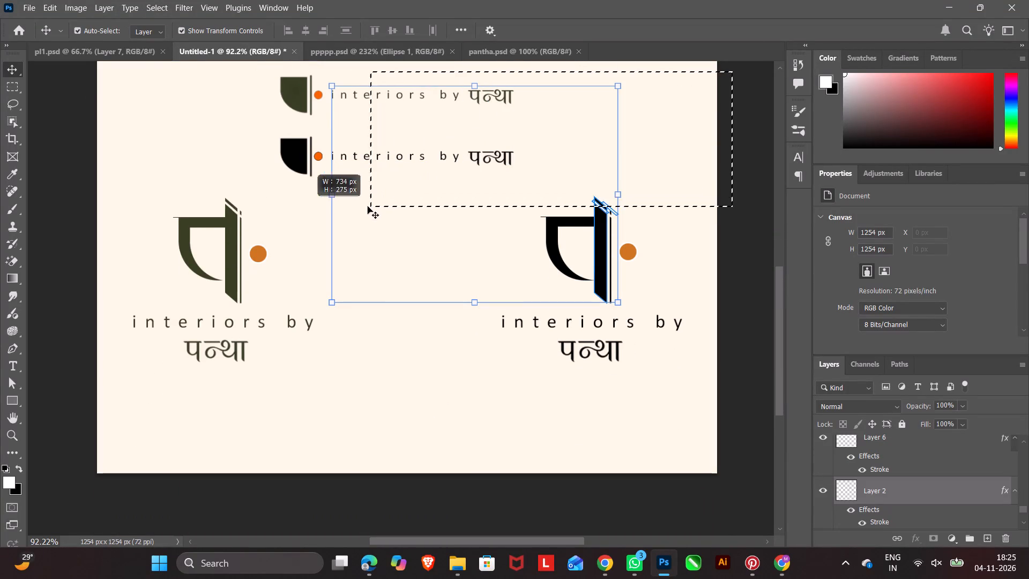
{"action": "left_click_drag", "start_coordinate": [368, 206], "coordinate": [354, 169]}
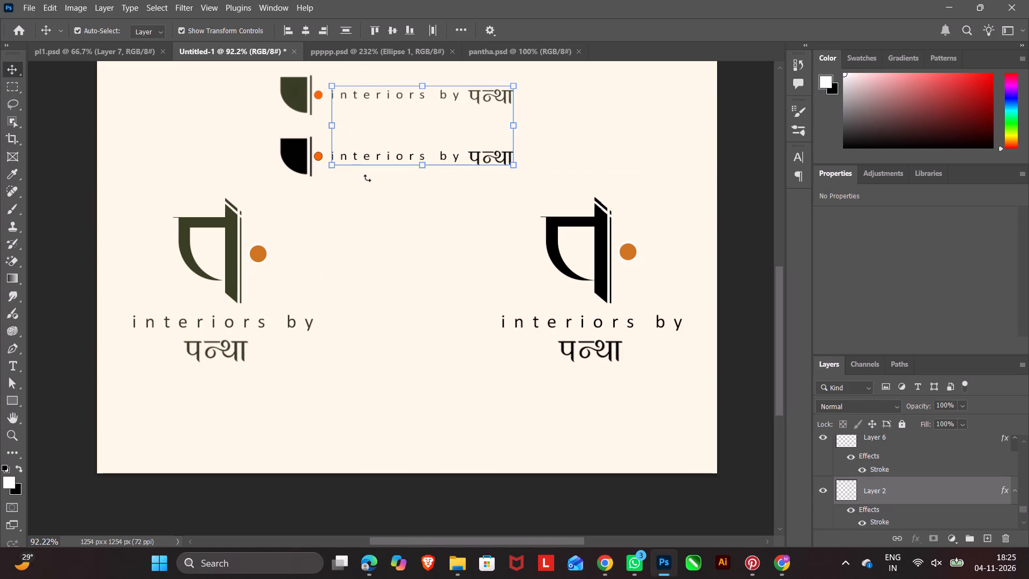
{"action": "key", "text": "ctrl+c"}
{"action": "key", "text": "ctrl+v"}
{"action": "left_click", "coordinate": [407, 224]}
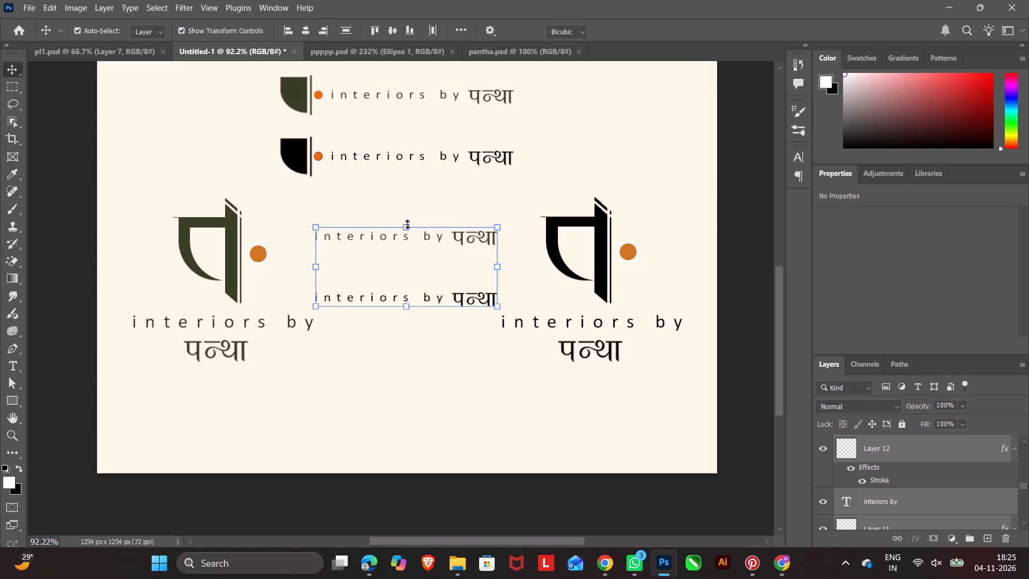
{"action": "left_click_drag", "start_coordinate": [412, 264], "coordinate": [413, 407]}
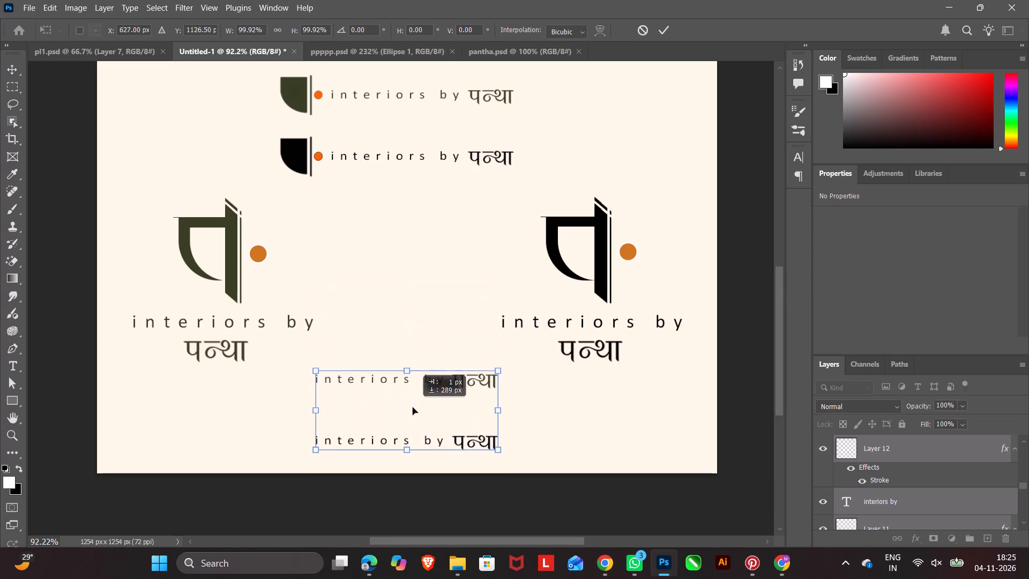
{"action": "left_click_drag", "start_coordinate": [413, 407], "coordinate": [423, 405]}
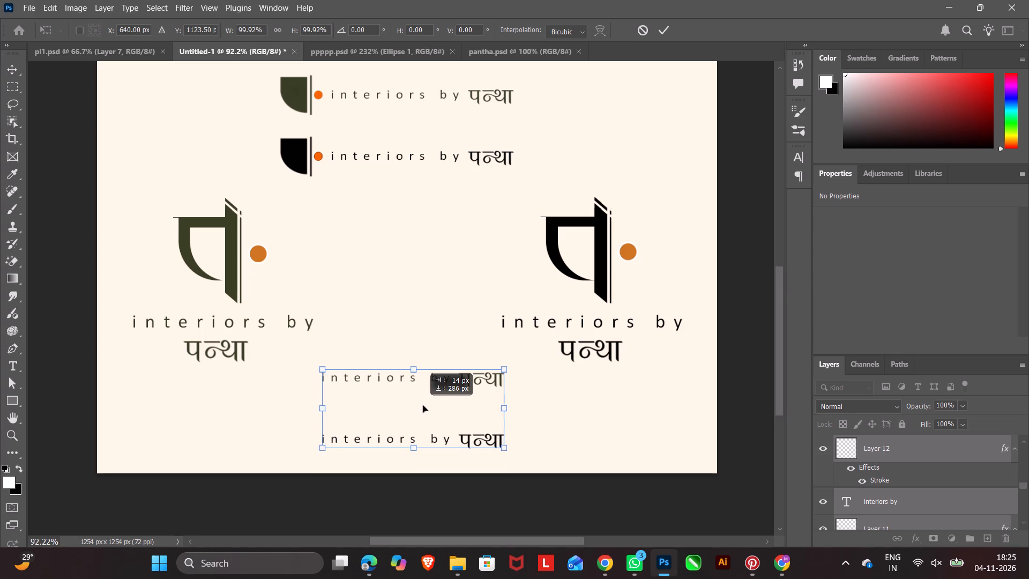
{"action": "left_click_drag", "start_coordinate": [423, 405], "coordinate": [427, 404]}
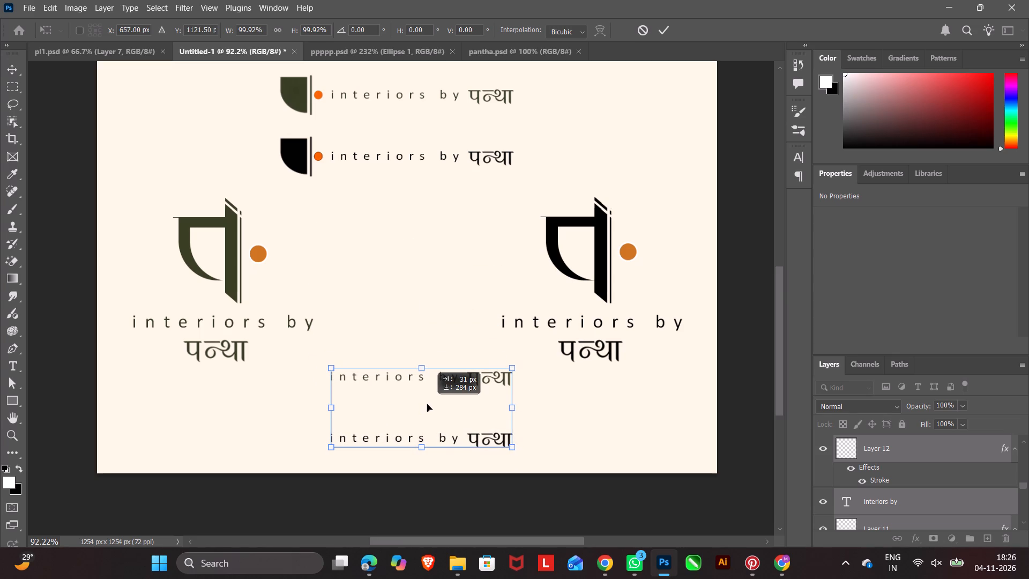
{"action": "left_click_drag", "start_coordinate": [427, 404], "coordinate": [427, 402]}
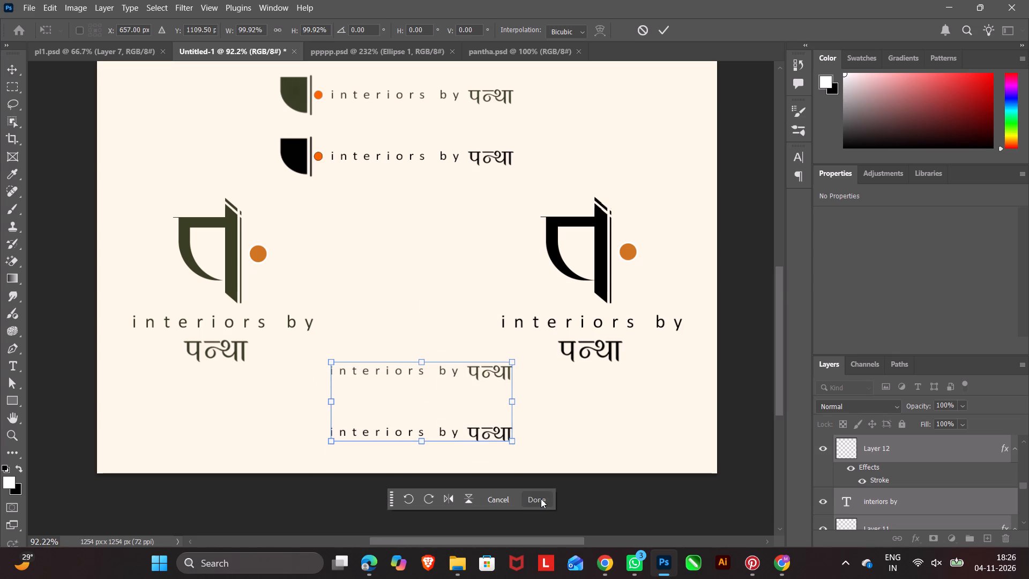
{"action": "left_click", "coordinate": [541, 499]}
{"action": "left_click", "coordinate": [334, 493]}
Duplicate the black प letter together with its orange dot.
{"action": "scroll", "coordinate": [328, 504], "scroll_direction": "up", "scroll_amount": 20}
{"action": "scroll", "coordinate": [328, 504], "scroll_direction": "up", "scroll_amount": 1}
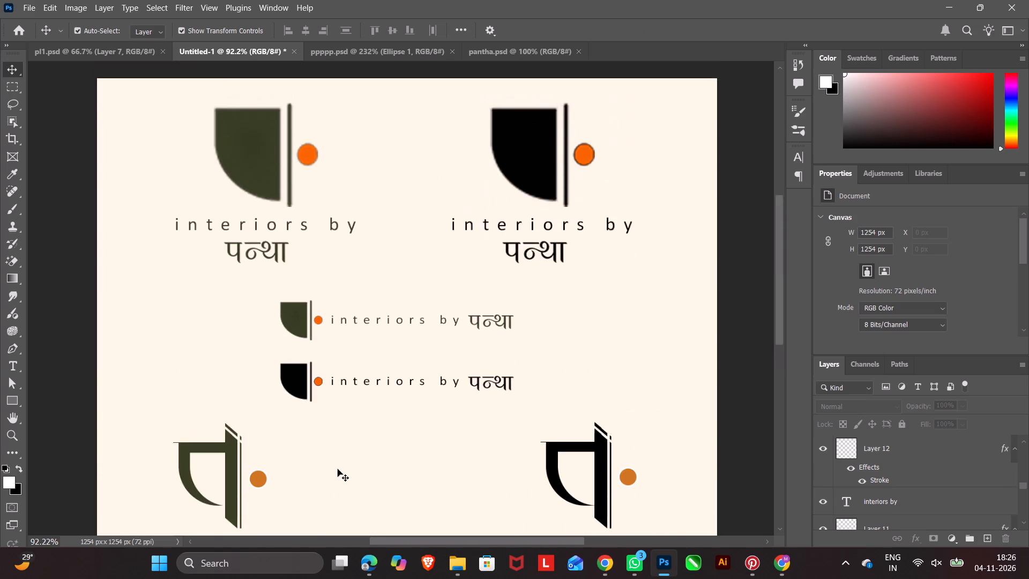
{"action": "scroll", "coordinate": [338, 469], "scroll_direction": "up", "scroll_amount": 9}
{"action": "scroll", "coordinate": [348, 443], "scroll_direction": "down", "scroll_amount": 20}
{"action": "scroll", "coordinate": [348, 443], "scroll_direction": "down", "scroll_amount": 14}
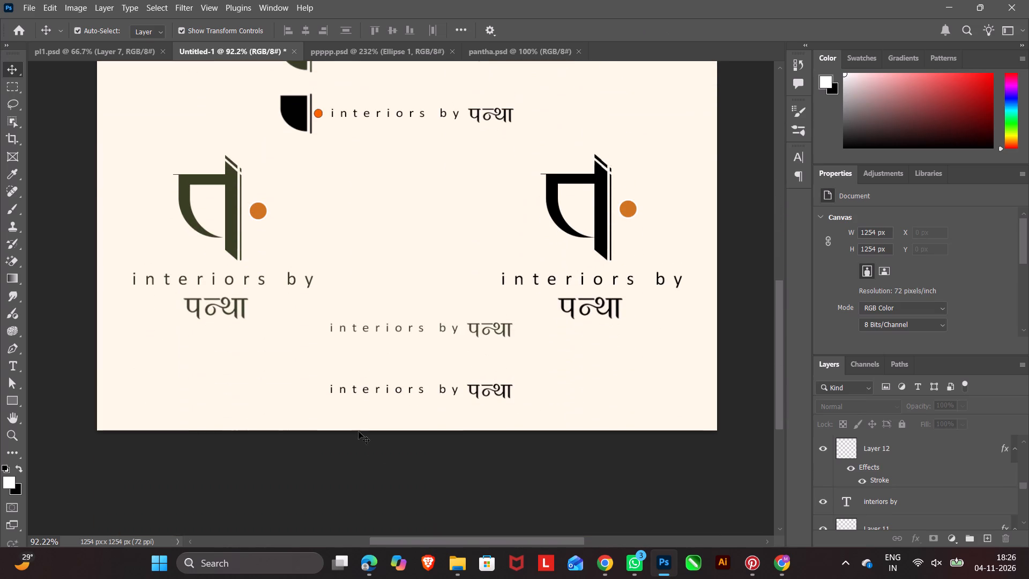
{"action": "left_click", "coordinate": [464, 467]}
{"action": "left_click_drag", "start_coordinate": [730, 148], "coordinate": [509, 248]}
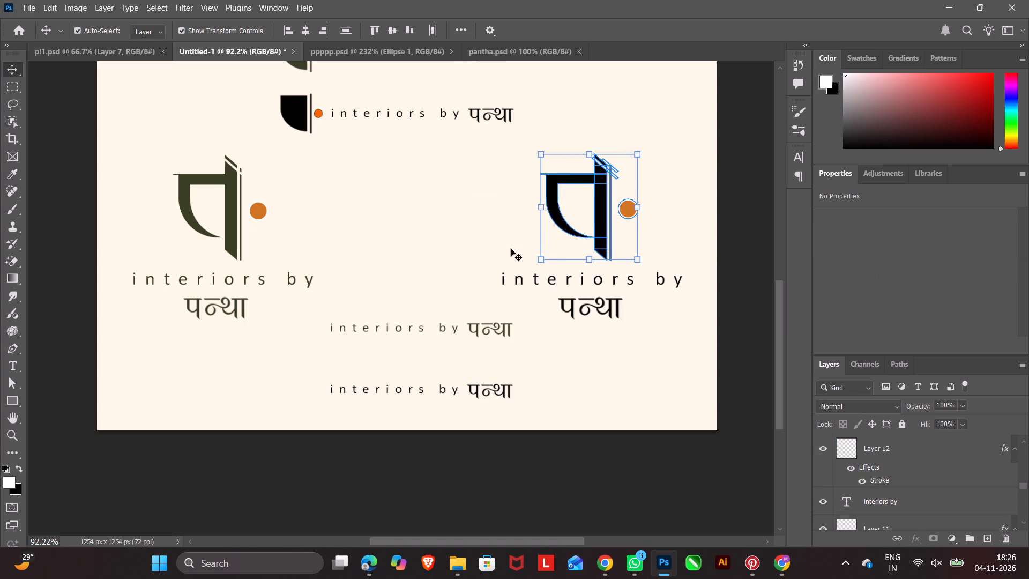
{"action": "key", "text": "ctrl+c"}
{"action": "key", "text": "ctrl+v"}
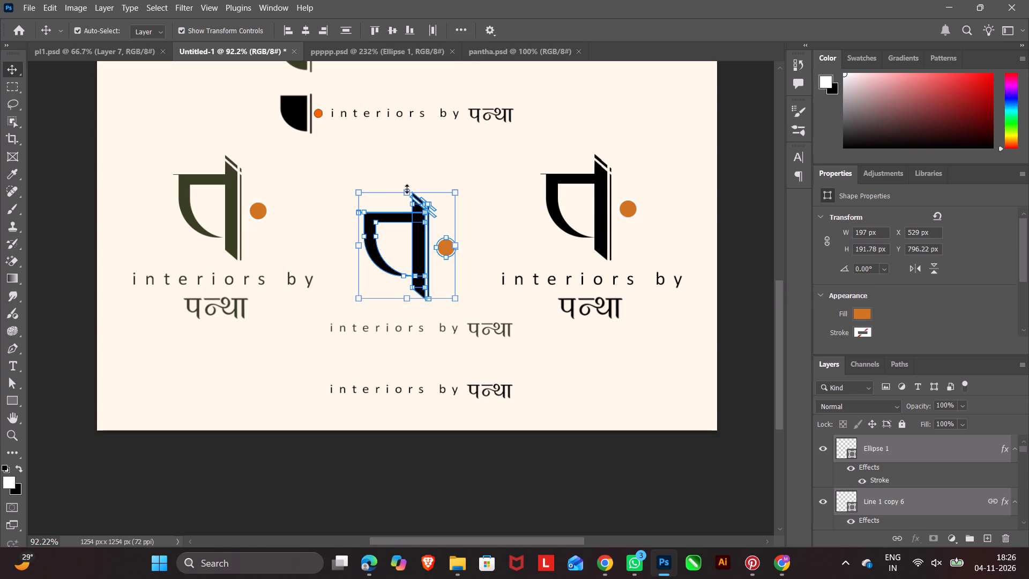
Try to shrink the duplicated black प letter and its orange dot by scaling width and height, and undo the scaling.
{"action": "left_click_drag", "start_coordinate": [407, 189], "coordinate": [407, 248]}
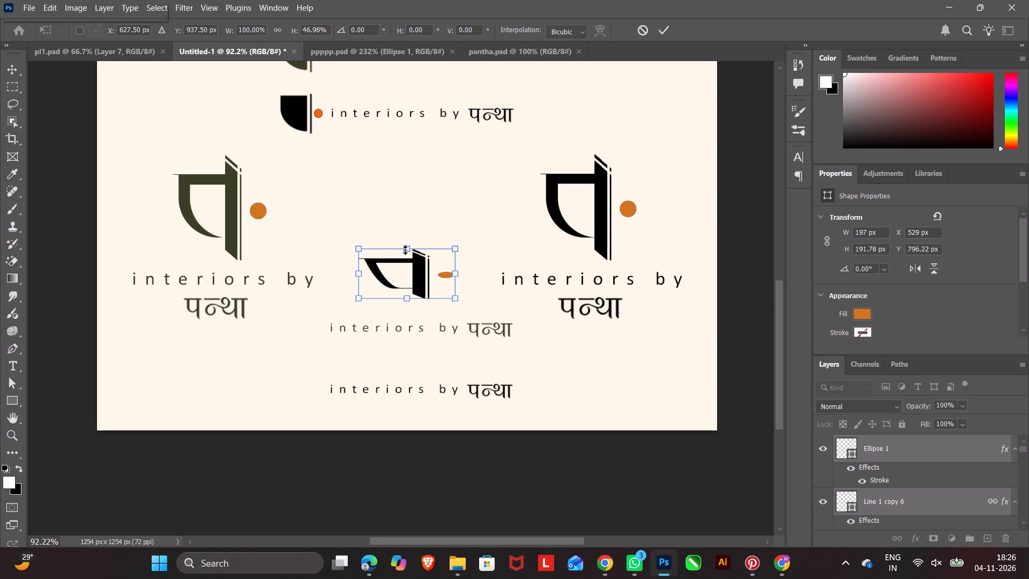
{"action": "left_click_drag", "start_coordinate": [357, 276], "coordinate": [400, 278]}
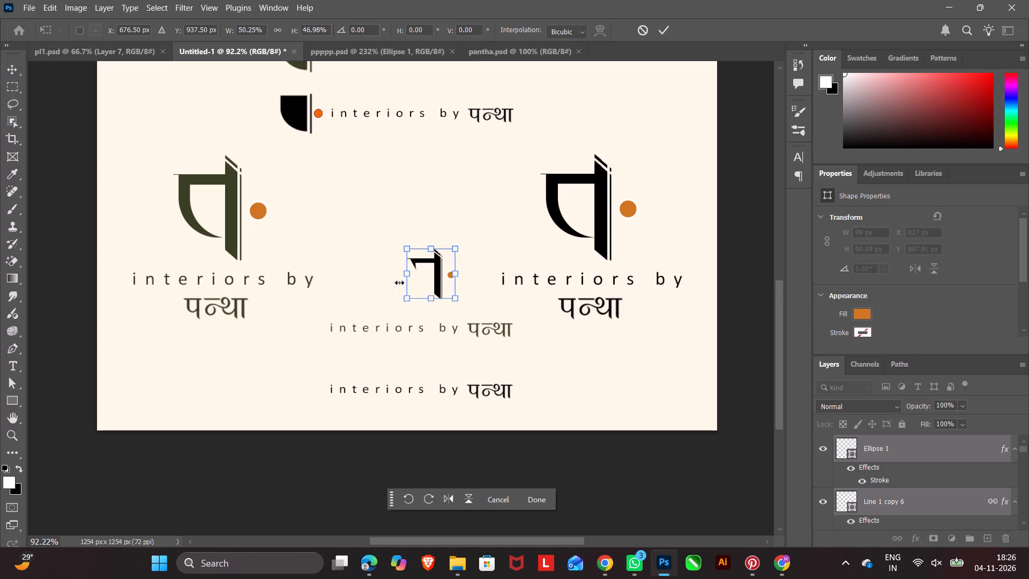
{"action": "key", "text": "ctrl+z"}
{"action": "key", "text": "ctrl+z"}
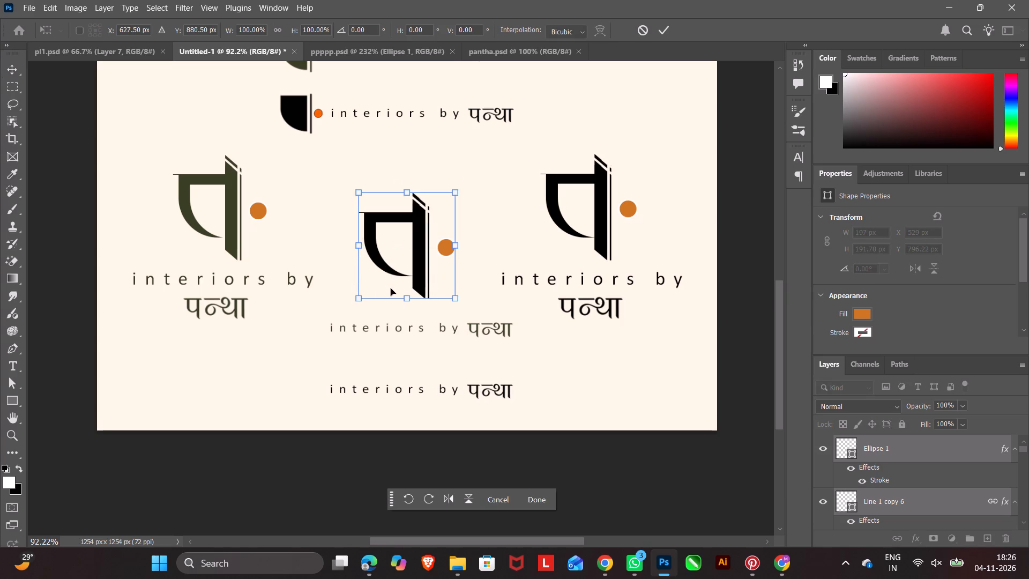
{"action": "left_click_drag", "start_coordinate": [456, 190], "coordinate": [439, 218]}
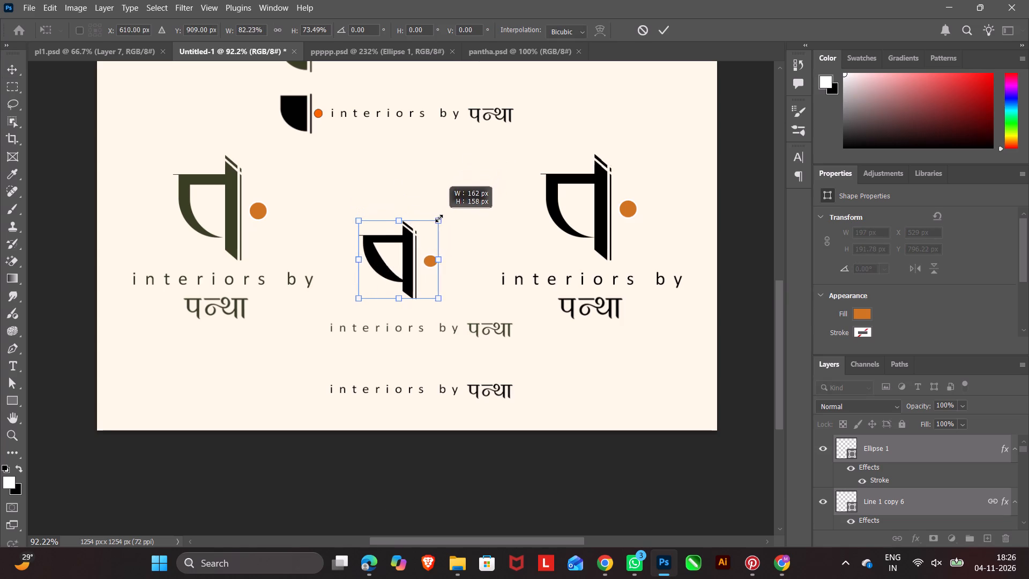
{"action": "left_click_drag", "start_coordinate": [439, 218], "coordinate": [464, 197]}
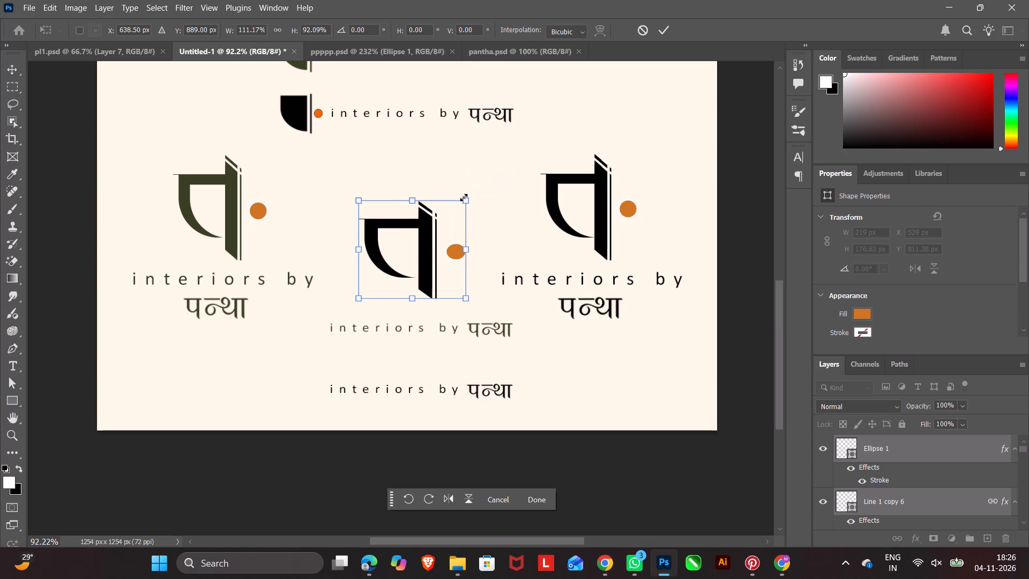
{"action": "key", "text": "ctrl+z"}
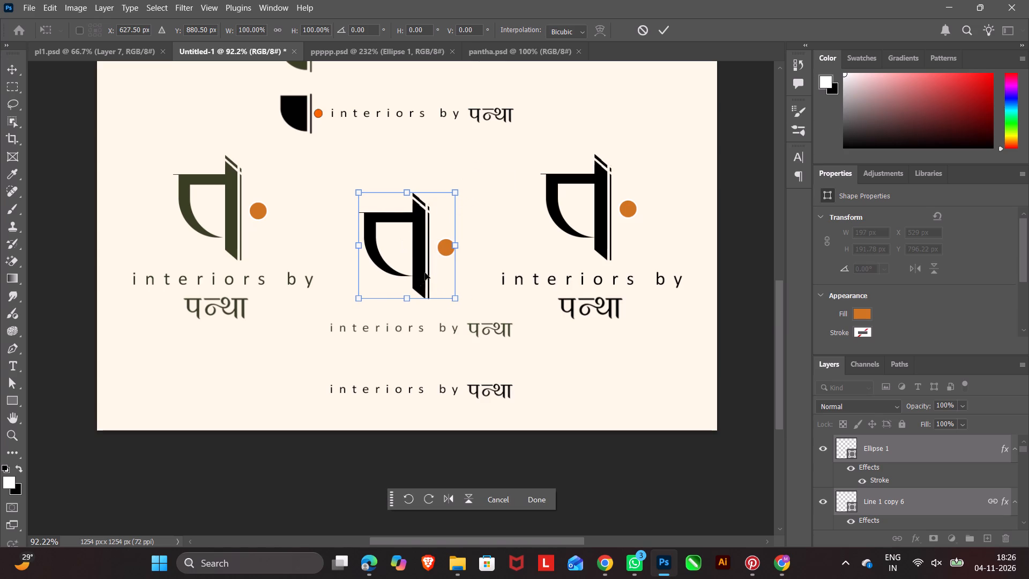
Move the duplicated black प letter and its dot to just left of the two text lines at the canvas bottom.
{"action": "left_click", "coordinate": [406, 298]}
{"action": "left_click_drag", "start_coordinate": [404, 285], "coordinate": [315, 404]}
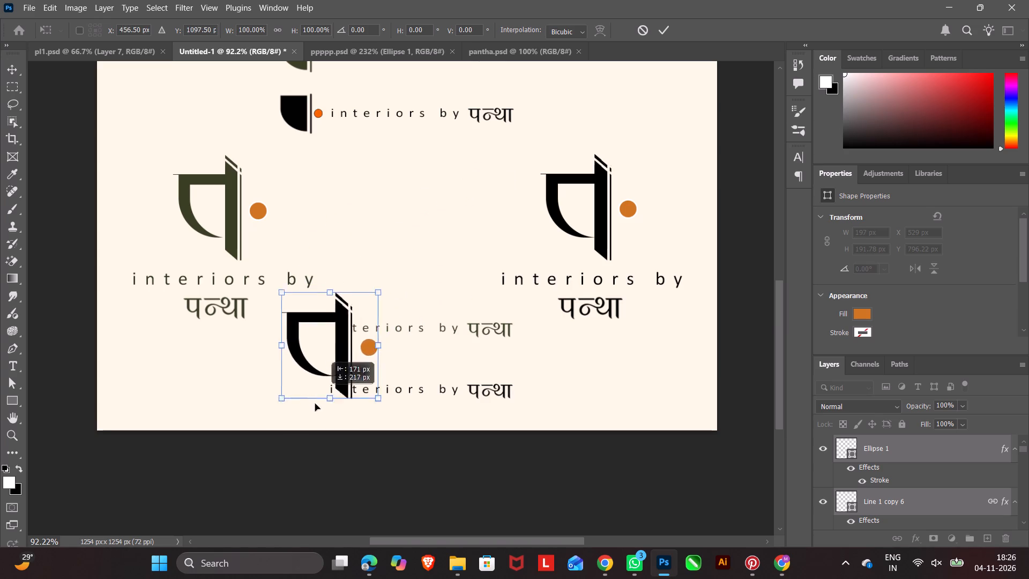
{"action": "left_click_drag", "start_coordinate": [315, 404], "coordinate": [277, 416]}
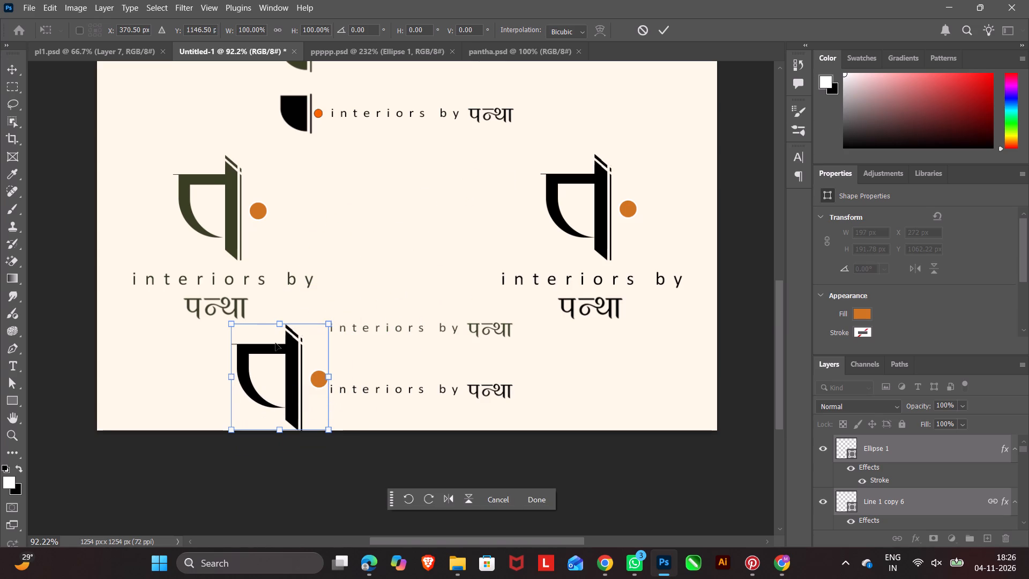
{"action": "scroll", "coordinate": [275, 343], "scroll_direction": "up", "scroll_amount": 14, "text": "alt"}
{"action": "scroll", "coordinate": [288, 317], "scroll_direction": "down", "scroll_amount": 13}
{"action": "scroll", "coordinate": [309, 389], "scroll_direction": "down", "scroll_amount": 7}
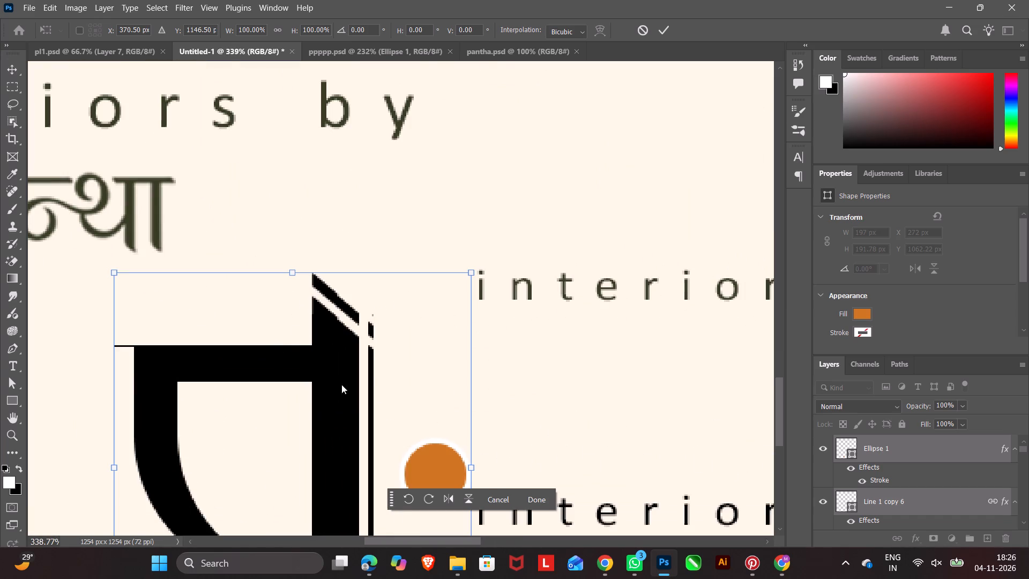
{"action": "scroll", "coordinate": [580, 370], "scroll_direction": "down", "scroll_amount": 9}
{"action": "left_click", "coordinate": [539, 502]}
Scale the duplicated black प letter and its dot down to about 99 × 123 px beside the bottom text lines.
{"action": "scroll", "coordinate": [517, 362], "scroll_direction": "down", "scroll_amount": 17}
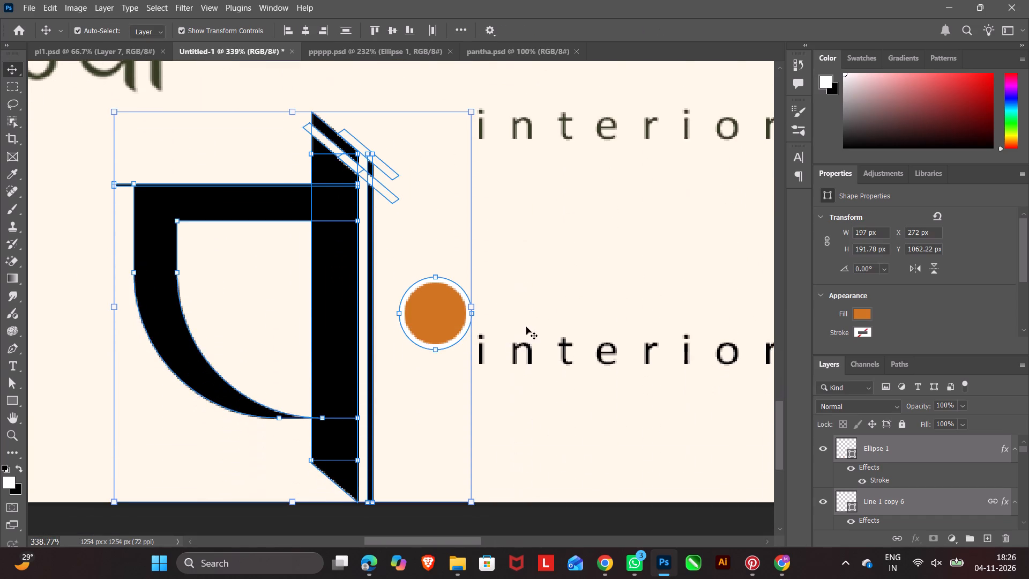
{"action": "scroll", "coordinate": [526, 327], "scroll_direction": "down", "scroll_amount": 11}
{"action": "left_click_drag", "start_coordinate": [469, 365], "coordinate": [430, 339]}
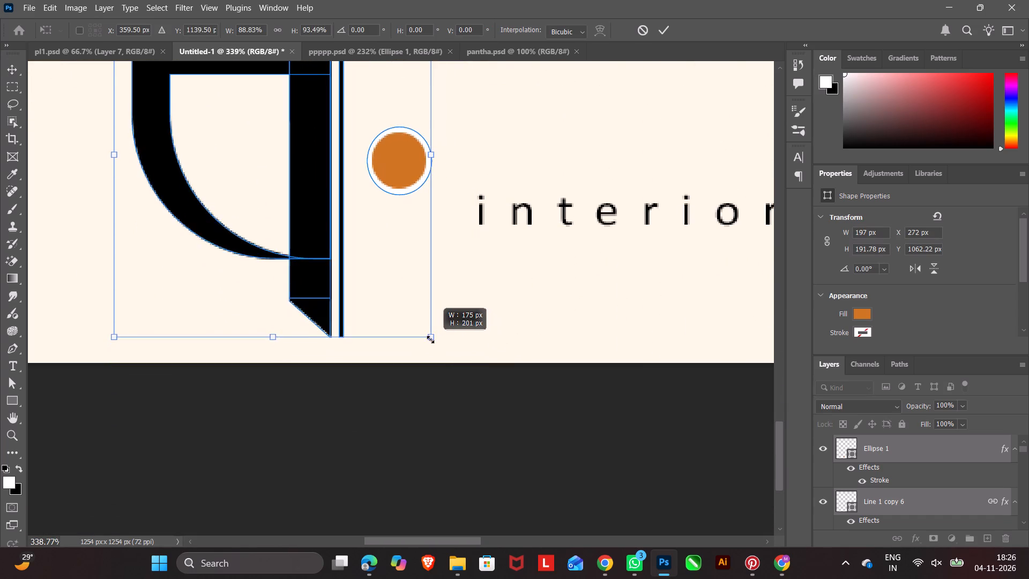
{"action": "left_click_drag", "start_coordinate": [430, 339], "coordinate": [368, 226]}
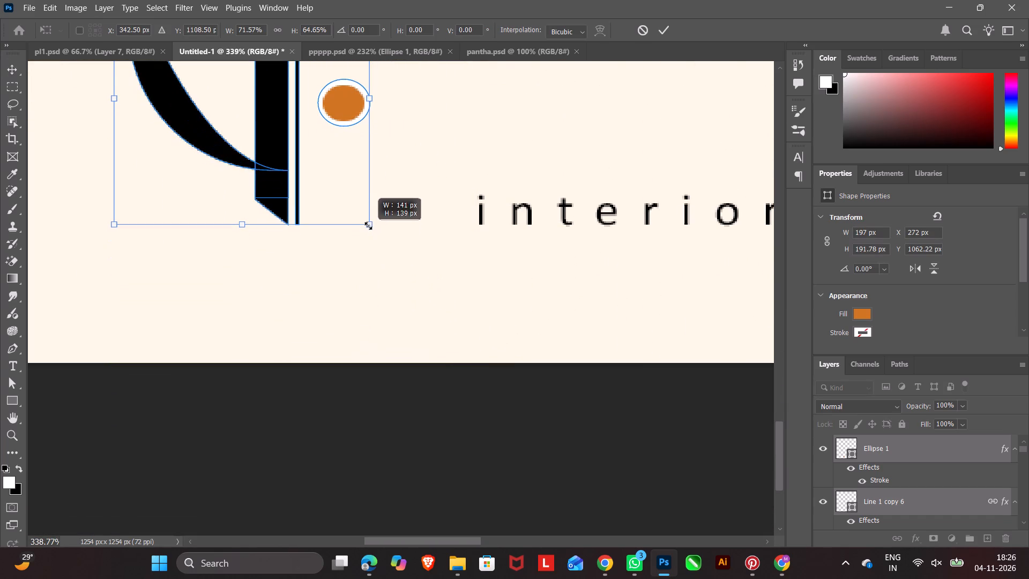
{"action": "left_click_drag", "start_coordinate": [368, 226], "coordinate": [369, 223]}
{"action": "scroll", "coordinate": [391, 276], "scroll_direction": "up", "scroll_amount": 14}
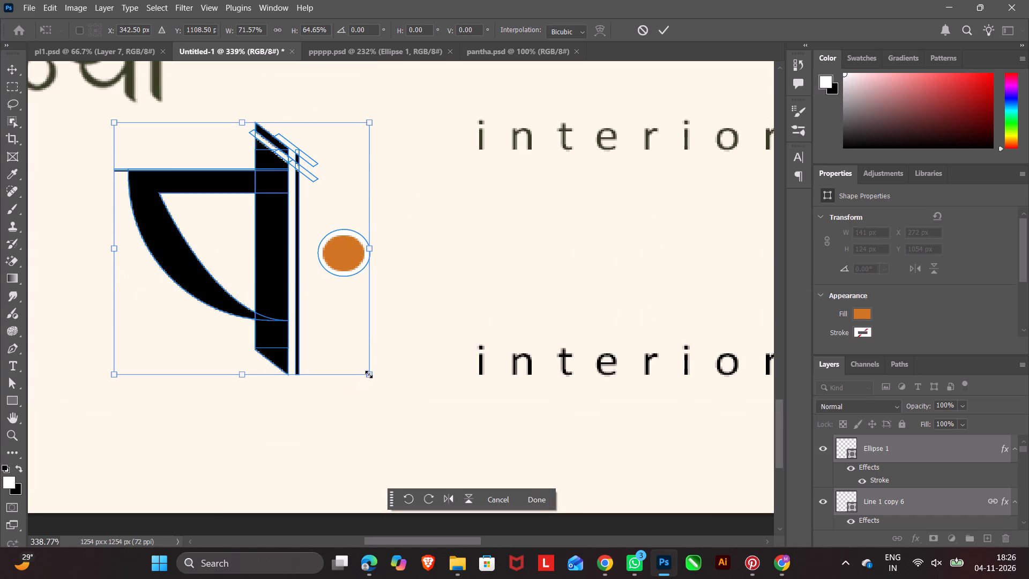
{"action": "left_click_drag", "start_coordinate": [369, 374], "coordinate": [369, 416]}
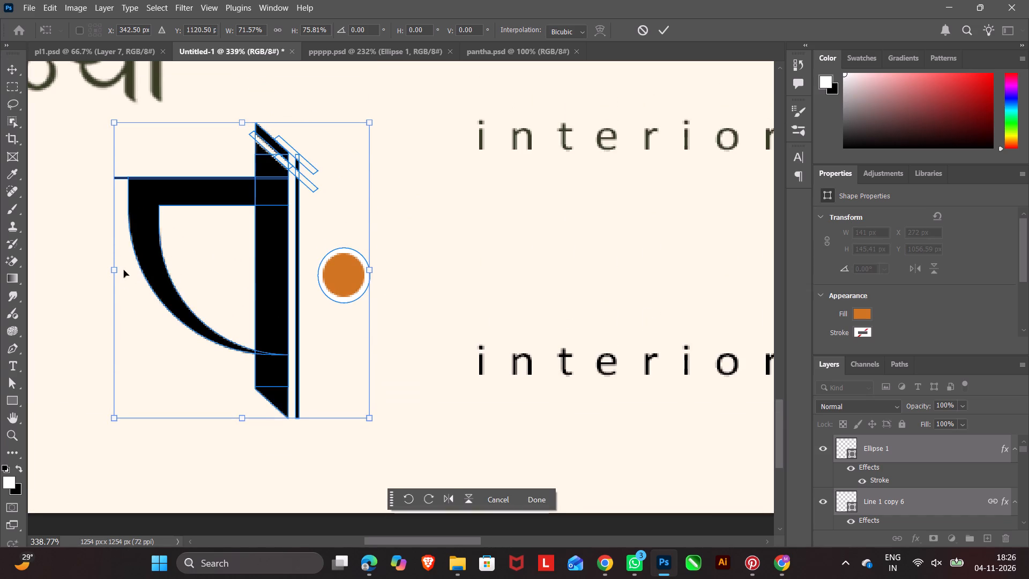
{"action": "left_click_drag", "start_coordinate": [109, 270], "coordinate": [188, 283]}
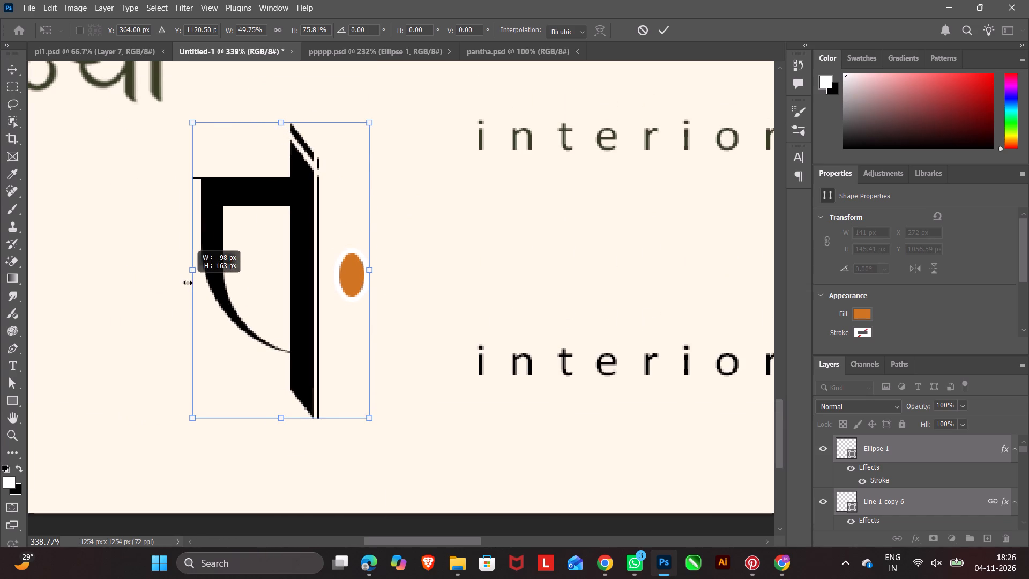
{"action": "left_click_drag", "start_coordinate": [188, 283], "coordinate": [187, 285]}
{"action": "left_click_drag", "start_coordinate": [280, 122], "coordinate": [279, 195]}
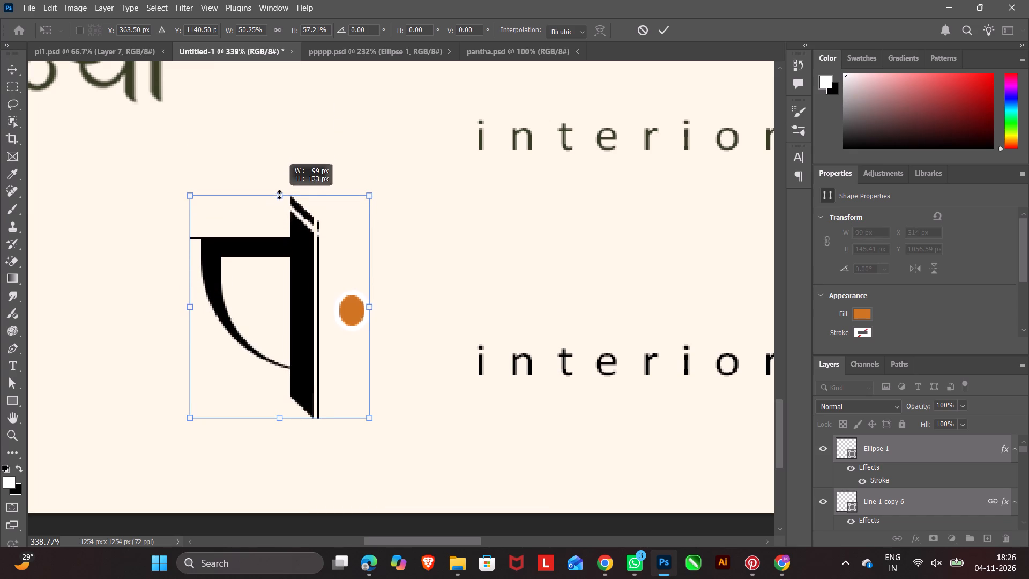
{"action": "left_click_drag", "start_coordinate": [279, 195], "coordinate": [280, 194]}
{"action": "double_click", "coordinate": [212, 299]}
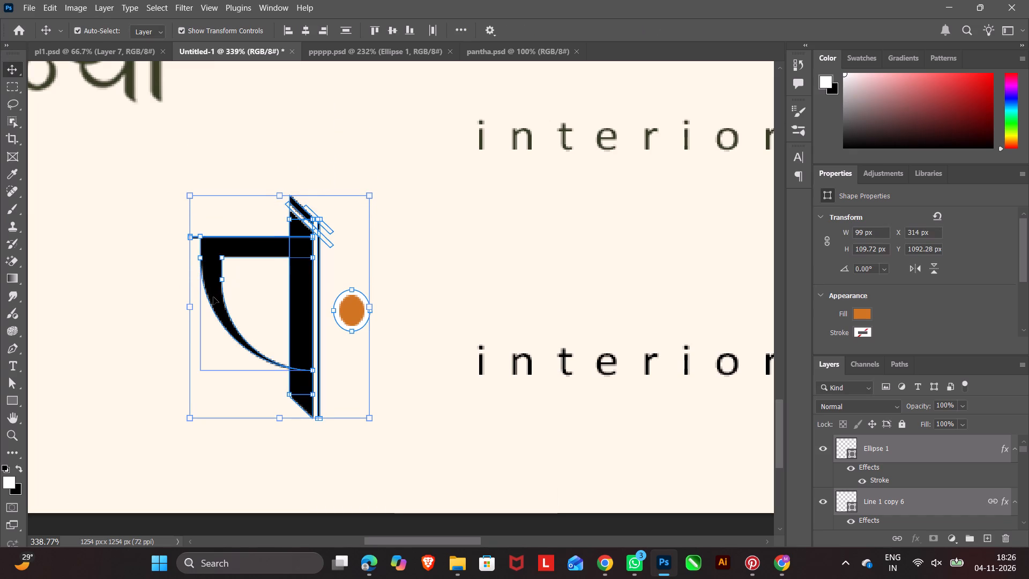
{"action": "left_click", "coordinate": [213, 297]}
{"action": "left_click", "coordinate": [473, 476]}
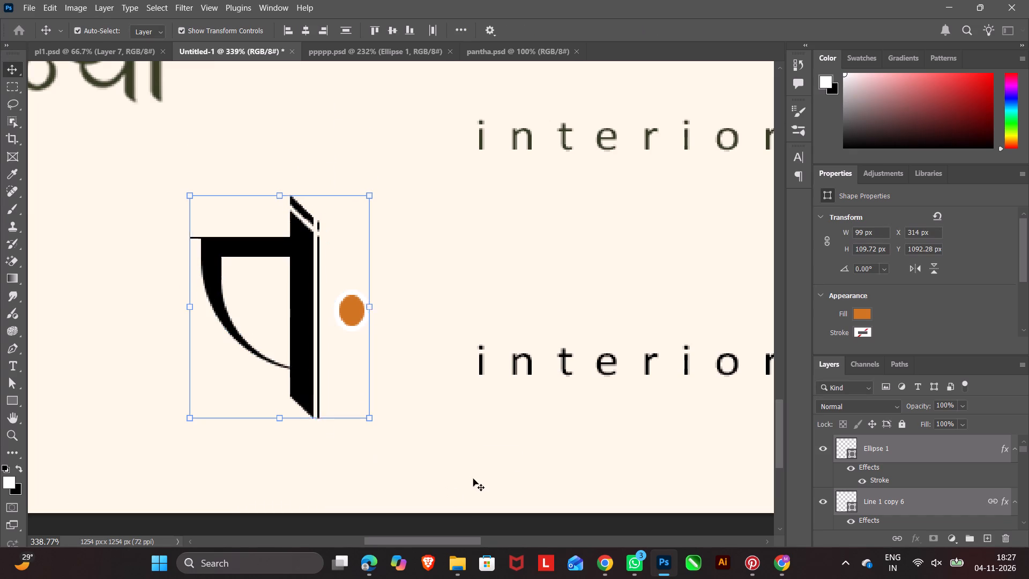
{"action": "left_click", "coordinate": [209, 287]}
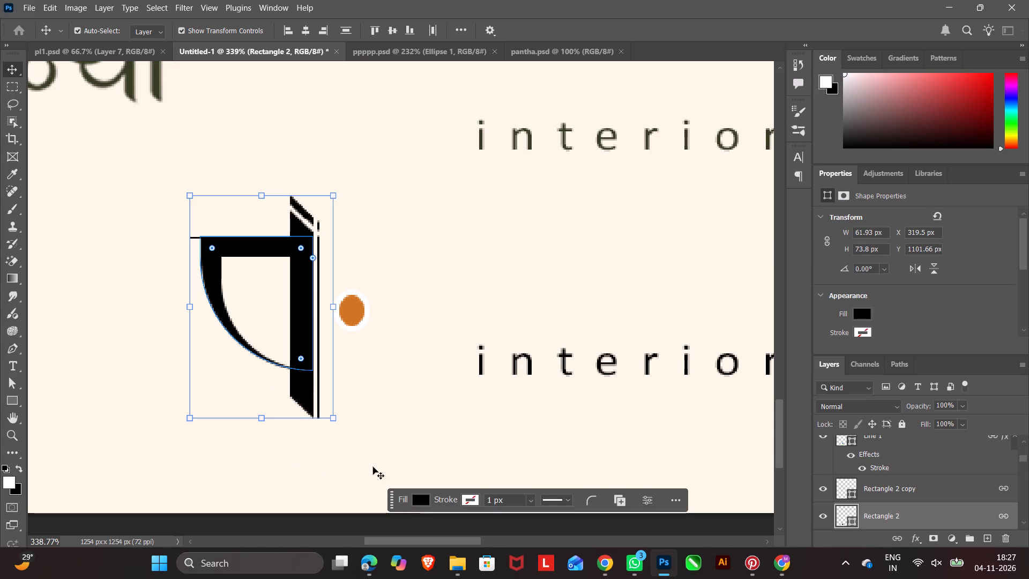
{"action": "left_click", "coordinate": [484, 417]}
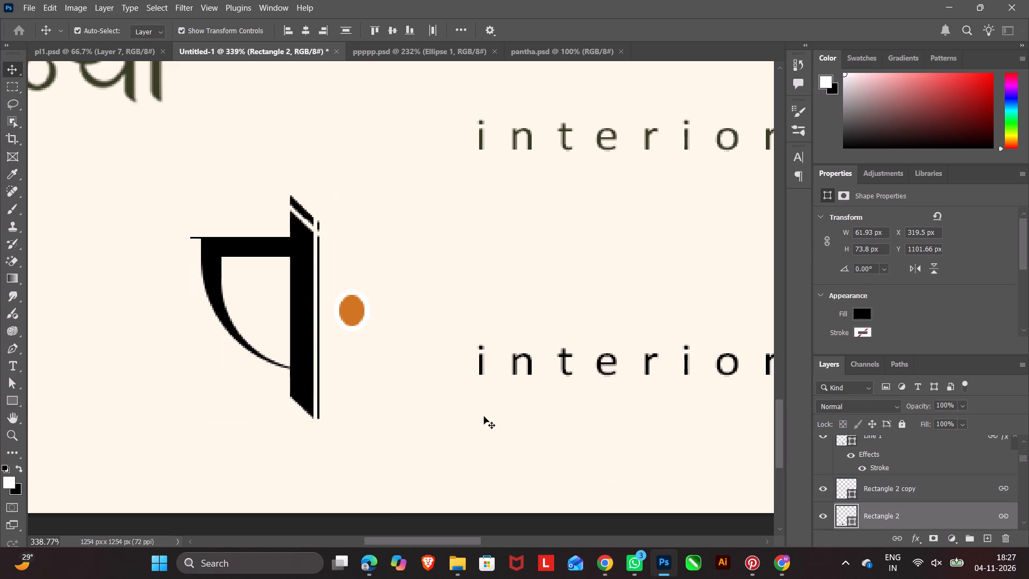
Select all the pieces of the bottom black प letter and unlink their layers.
{"action": "left_click_drag", "start_coordinate": [127, 186], "coordinate": [326, 451]}
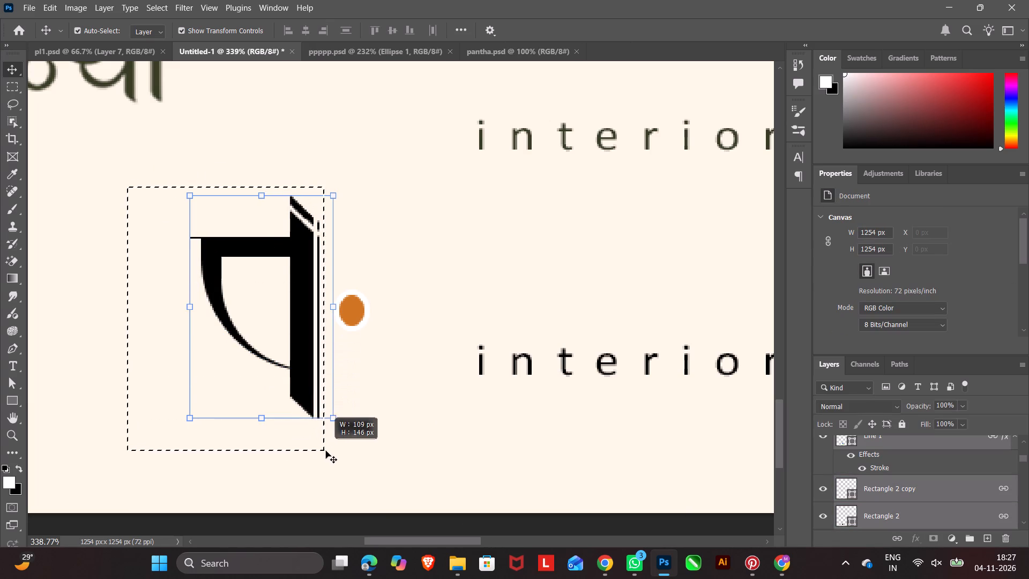
{"action": "left_click_drag", "start_coordinate": [326, 451], "coordinate": [326, 451]}
{"action": "left_click", "coordinate": [471, 250]}
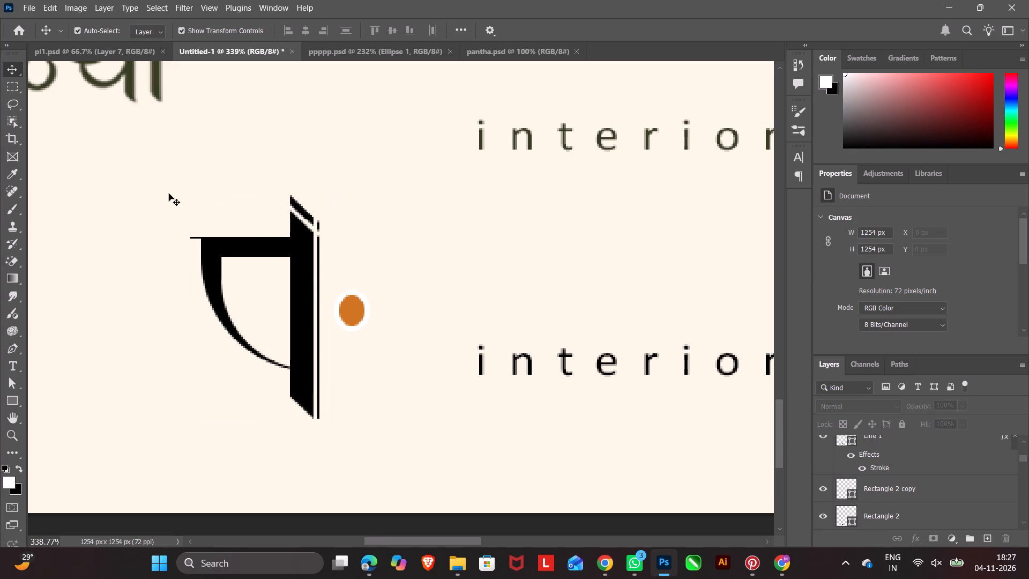
{"action": "left_click_drag", "start_coordinate": [169, 194], "coordinate": [330, 429]}
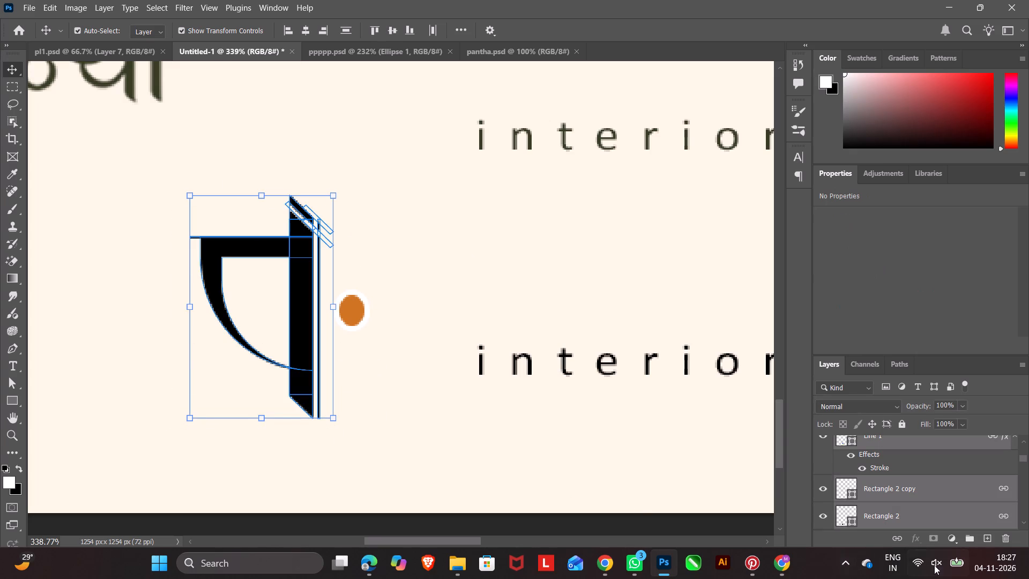
{"action": "left_click", "coordinate": [899, 537]}
{"action": "left_click", "coordinate": [561, 438]}
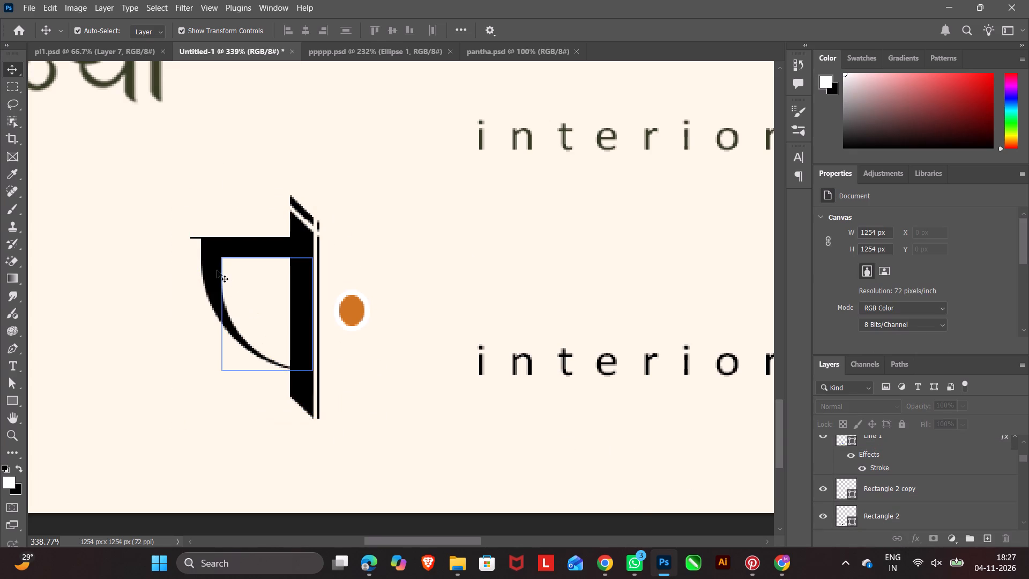
Set the bottom-left corner radius of the letter's black outer bowl shape to 42.93 px.
{"action": "left_click", "coordinate": [214, 270]}
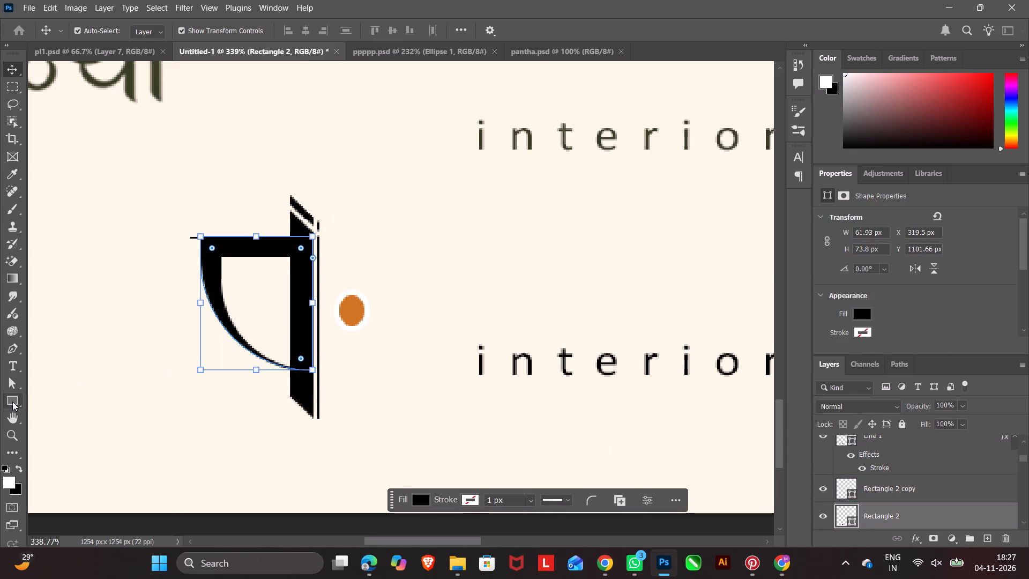
{"action": "left_click", "coordinate": [12, 402]}
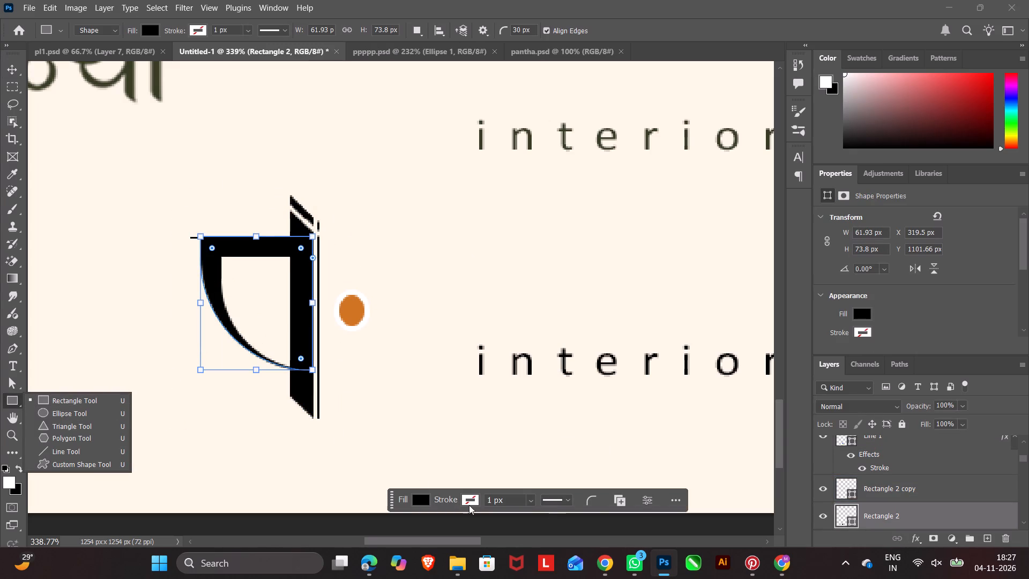
{"action": "left_click", "coordinate": [594, 497]}
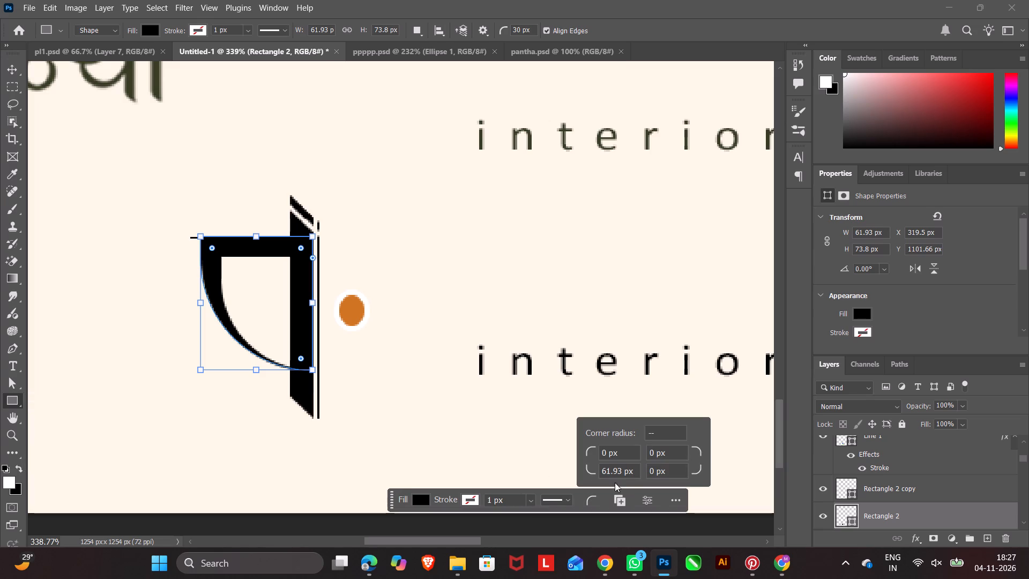
{"action": "left_click", "coordinate": [621, 473]}
{"action": "scroll", "coordinate": [621, 472], "scroll_direction": "up", "scroll_amount": 4}
{"action": "scroll", "coordinate": [621, 472], "scroll_direction": "up", "scroll_amount": 19}
{"action": "scroll", "coordinate": [621, 472], "scroll_direction": "down", "scroll_amount": 11}
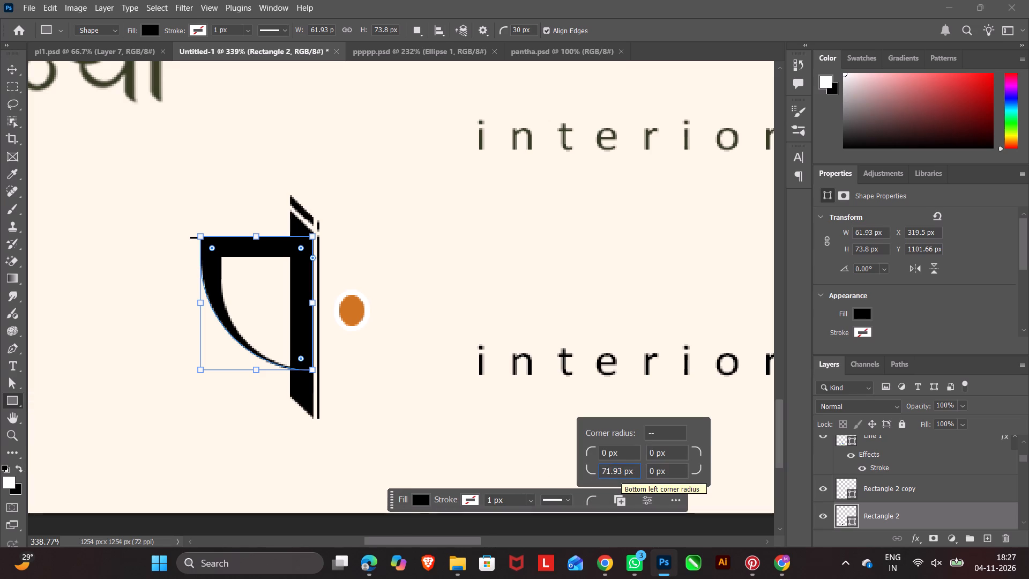
{"action": "scroll", "coordinate": [622, 477], "scroll_direction": "down", "scroll_amount": 20}
{"action": "scroll", "coordinate": [622, 477], "scroll_direction": "down", "scroll_amount": 11}
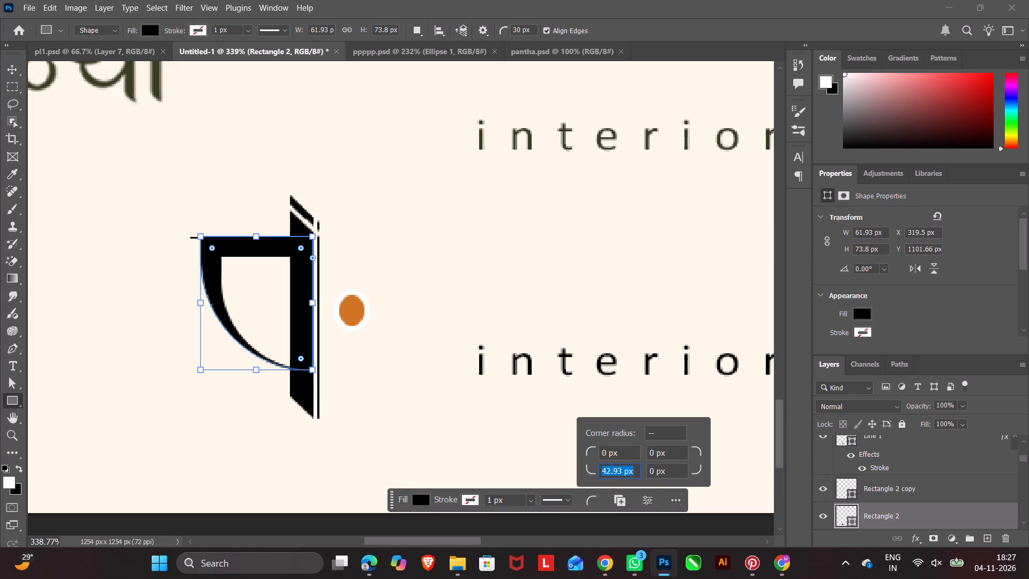
{"action": "key", "text": "Return"}
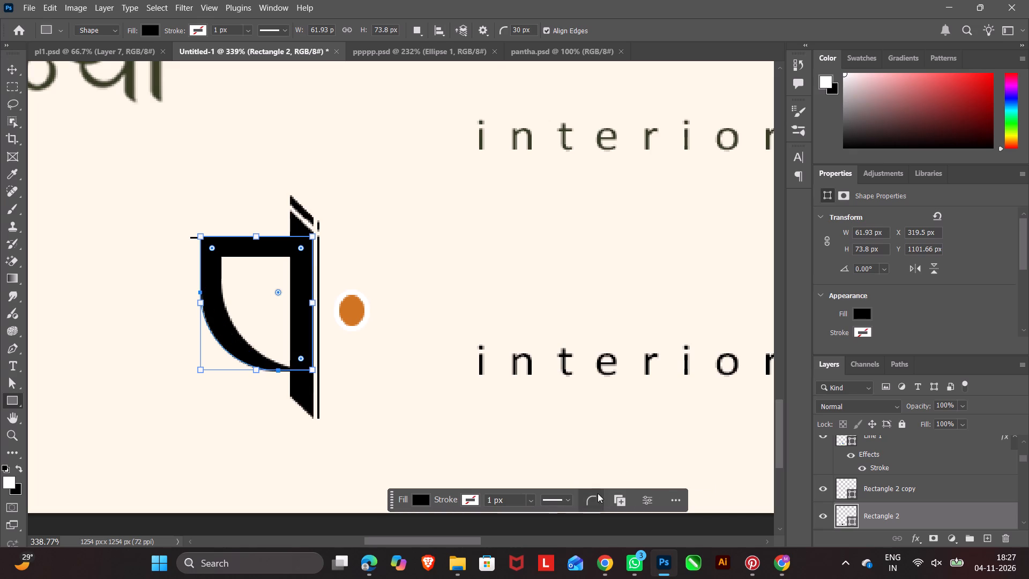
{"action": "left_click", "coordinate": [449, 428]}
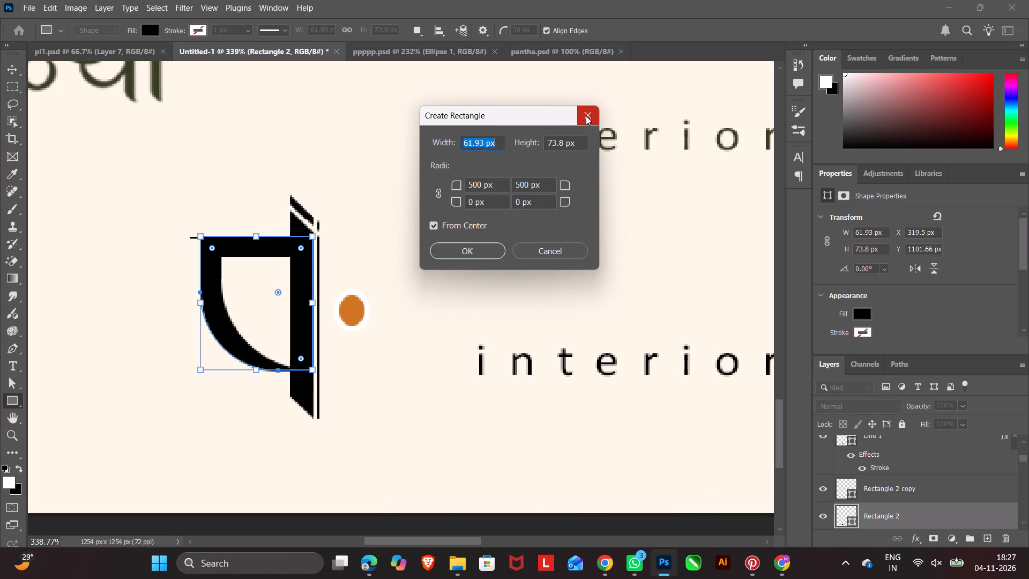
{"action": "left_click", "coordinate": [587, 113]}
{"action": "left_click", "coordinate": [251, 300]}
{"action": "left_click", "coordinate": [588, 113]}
Set the bottom-left corner radius of the letter's cream inner bowl shape to 37 px.
{"action": "left_click", "coordinate": [10, 68]}
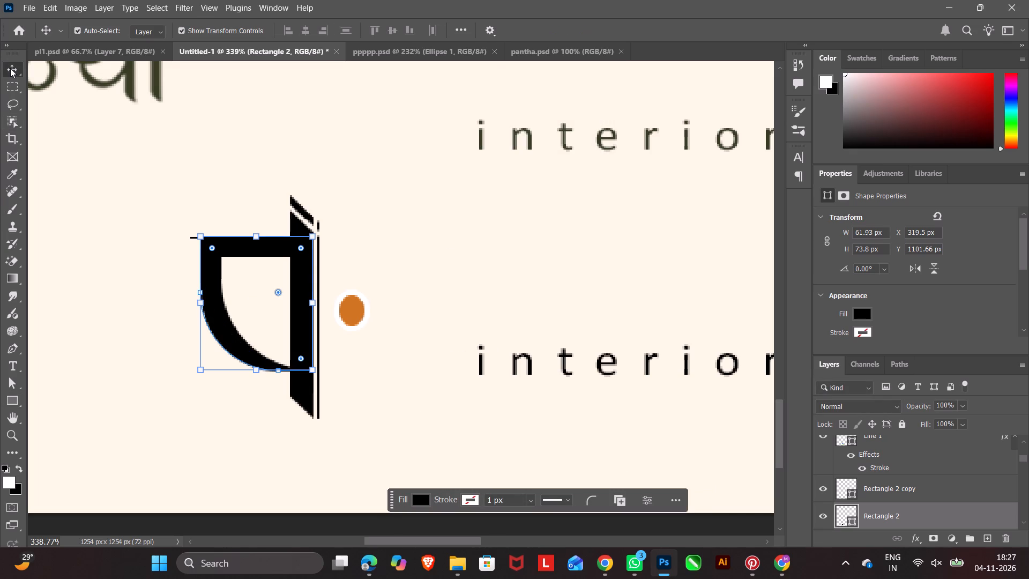
{"action": "left_click", "coordinate": [236, 277]}
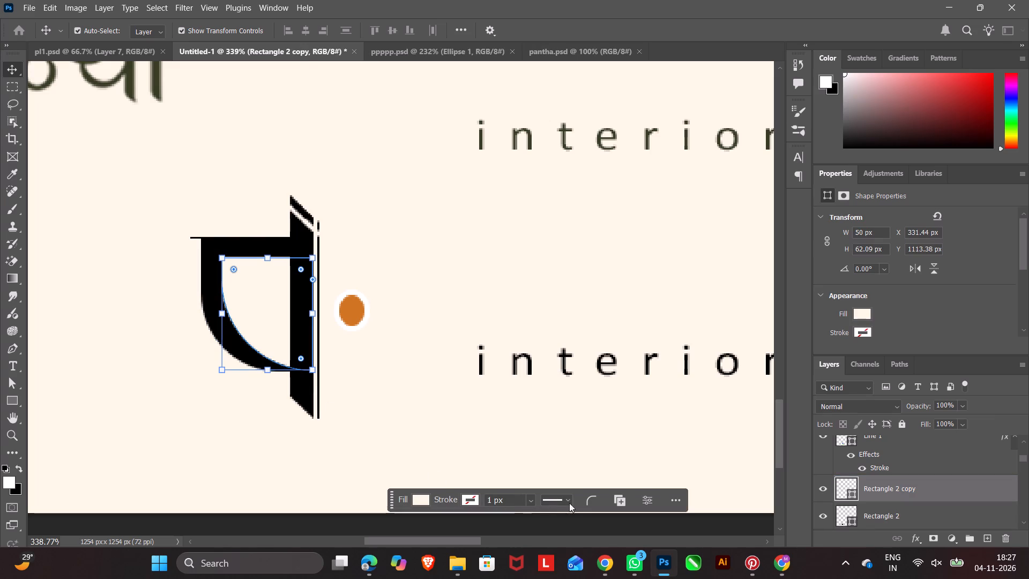
{"action": "left_click", "coordinate": [595, 503]}
{"action": "left_click", "coordinate": [613, 467]}
{"action": "scroll", "coordinate": [608, 474], "scroll_direction": "down", "scroll_amount": 4}
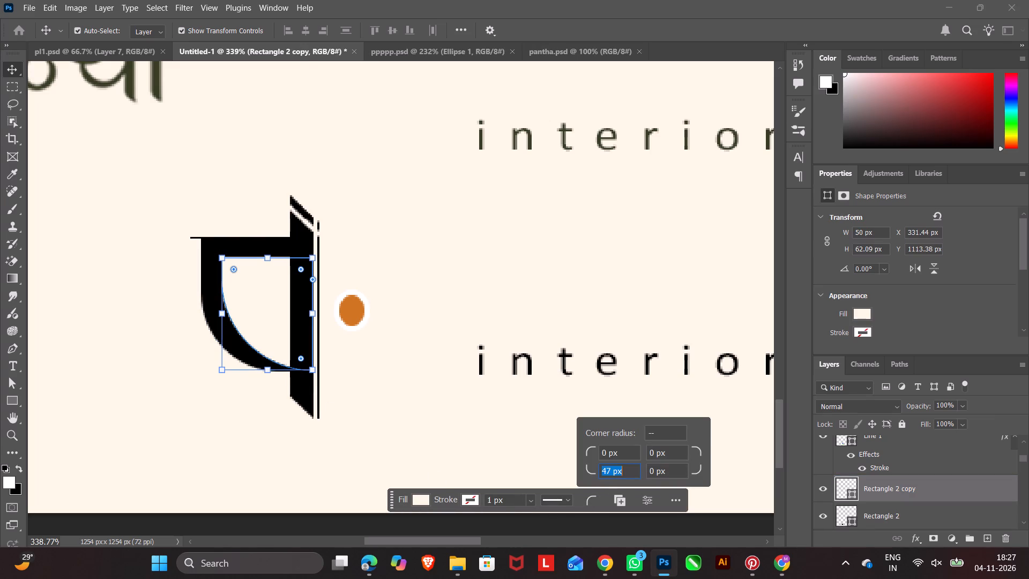
{"action": "scroll", "coordinate": [612, 469], "scroll_direction": "down", "scroll_amount": 9}
{"action": "key", "text": "Return"}
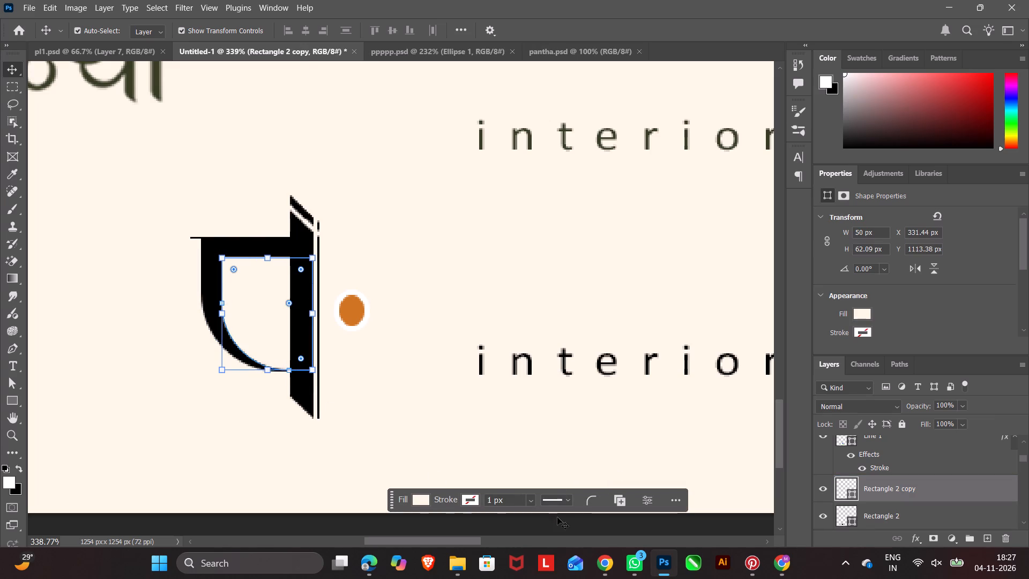
{"action": "left_click", "coordinate": [13, 69]}
{"action": "left_click", "coordinate": [86, 151]}
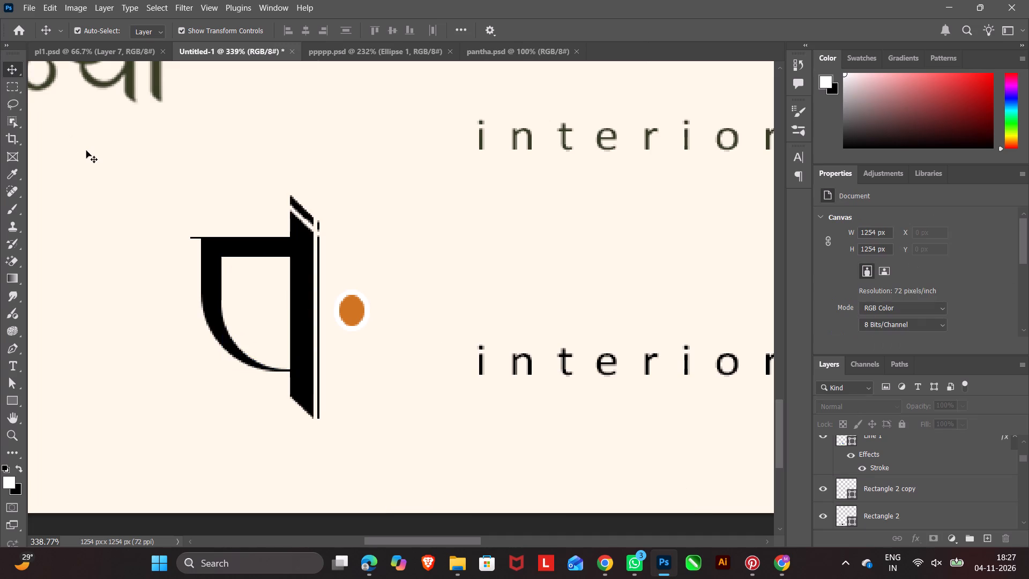
{"action": "left_click", "coordinate": [94, 171]}
Select all the pieces of the reshaped black प letter and link their layers together.
{"action": "left_click", "coordinate": [219, 265]}
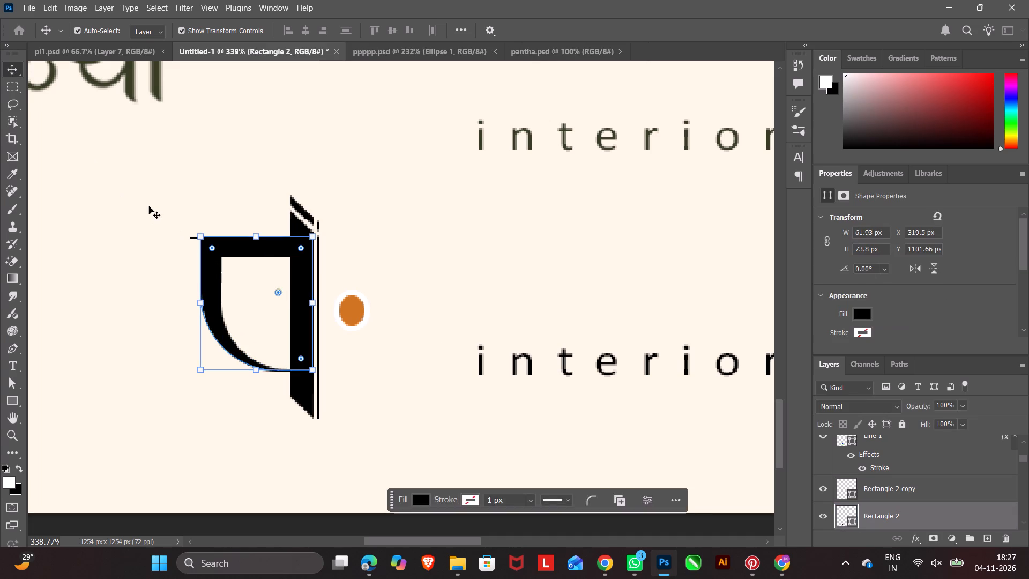
{"action": "left_click", "coordinate": [149, 206]}
{"action": "left_click_drag", "start_coordinate": [149, 200], "coordinate": [326, 440]}
{"action": "left_click", "coordinate": [903, 538]}
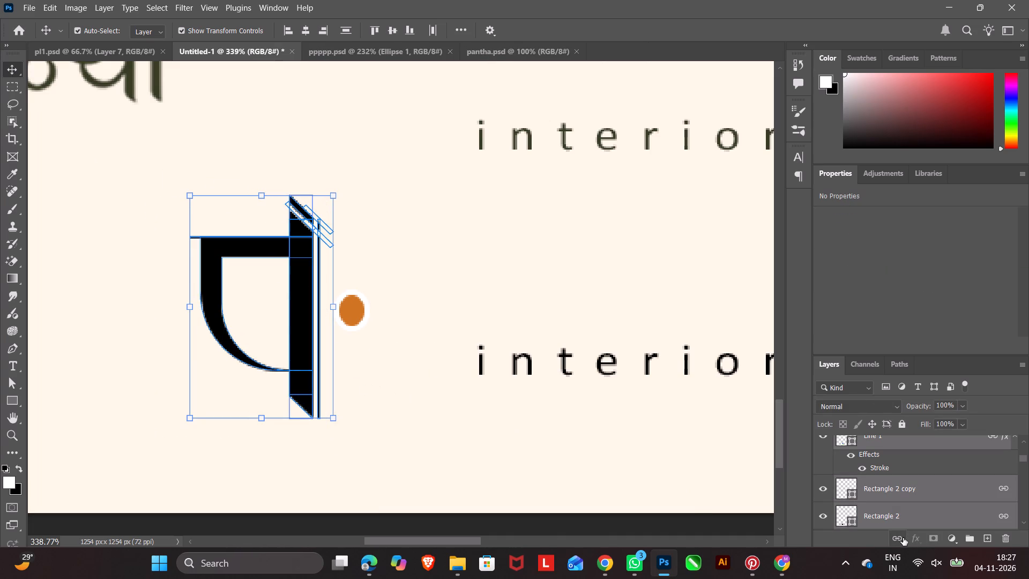
{"action": "left_click", "coordinate": [573, 466]}
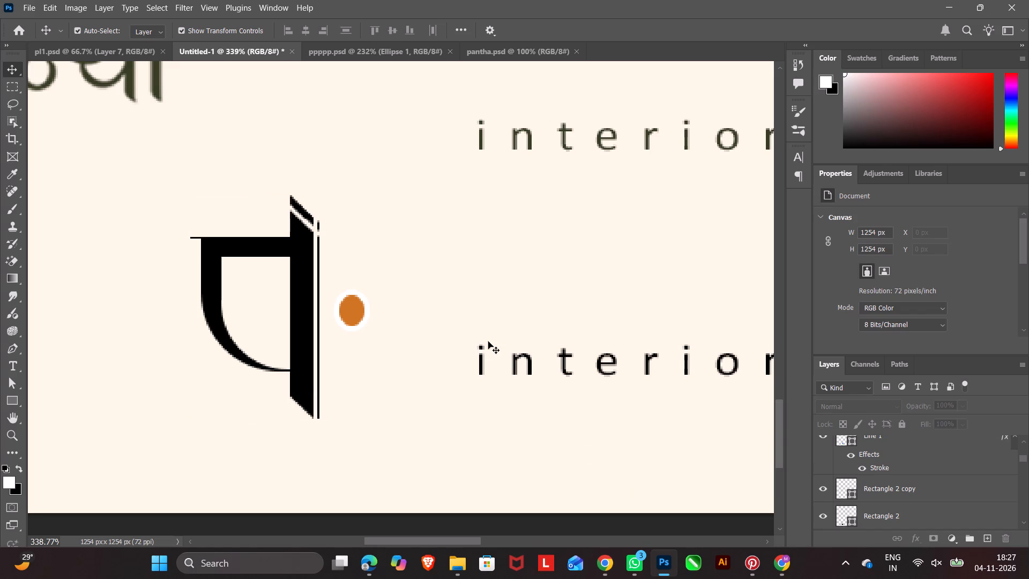
Widen the orange dot beside the bottom black प letter into a round circle.
{"action": "left_click", "coordinate": [365, 311]}
{"action": "left_click_drag", "start_coordinate": [372, 309], "coordinate": [383, 309]}
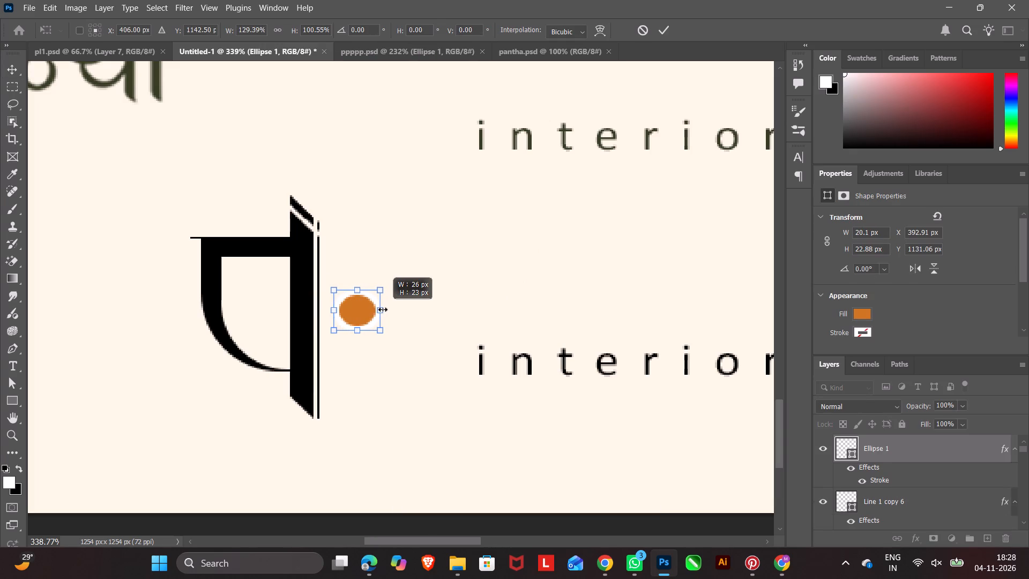
{"action": "left_click_drag", "start_coordinate": [383, 309], "coordinate": [378, 309]}
{"action": "left_click", "coordinate": [536, 503]}
{"action": "left_click", "coordinate": [475, 430]}
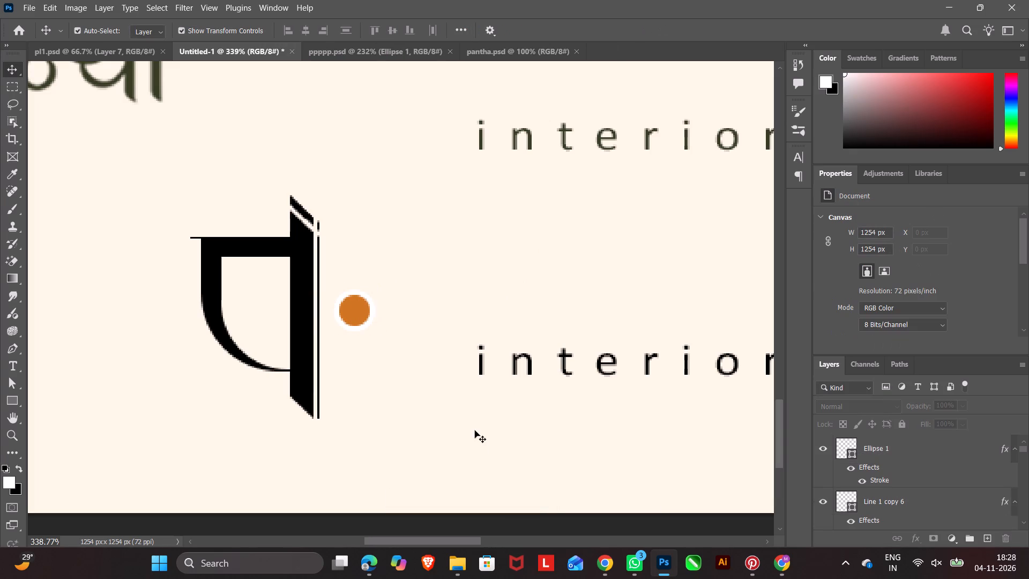
Scale the black प letter with its dot to about 84% width and 79% height, and move it just before the bottom "interiors" line.
{"action": "left_click_drag", "start_coordinate": [153, 185], "coordinate": [378, 429]}
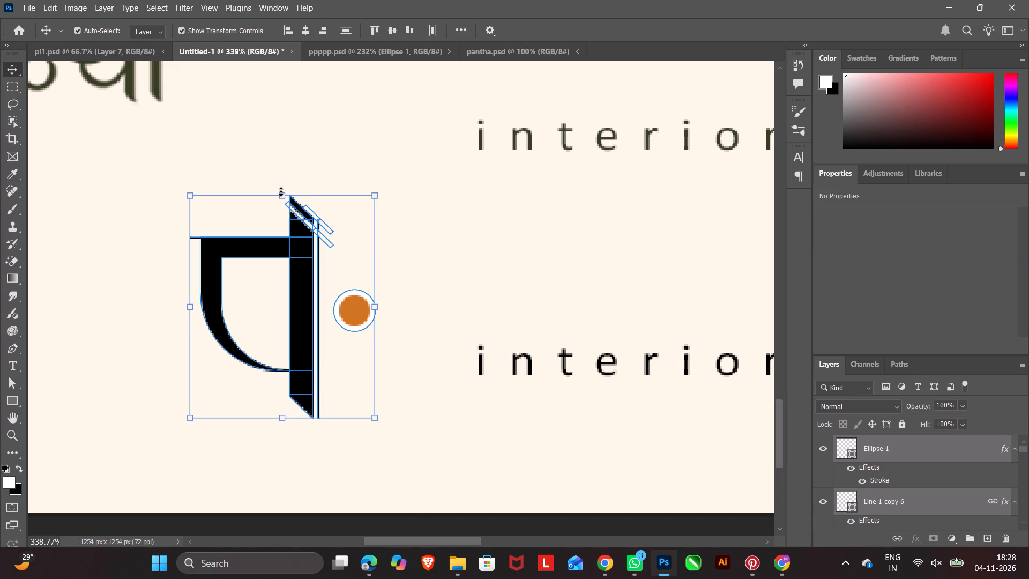
{"action": "left_click_drag", "start_coordinate": [281, 191], "coordinate": [281, 239]}
{"action": "left_click_drag", "start_coordinate": [189, 329], "coordinate": [191, 332]}
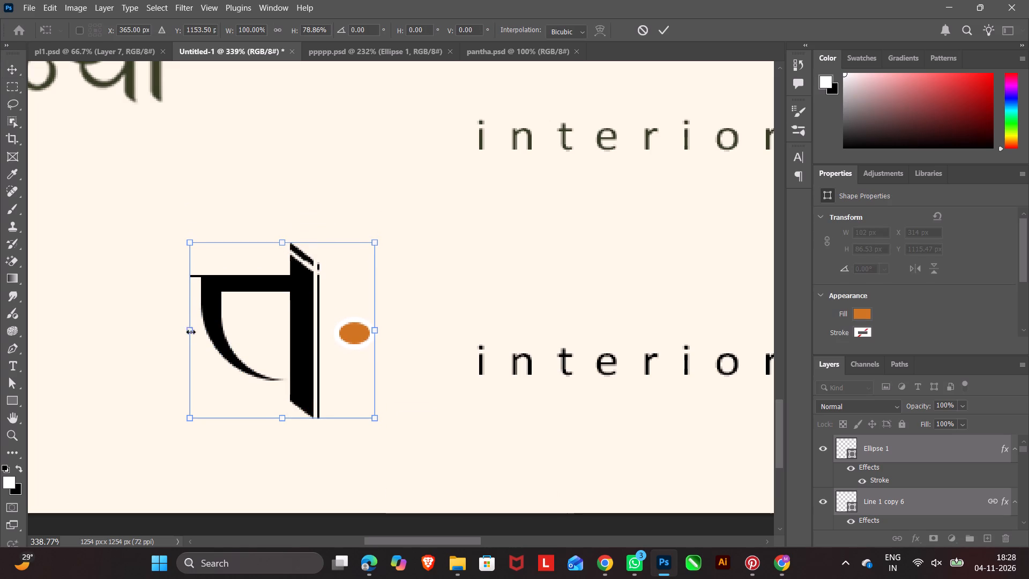
{"action": "left_click_drag", "start_coordinate": [191, 332], "coordinate": [219, 342]}
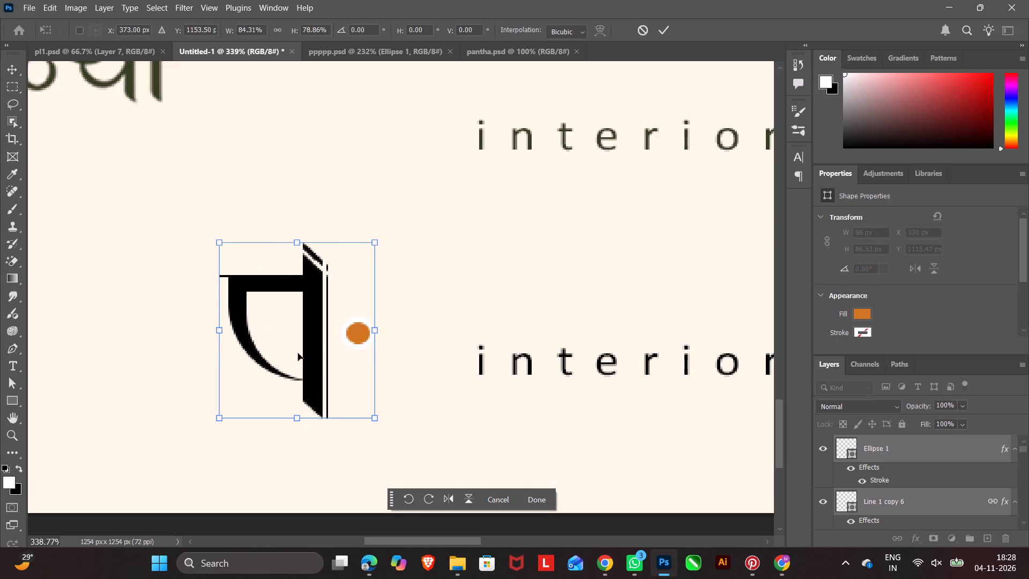
{"action": "left_click_drag", "start_coordinate": [280, 334], "coordinate": [356, 358]}
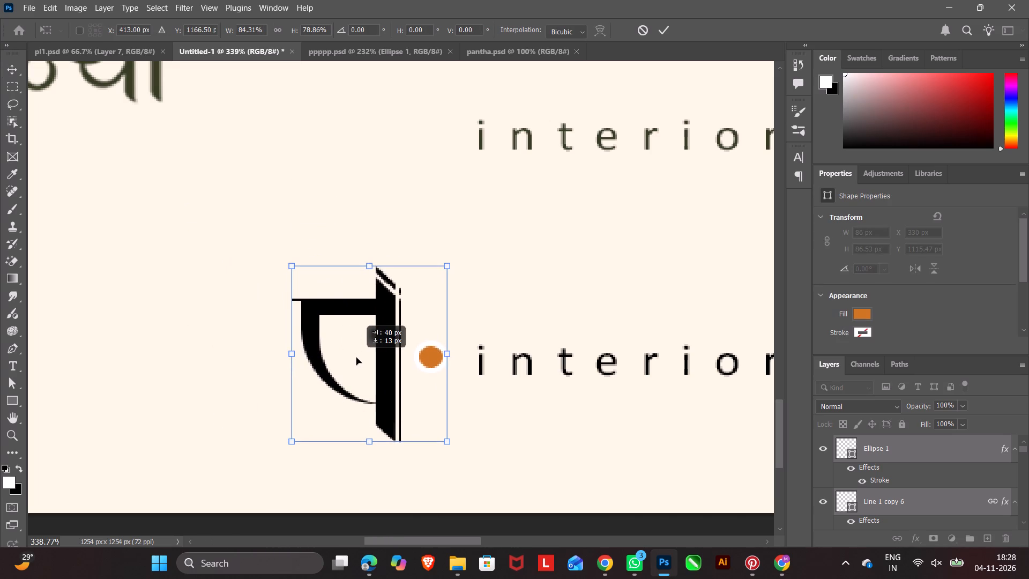
{"action": "left_click_drag", "start_coordinate": [356, 358], "coordinate": [364, 363]}
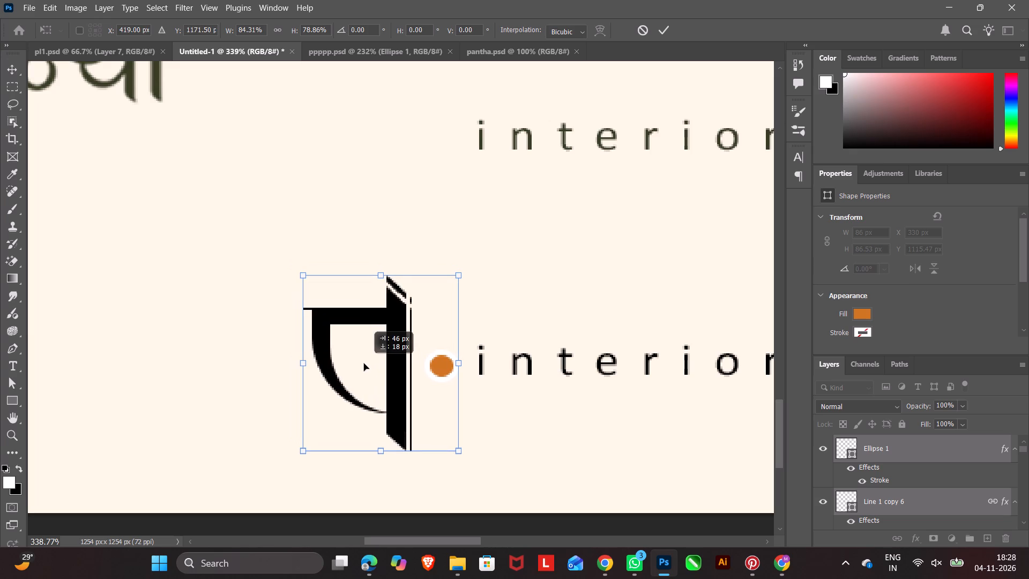
{"action": "left_click_drag", "start_coordinate": [364, 363], "coordinate": [364, 360]}
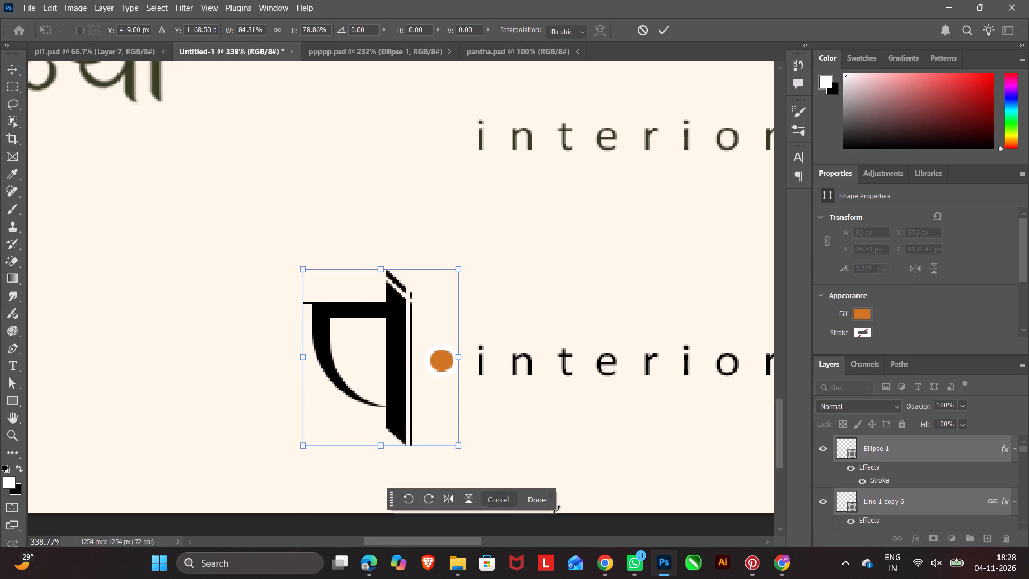
{"action": "left_click", "coordinate": [550, 502]}
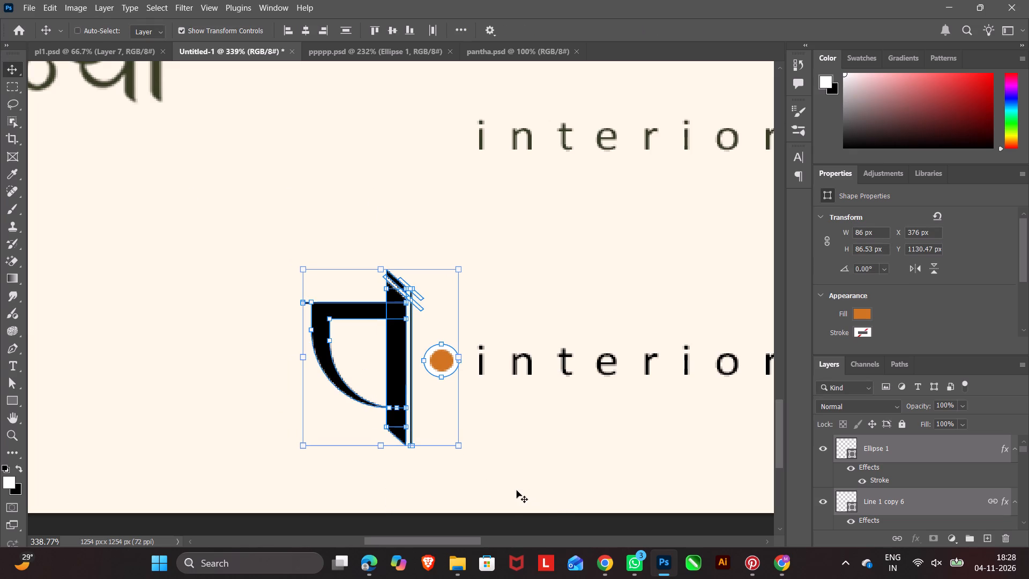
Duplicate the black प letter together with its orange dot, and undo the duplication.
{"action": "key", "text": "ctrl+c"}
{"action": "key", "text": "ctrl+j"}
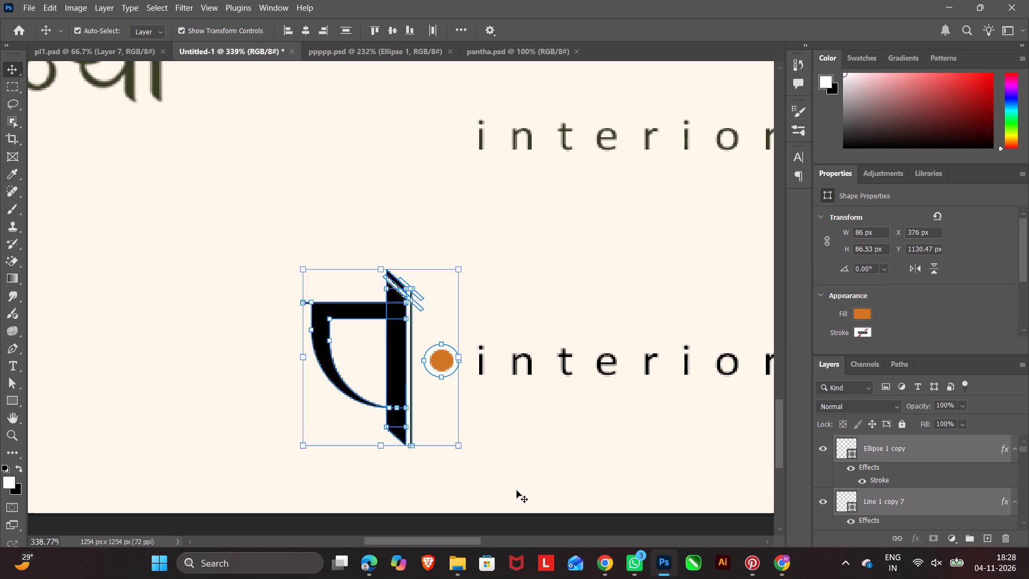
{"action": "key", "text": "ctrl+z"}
Copy the selected black प letter with its orange dot and paste it.
{"action": "key", "text": "ctrl+c"}
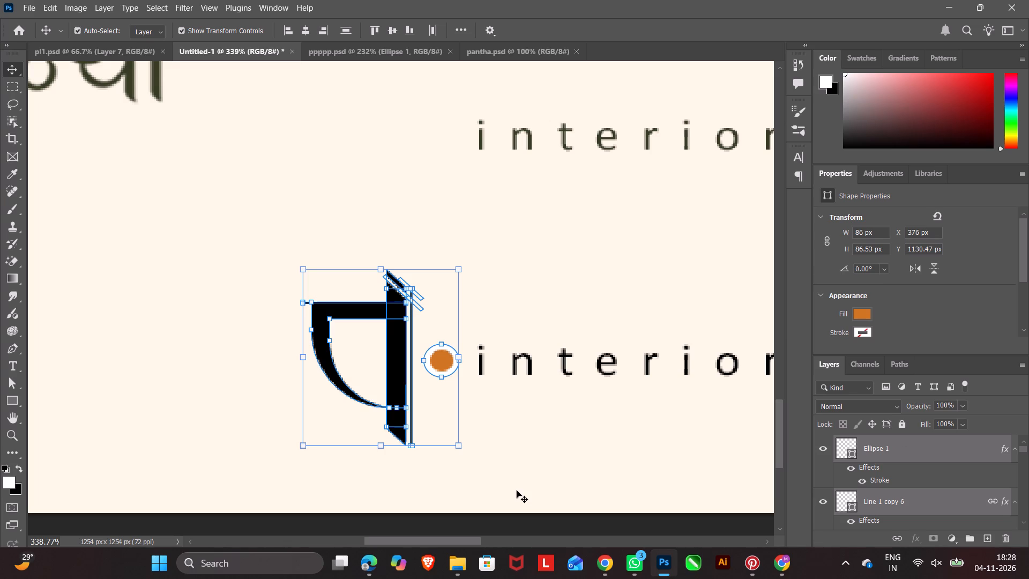
{"action": "key", "text": "ctrl+v"}
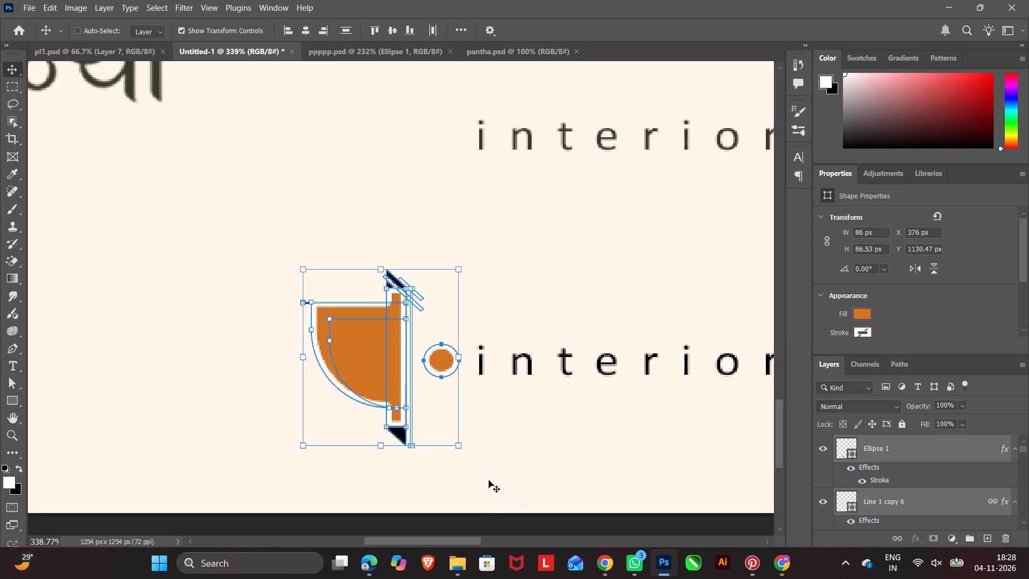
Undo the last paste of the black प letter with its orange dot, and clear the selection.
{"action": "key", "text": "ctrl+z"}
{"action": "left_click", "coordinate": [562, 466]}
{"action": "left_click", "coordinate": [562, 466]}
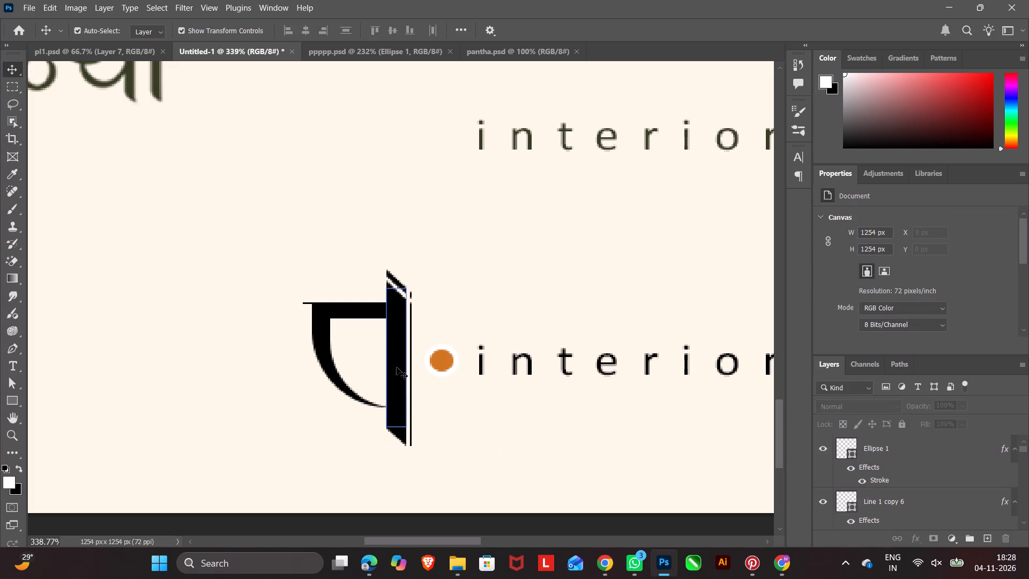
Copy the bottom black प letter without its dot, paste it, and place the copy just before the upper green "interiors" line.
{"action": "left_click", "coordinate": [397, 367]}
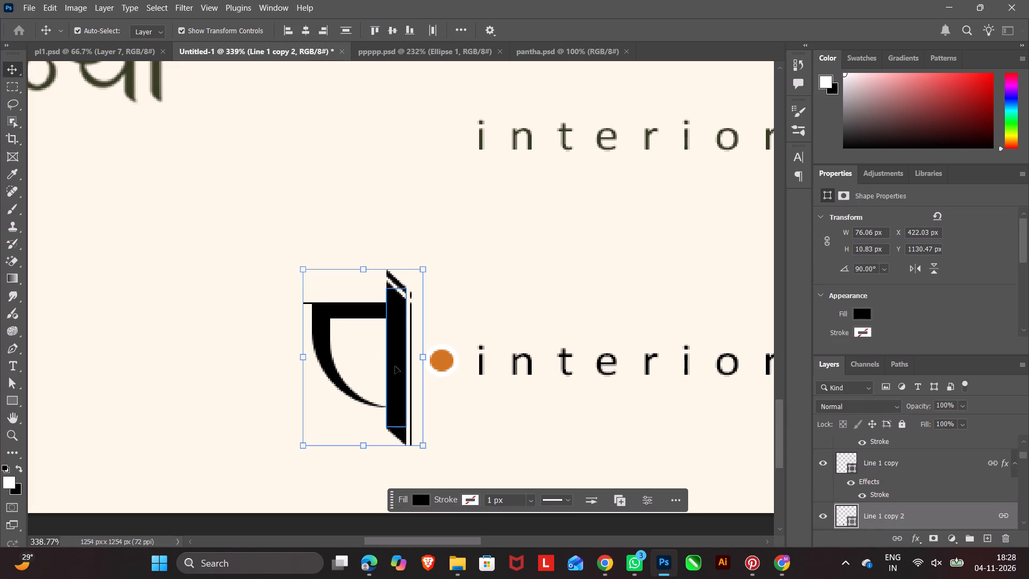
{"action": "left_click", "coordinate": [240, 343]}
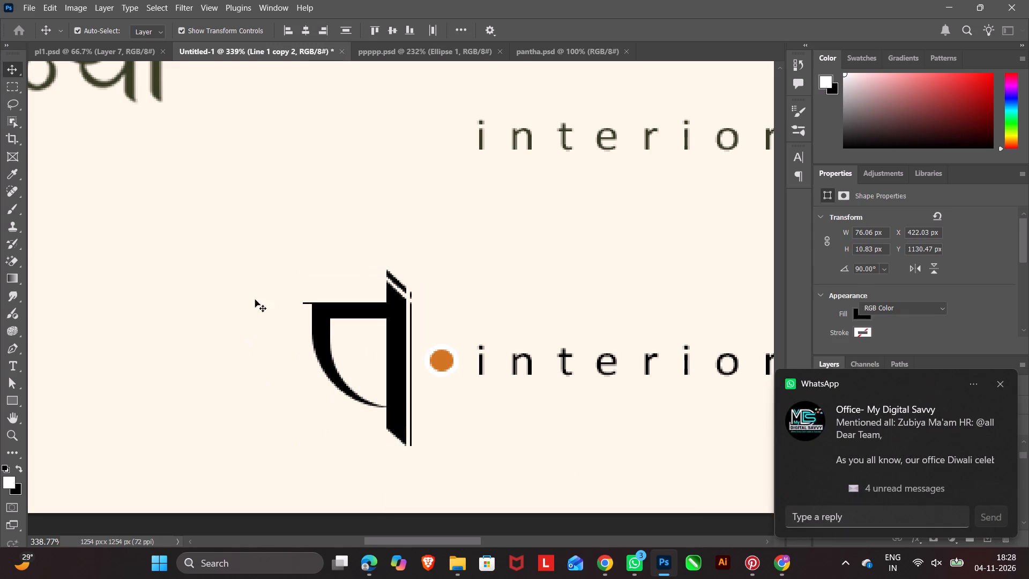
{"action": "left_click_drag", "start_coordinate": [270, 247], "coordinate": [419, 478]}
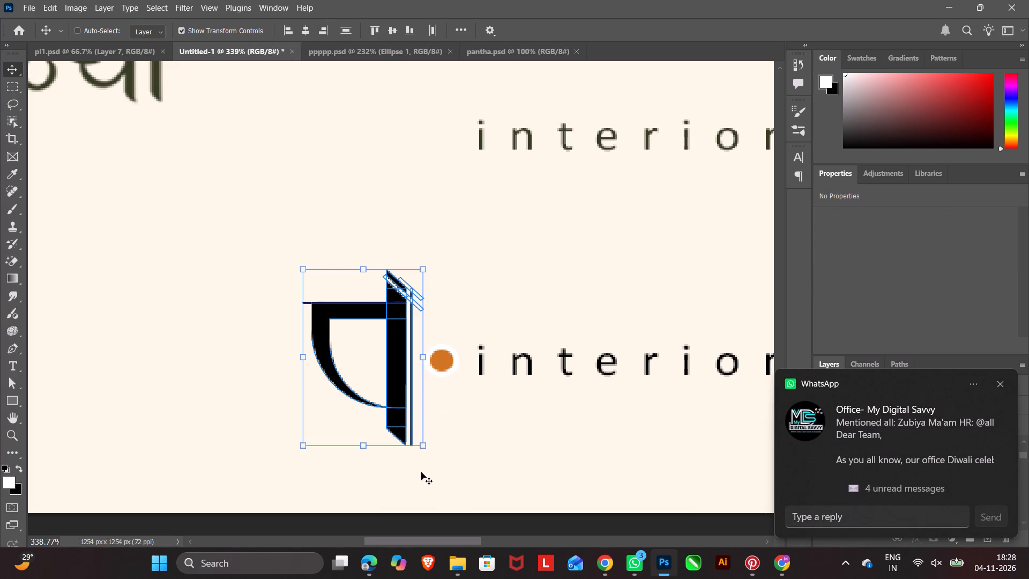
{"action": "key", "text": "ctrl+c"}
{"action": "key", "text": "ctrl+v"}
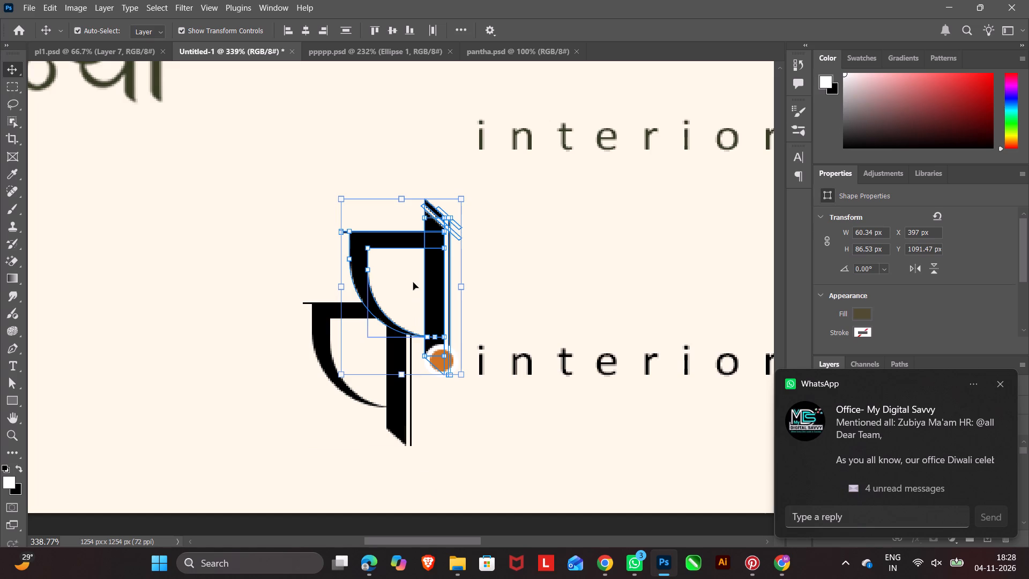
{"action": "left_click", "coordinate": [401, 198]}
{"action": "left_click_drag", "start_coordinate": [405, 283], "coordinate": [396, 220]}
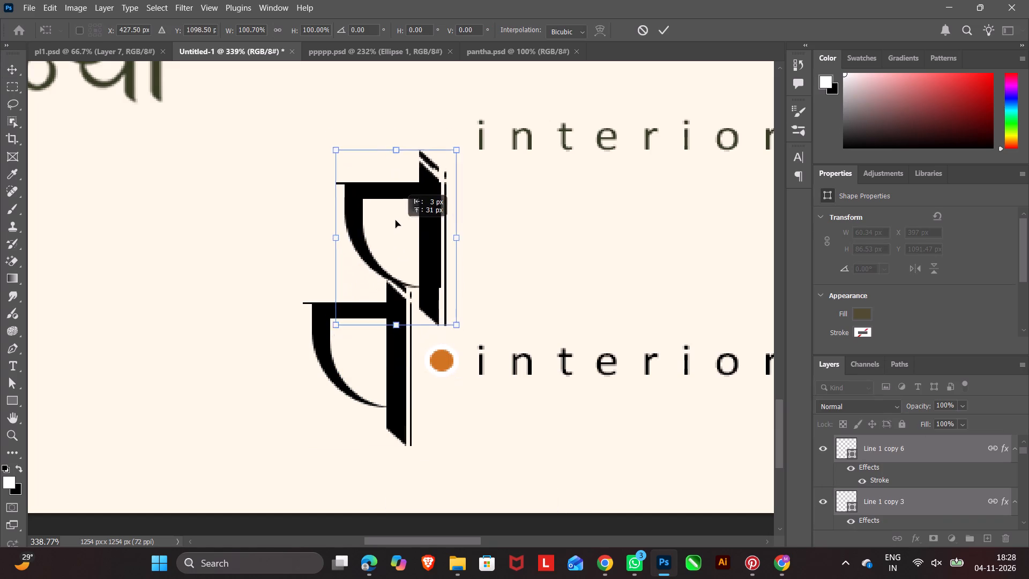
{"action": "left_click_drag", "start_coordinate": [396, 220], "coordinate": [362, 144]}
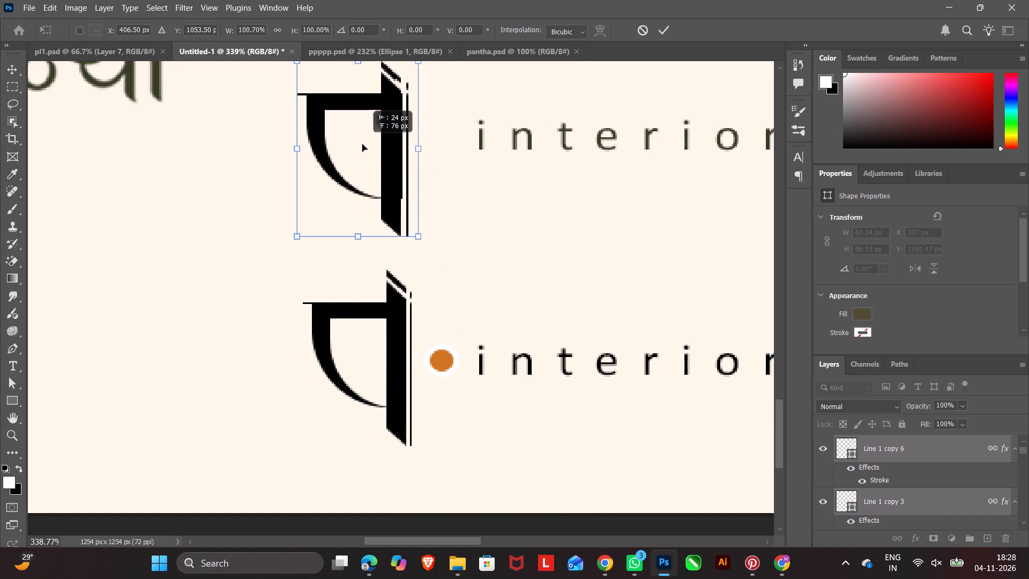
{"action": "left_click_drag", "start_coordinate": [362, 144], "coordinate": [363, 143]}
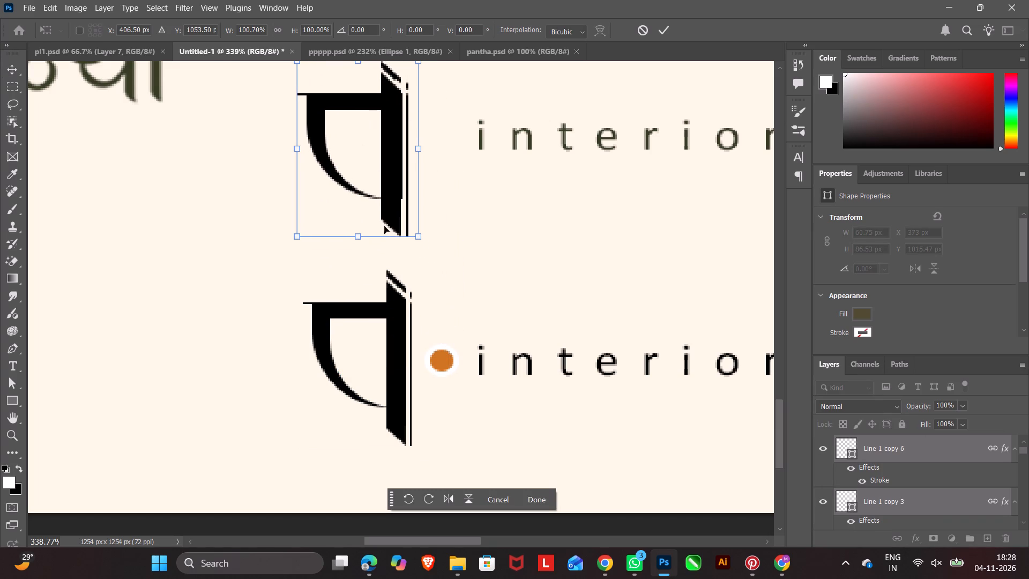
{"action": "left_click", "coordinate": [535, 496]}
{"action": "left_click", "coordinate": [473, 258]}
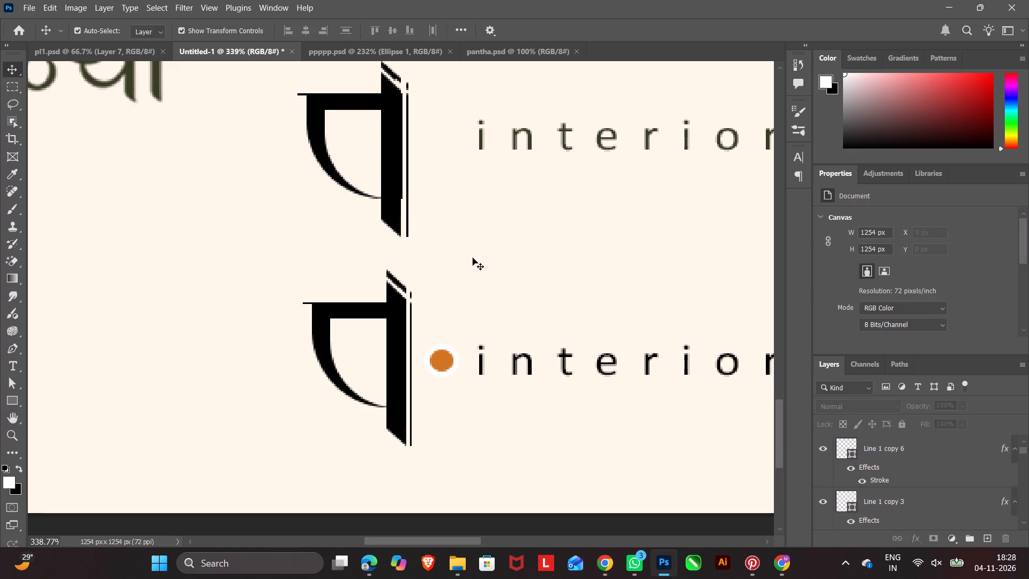
Examine the stem and diagonal cut edges of the pasted upper प letter against the bottom one.
{"action": "scroll", "coordinate": [407, 155], "scroll_direction": "up", "scroll_amount": 18, "text": "alt"}
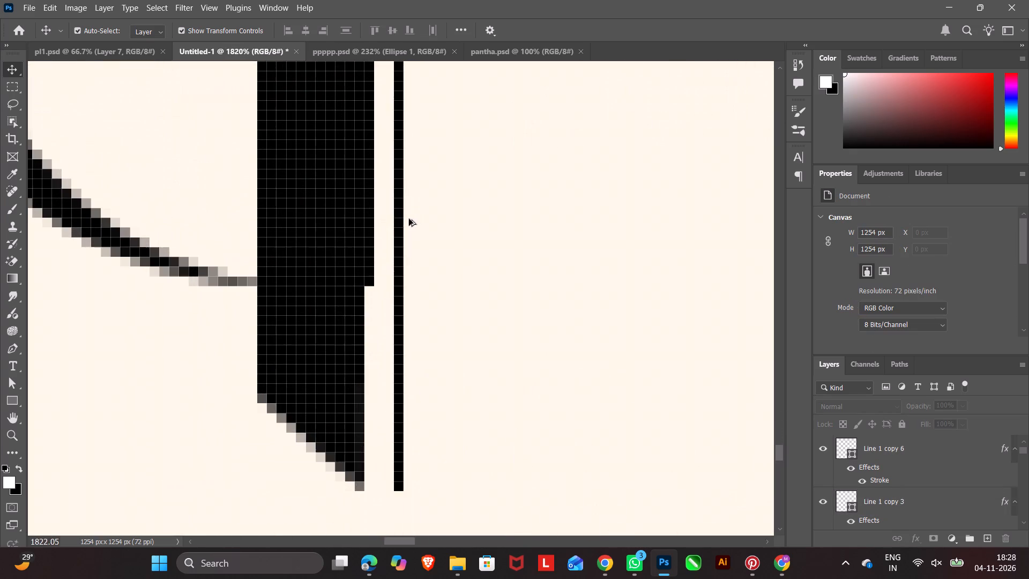
{"action": "scroll", "coordinate": [373, 278], "scroll_direction": "down", "scroll_amount": 20, "text": "alt"}
{"action": "scroll", "coordinate": [373, 278], "scroll_direction": "down", "scroll_amount": 10, "text": "alt"}
{"action": "scroll", "coordinate": [434, 287], "scroll_direction": "down", "scroll_amount": 2, "text": "alt"}
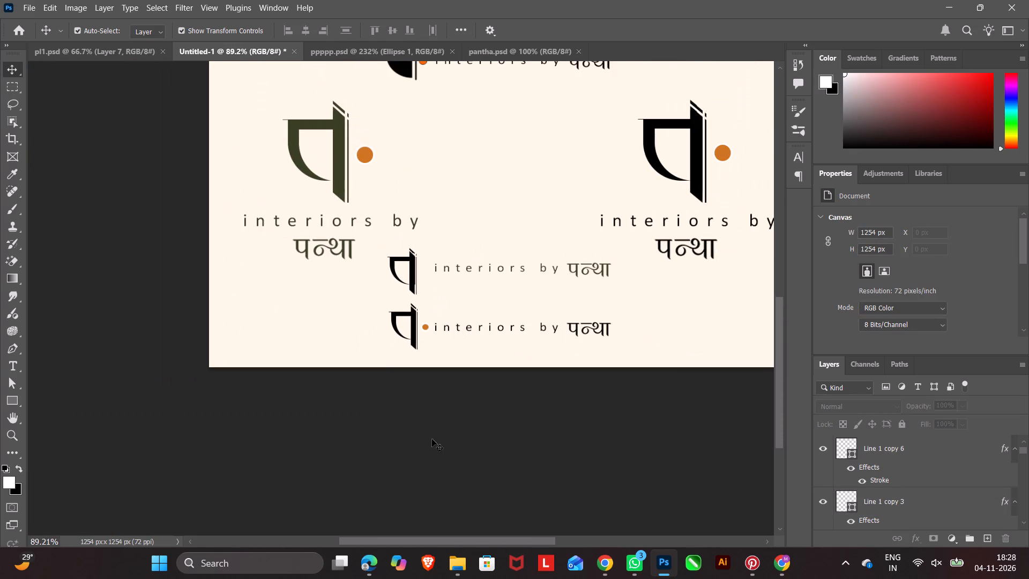
{"action": "left_click", "coordinate": [438, 450]}
{"action": "scroll", "coordinate": [407, 304], "scroll_direction": "up", "scroll_amount": 10, "text": "alt"}
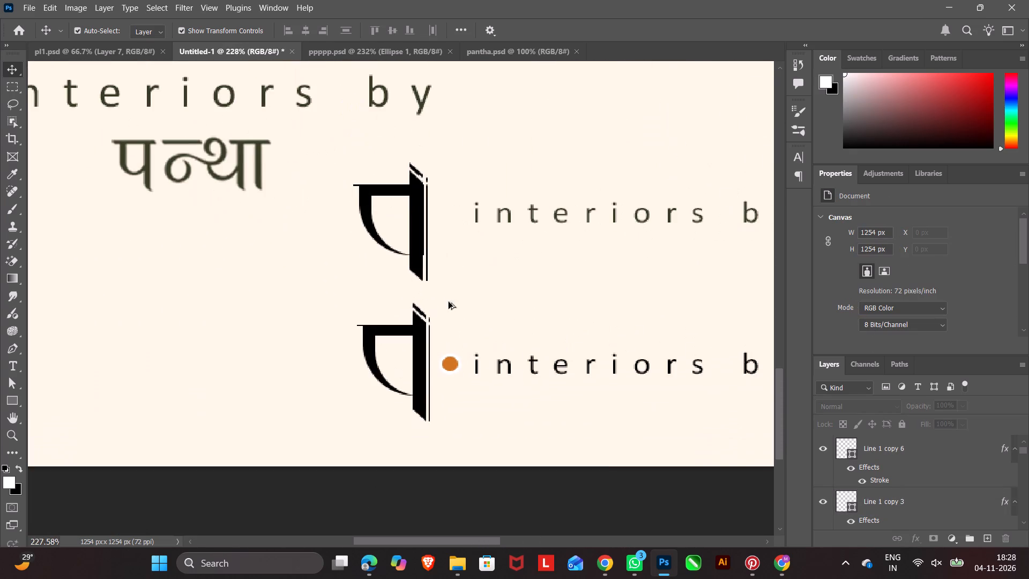
{"action": "scroll", "coordinate": [472, 300], "scroll_direction": "up", "scroll_amount": 3, "text": "alt"}
{"action": "left_click", "coordinate": [406, 244]}
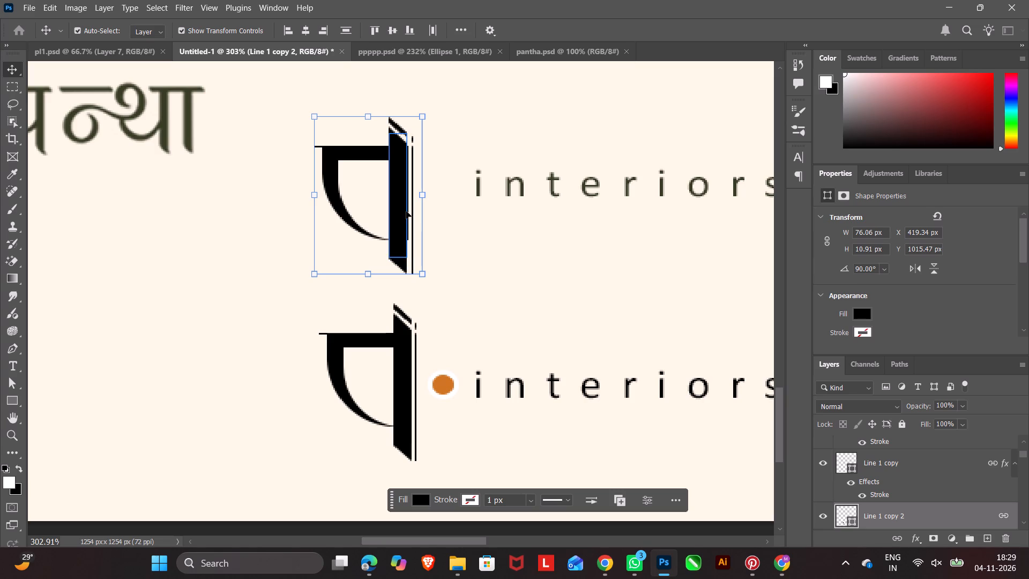
{"action": "left_click", "coordinate": [466, 265]}
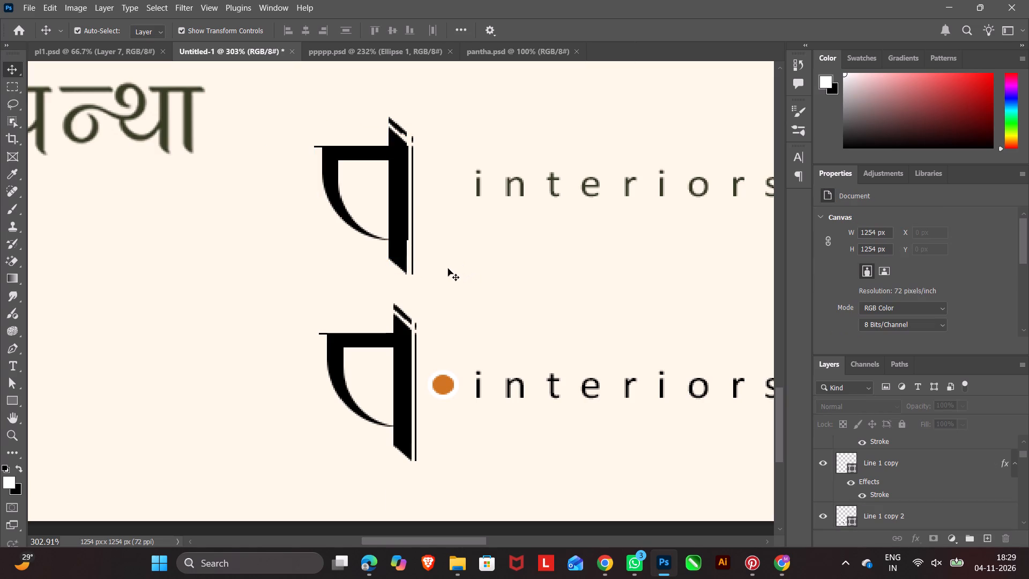
{"action": "left_click", "coordinate": [398, 231]}
{"action": "left_click", "coordinate": [398, 224]}
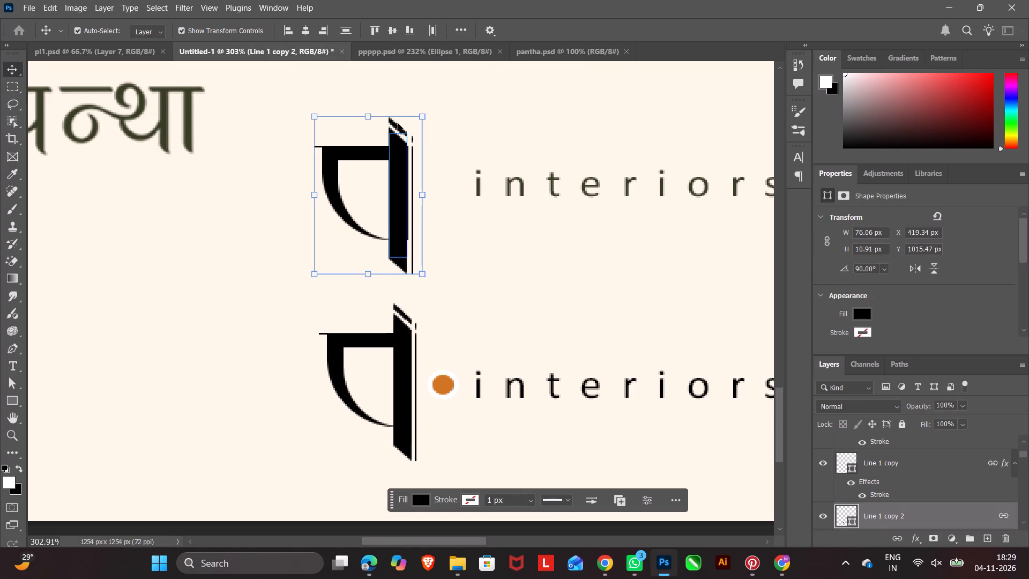
{"action": "left_click", "coordinate": [398, 126]}
{"action": "left_click", "coordinate": [470, 264]}
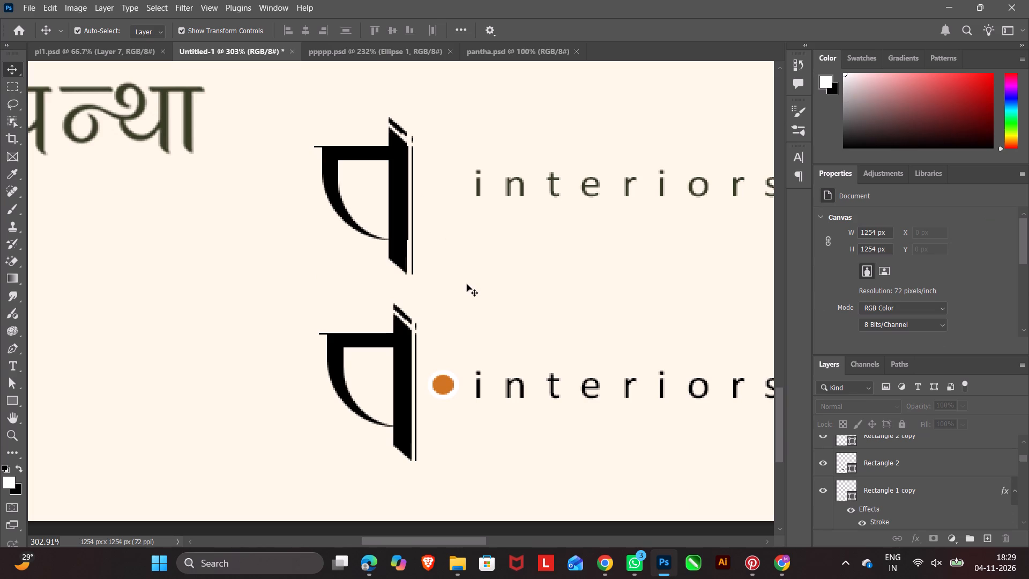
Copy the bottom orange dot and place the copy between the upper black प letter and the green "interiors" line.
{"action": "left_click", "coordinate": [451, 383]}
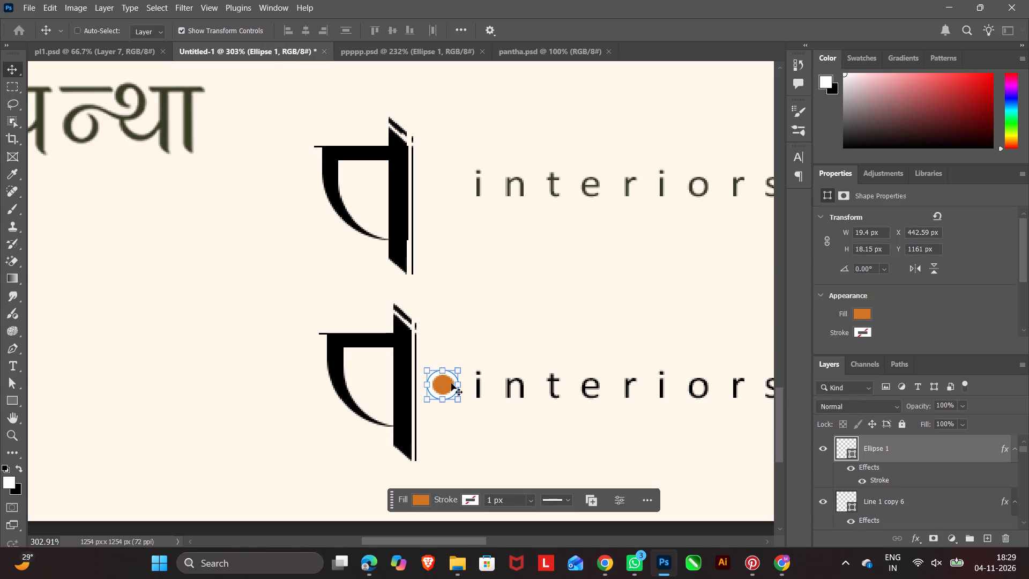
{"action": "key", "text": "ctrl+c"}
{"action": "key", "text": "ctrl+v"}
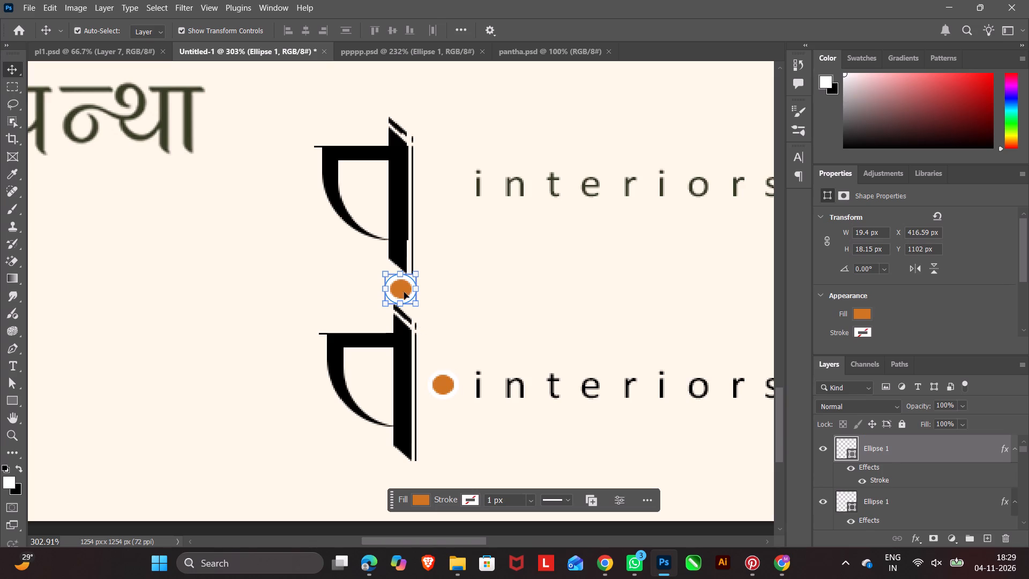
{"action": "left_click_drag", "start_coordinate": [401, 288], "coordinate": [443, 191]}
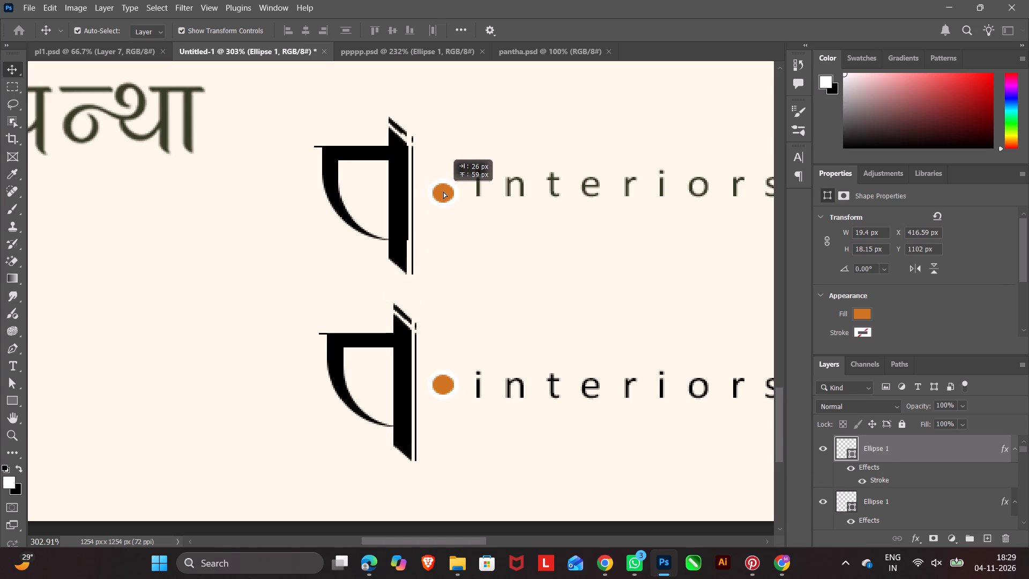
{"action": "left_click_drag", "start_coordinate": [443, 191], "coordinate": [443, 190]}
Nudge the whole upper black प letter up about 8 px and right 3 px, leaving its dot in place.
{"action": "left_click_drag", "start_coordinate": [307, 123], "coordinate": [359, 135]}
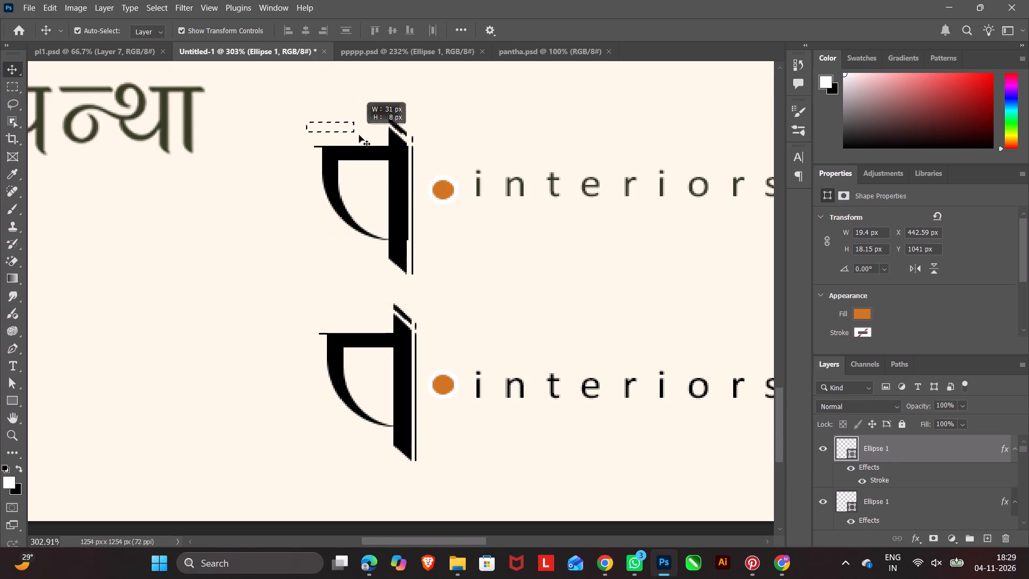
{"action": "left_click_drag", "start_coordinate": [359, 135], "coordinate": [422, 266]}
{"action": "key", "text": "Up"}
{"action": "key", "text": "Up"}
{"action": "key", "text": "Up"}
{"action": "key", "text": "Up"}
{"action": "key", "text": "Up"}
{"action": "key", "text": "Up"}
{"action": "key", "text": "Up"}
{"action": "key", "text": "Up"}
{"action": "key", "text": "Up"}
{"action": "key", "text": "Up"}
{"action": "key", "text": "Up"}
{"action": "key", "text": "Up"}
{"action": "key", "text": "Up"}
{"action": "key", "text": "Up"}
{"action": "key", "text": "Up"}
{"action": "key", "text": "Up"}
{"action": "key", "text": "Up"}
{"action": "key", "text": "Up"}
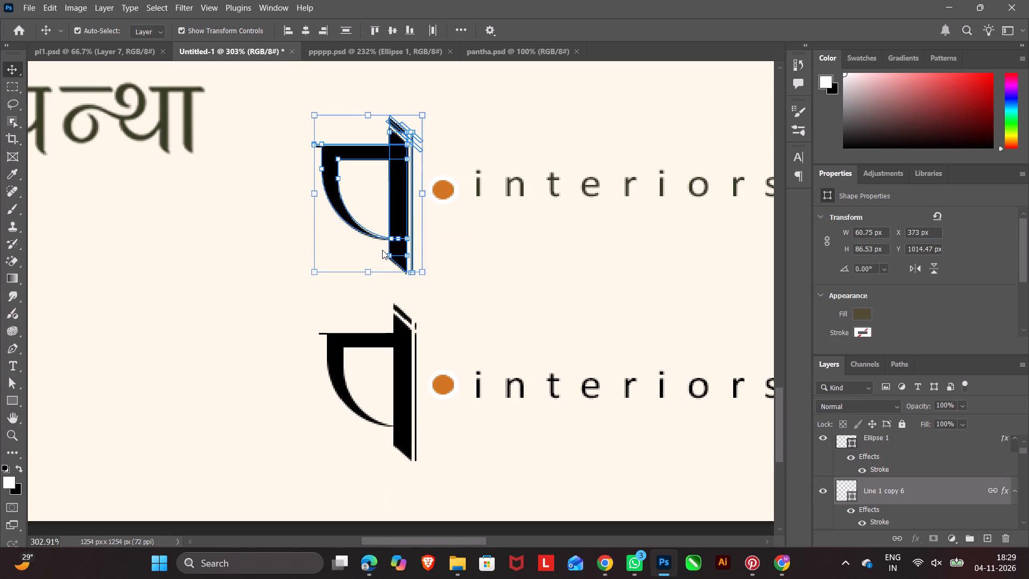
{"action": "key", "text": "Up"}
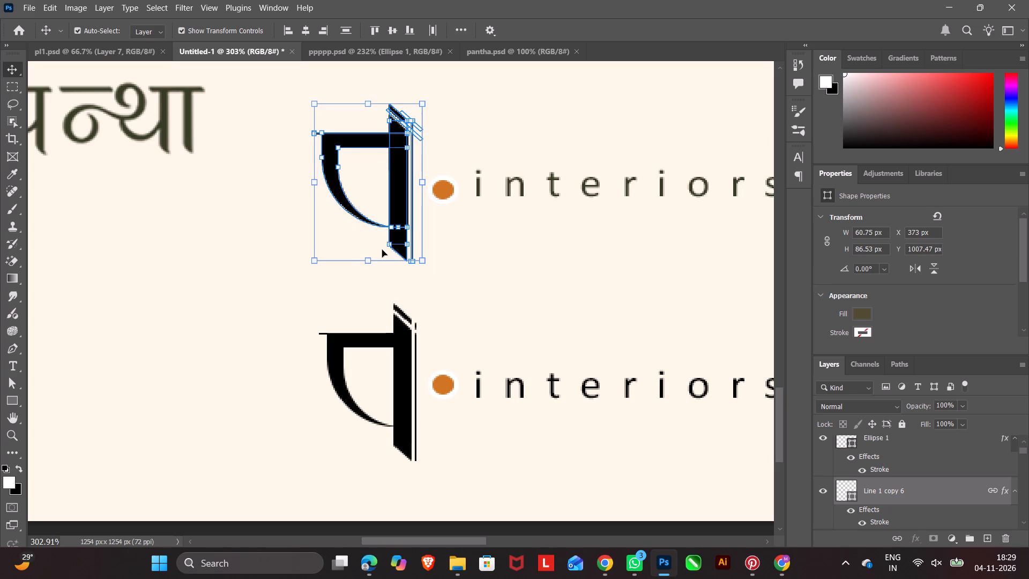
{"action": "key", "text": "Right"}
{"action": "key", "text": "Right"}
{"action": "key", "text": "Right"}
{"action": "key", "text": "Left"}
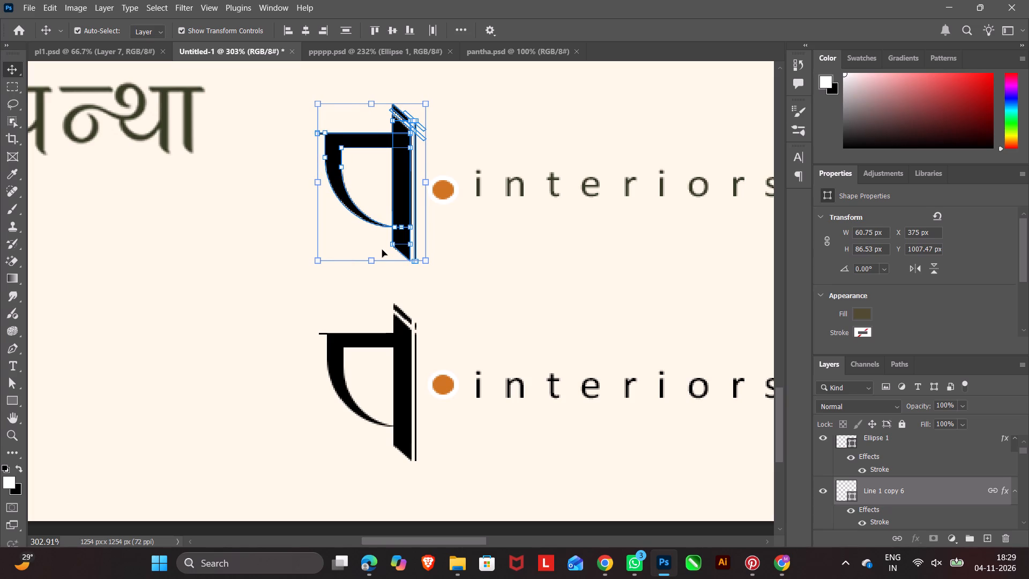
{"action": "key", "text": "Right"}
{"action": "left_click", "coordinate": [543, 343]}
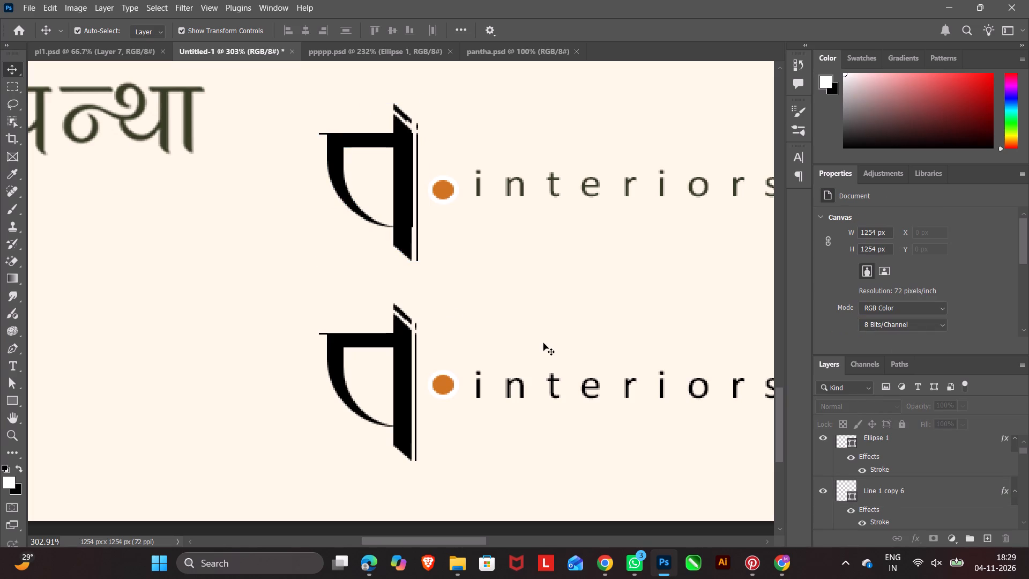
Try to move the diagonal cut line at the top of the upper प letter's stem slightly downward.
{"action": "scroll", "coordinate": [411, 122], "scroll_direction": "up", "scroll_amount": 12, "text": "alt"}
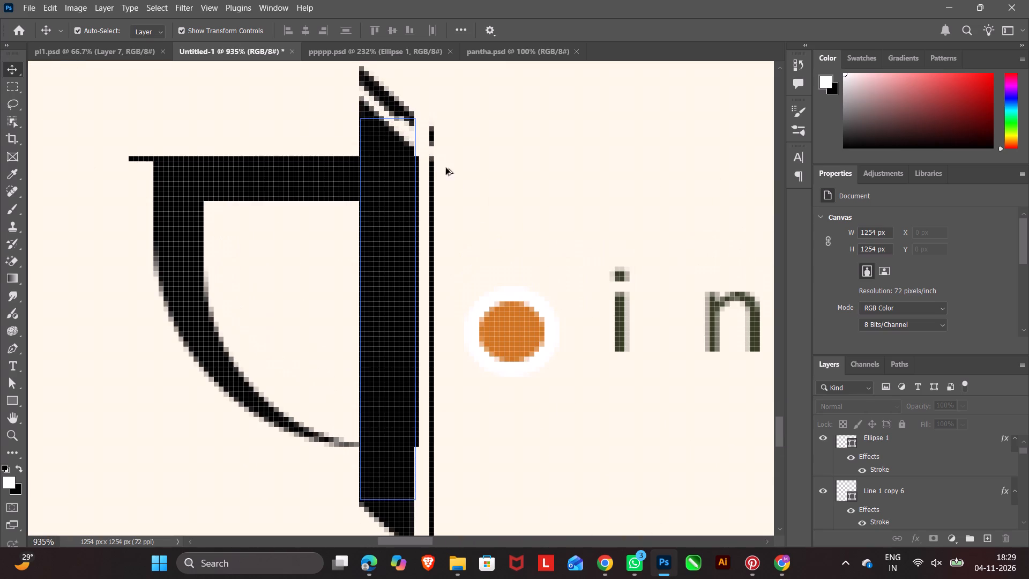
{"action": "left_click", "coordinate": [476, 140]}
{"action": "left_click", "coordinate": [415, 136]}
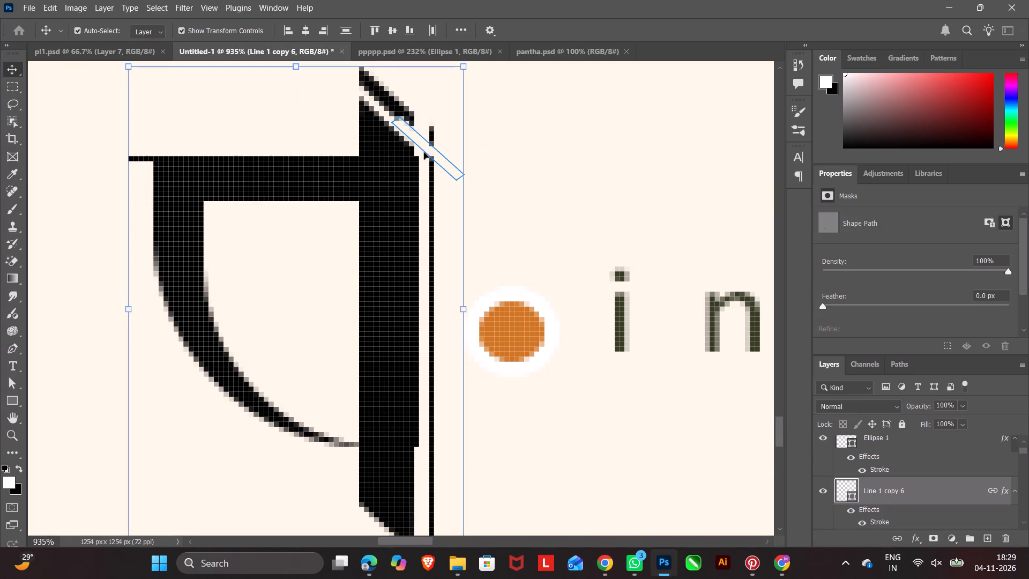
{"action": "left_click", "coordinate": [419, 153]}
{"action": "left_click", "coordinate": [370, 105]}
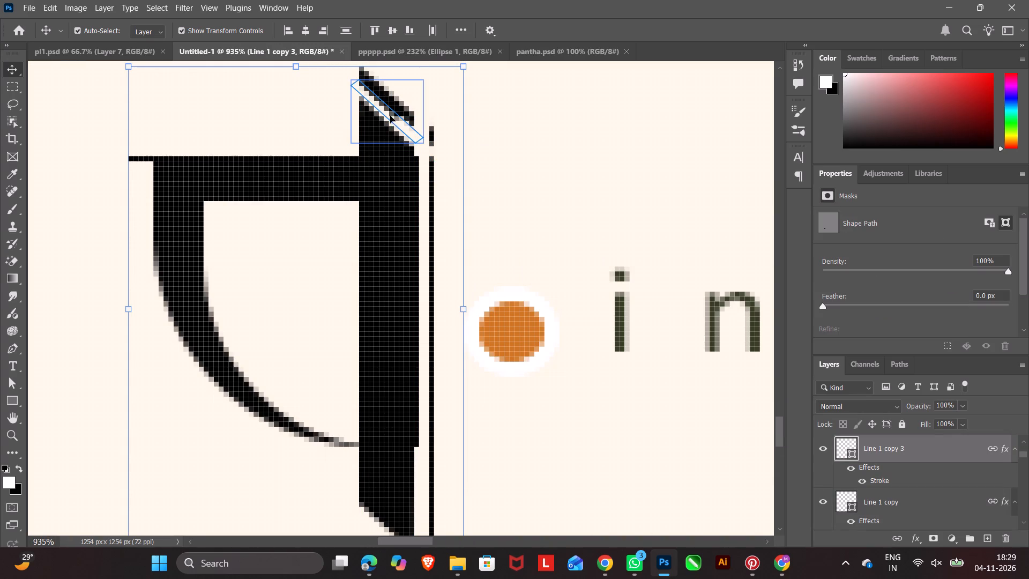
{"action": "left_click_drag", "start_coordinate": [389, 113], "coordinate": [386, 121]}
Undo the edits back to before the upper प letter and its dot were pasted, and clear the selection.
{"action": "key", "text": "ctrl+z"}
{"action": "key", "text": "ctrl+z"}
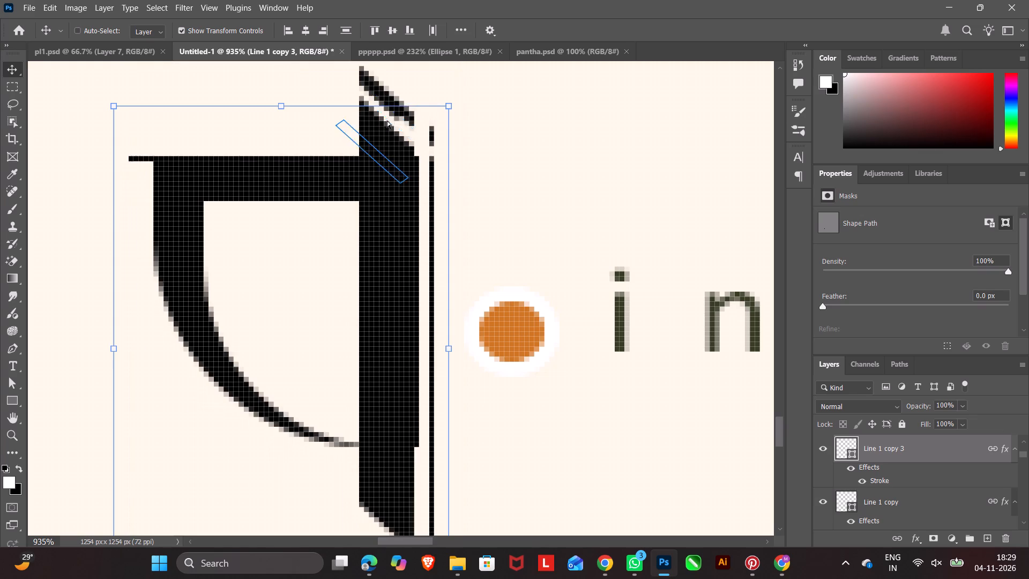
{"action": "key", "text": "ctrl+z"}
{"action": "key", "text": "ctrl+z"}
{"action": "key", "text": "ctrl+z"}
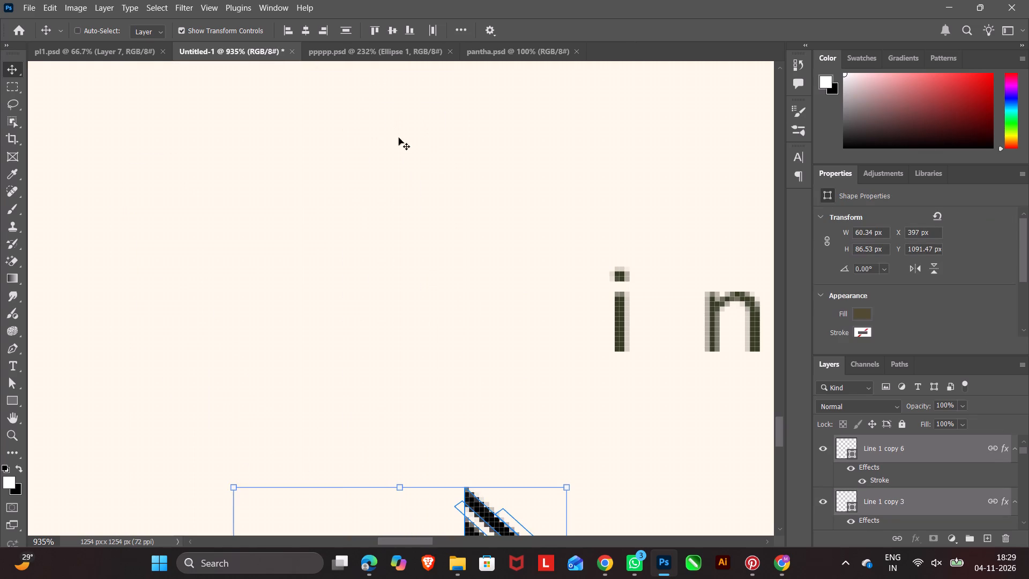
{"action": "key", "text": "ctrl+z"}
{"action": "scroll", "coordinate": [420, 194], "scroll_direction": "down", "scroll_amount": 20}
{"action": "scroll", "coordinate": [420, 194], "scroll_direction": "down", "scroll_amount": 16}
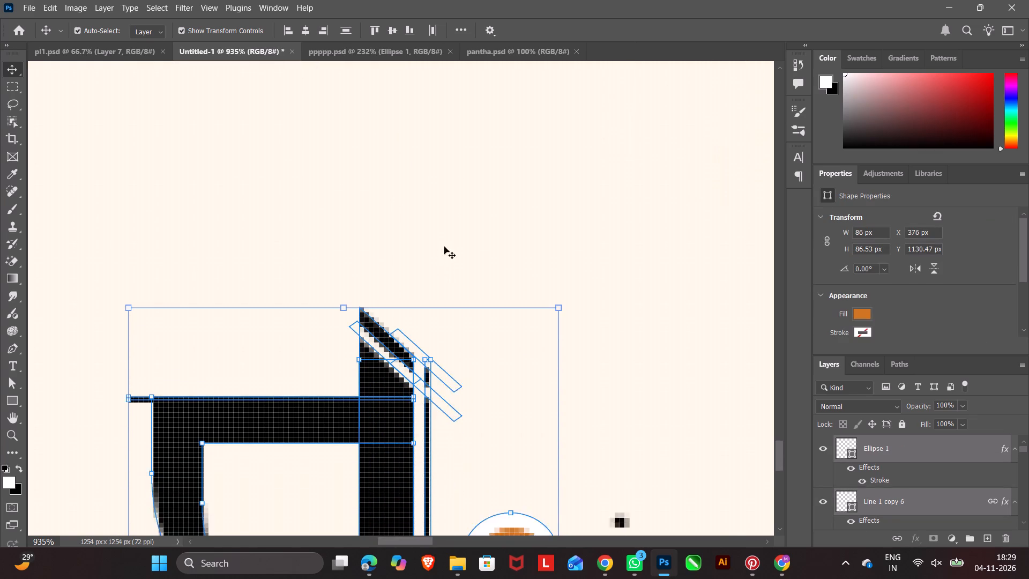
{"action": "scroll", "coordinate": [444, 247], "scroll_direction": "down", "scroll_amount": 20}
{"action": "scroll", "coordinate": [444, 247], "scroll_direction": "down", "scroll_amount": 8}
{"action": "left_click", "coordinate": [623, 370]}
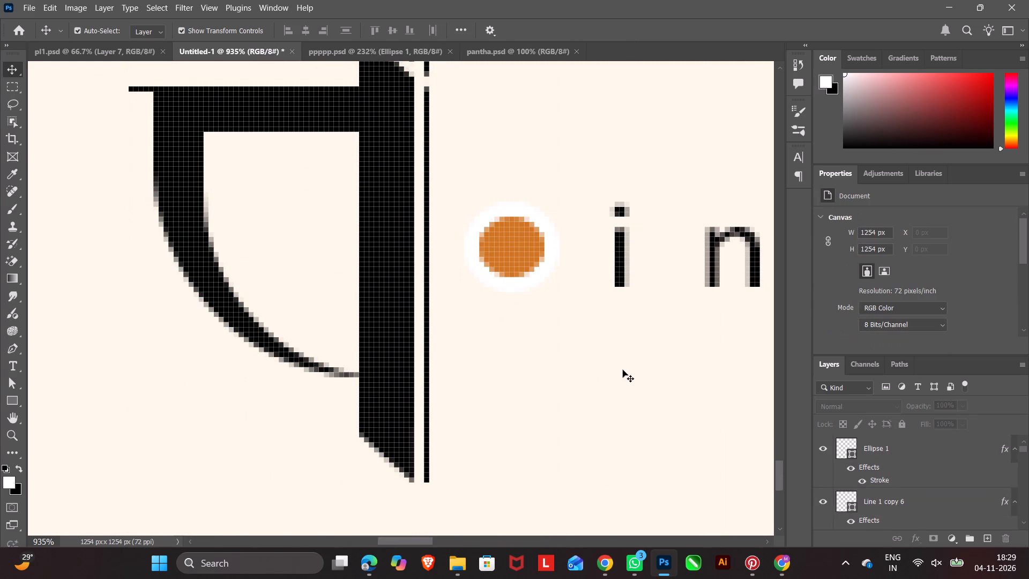
Duplicate the whole lower black प letter without its orange dot.
{"action": "scroll", "coordinate": [222, 342], "scroll_direction": "up", "scroll_amount": 9}
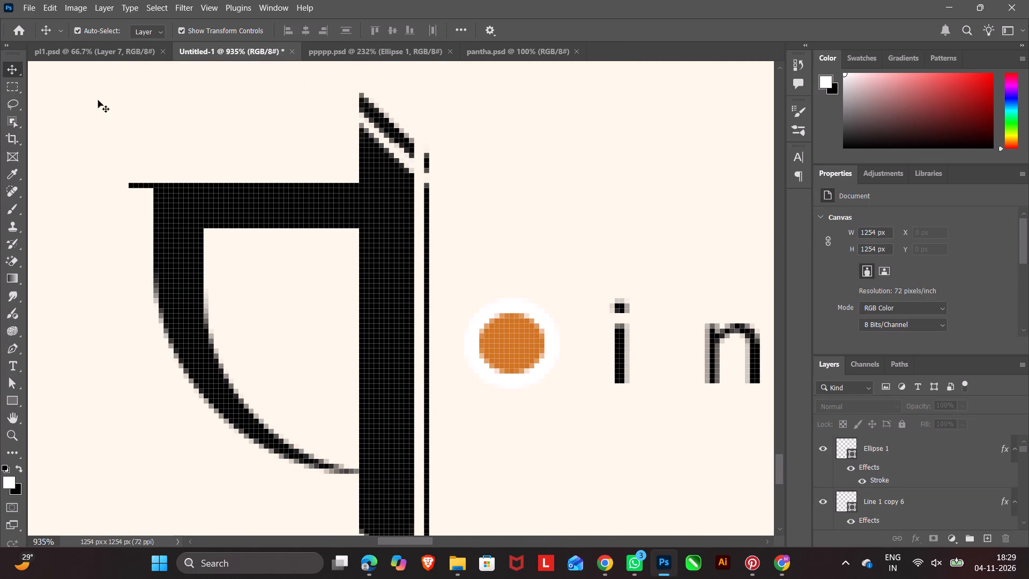
{"action": "left_click_drag", "start_coordinate": [95, 92], "coordinate": [441, 169]}
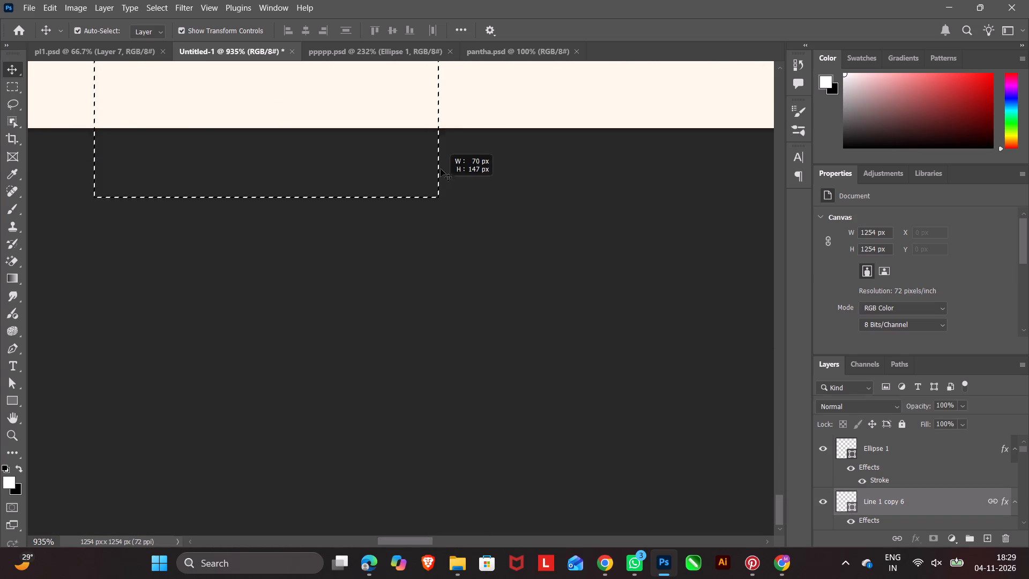
{"action": "left_click_drag", "start_coordinate": [441, 169], "coordinate": [449, 90]}
{"action": "scroll", "coordinate": [458, 178], "scroll_direction": "up", "scroll_amount": 20}
{"action": "scroll", "coordinate": [458, 178], "scroll_direction": "up", "scroll_amount": 4}
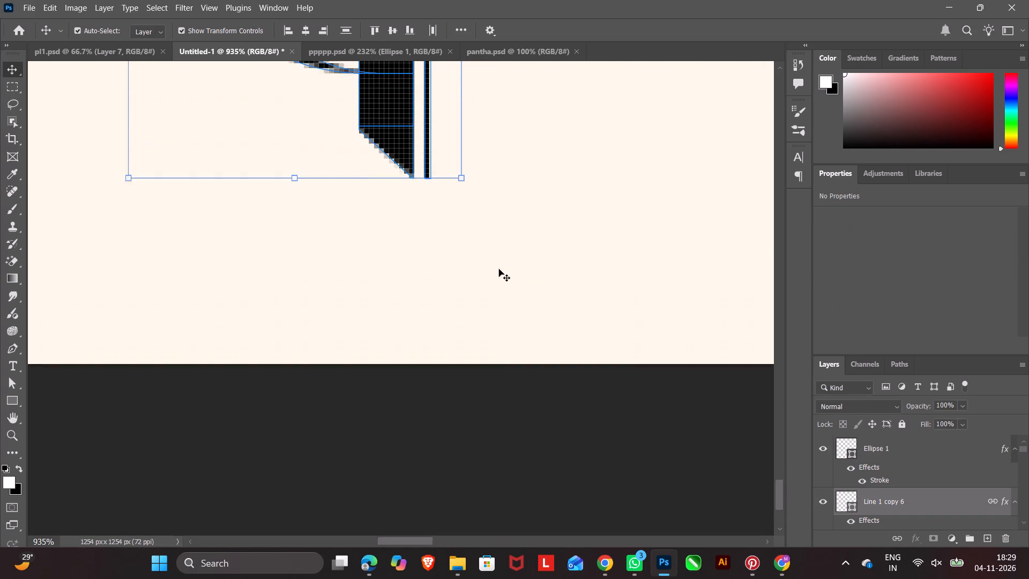
{"action": "scroll", "coordinate": [499, 269], "scroll_direction": "up", "scroll_amount": 20}
{"action": "scroll", "coordinate": [499, 269], "scroll_direction": "up", "scroll_amount": 11}
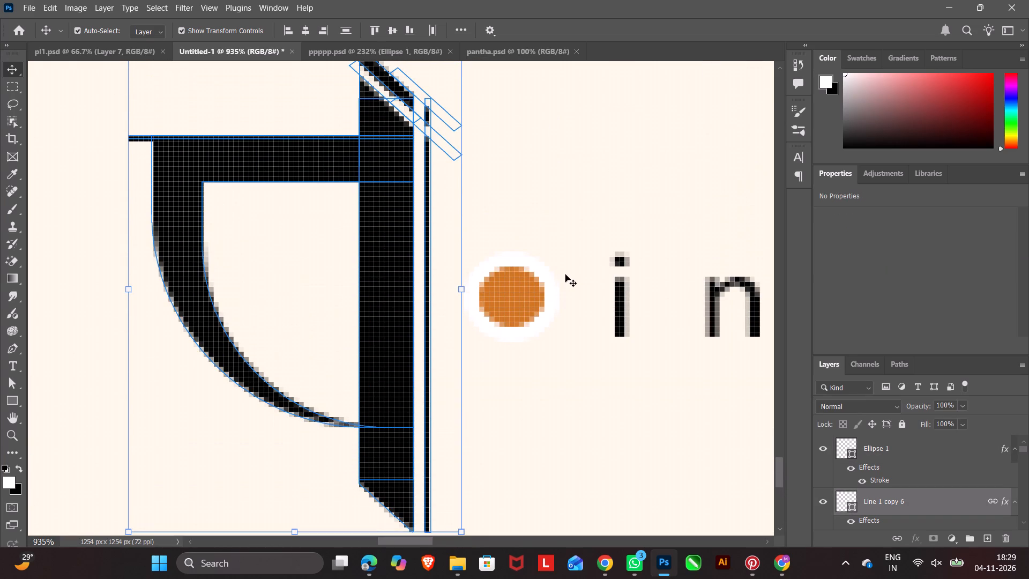
{"action": "scroll", "coordinate": [524, 273], "scroll_direction": "down", "scroll_amount": 5, "text": "alt"}
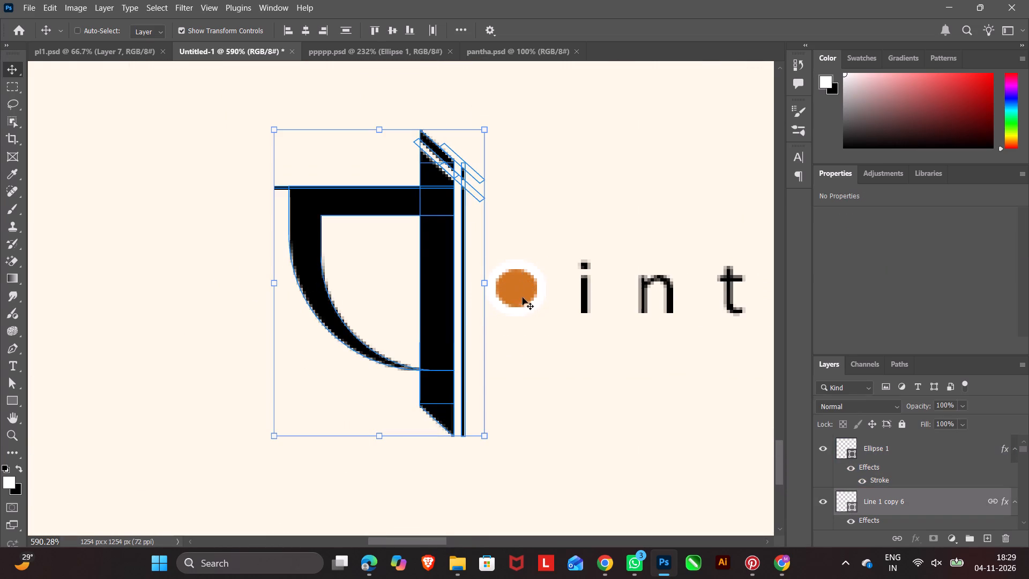
{"action": "key", "text": "ctrl+c"}
{"action": "key", "text": "ctrl+v"}
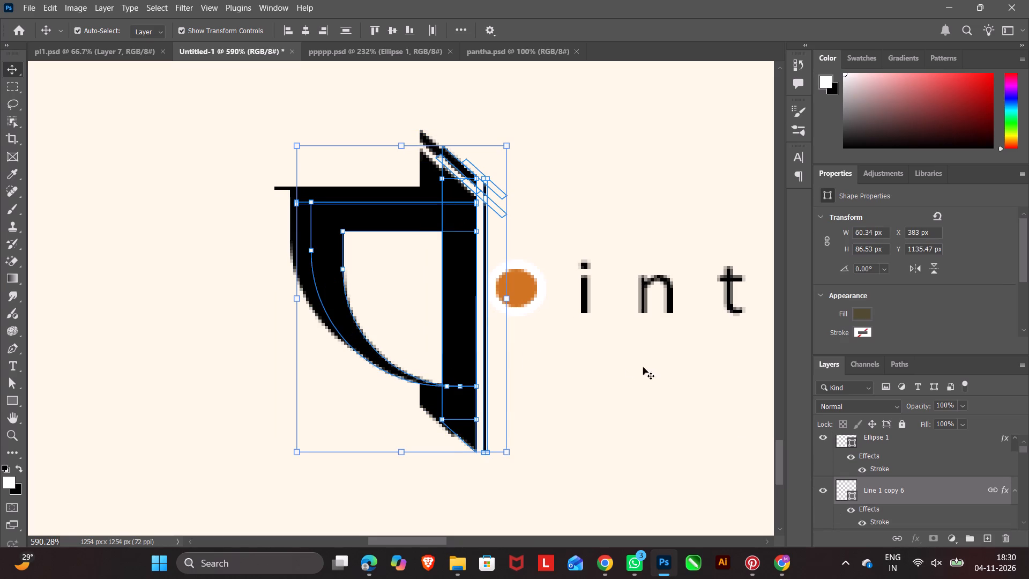
Move the प copy up beside the green "interiors" line, directly above the original letter, and clear the selection.
{"action": "left_click", "coordinate": [402, 146]}
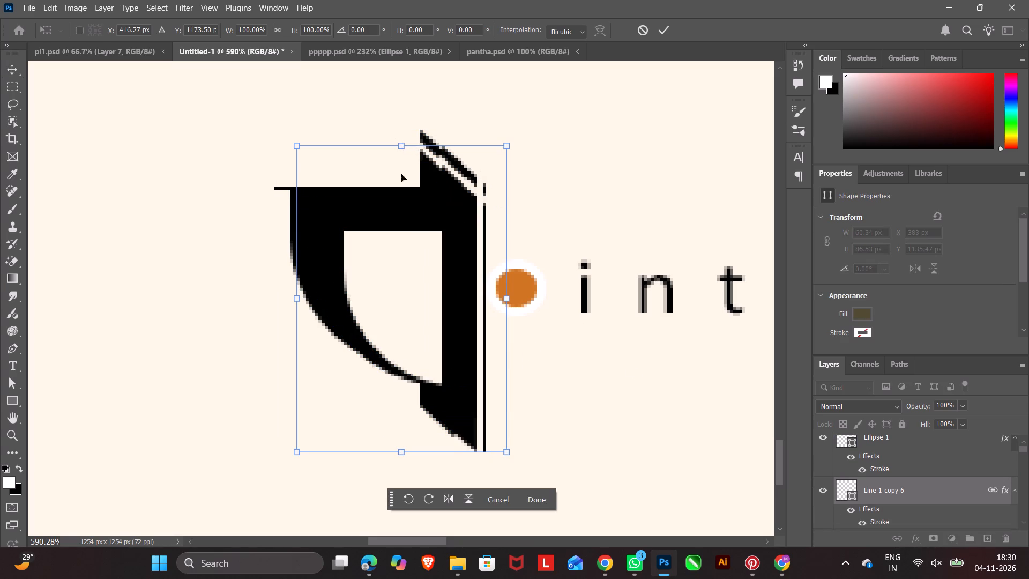
{"action": "left_click_drag", "start_coordinate": [408, 307], "coordinate": [394, 151]}
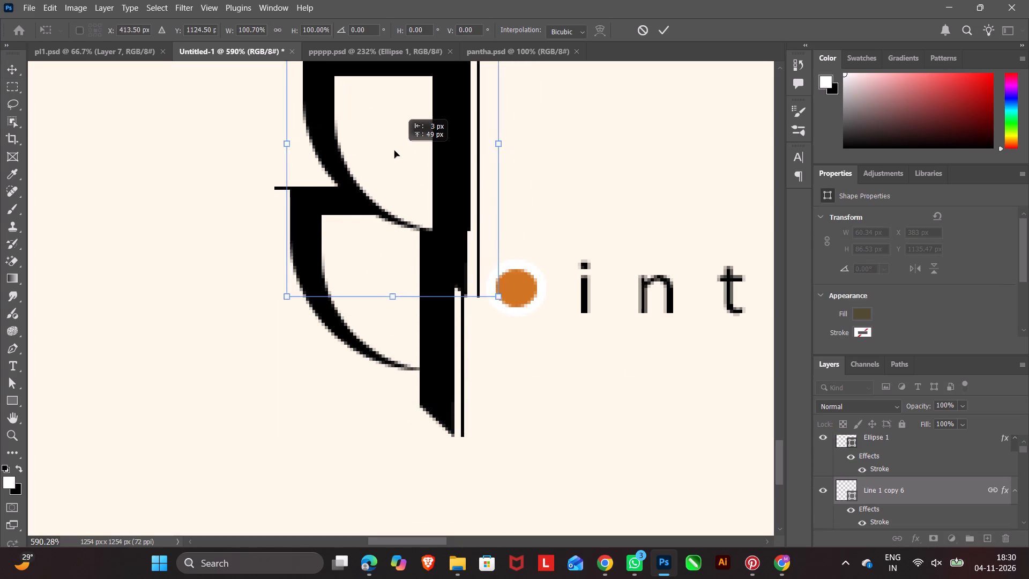
{"action": "left_click_drag", "start_coordinate": [394, 151], "coordinate": [163, 279]}
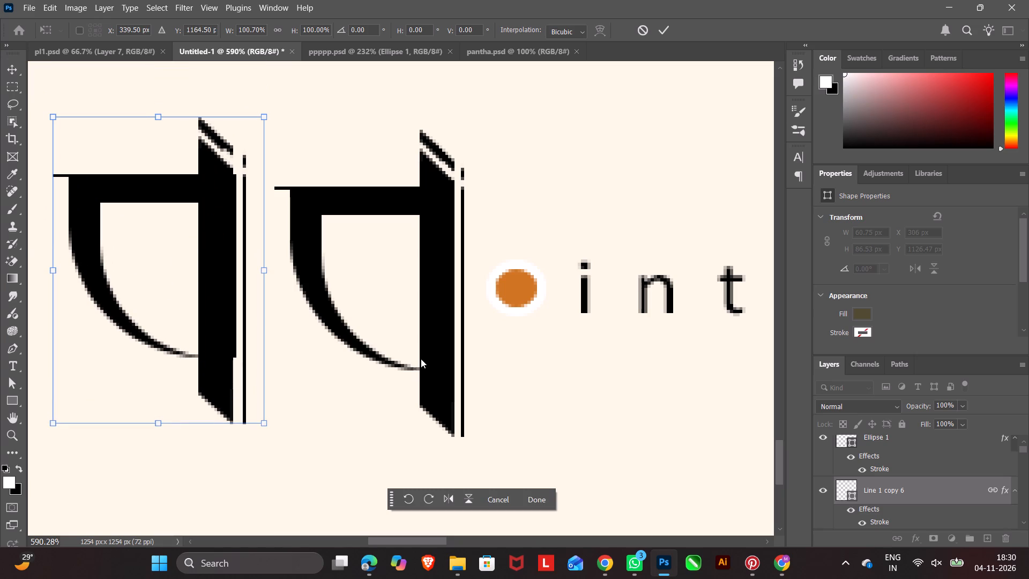
{"action": "left_click", "coordinate": [233, 357]}
{"action": "double_click", "coordinate": [231, 352]}
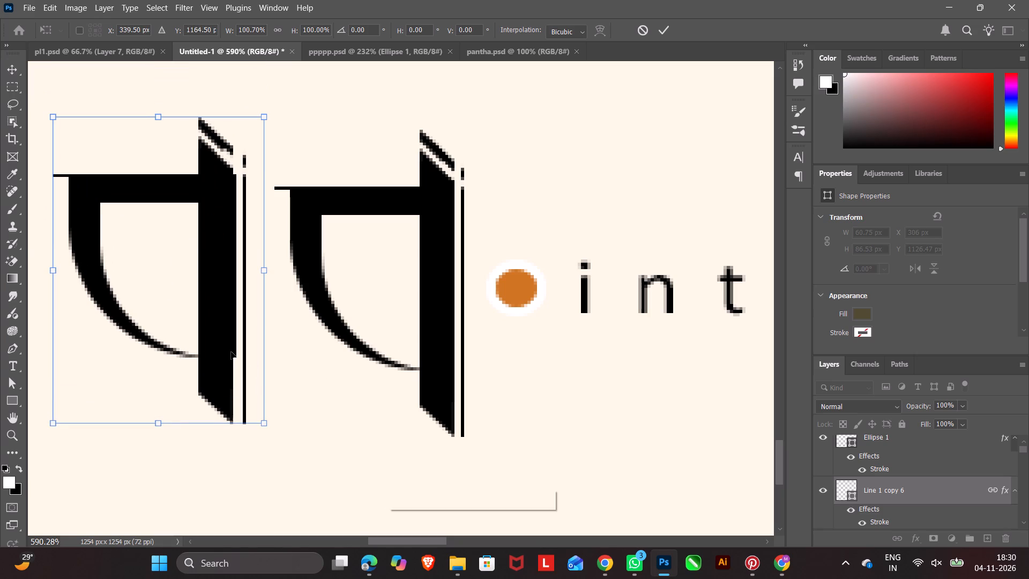
{"action": "left_click_drag", "start_coordinate": [169, 320], "coordinate": [393, 331]}
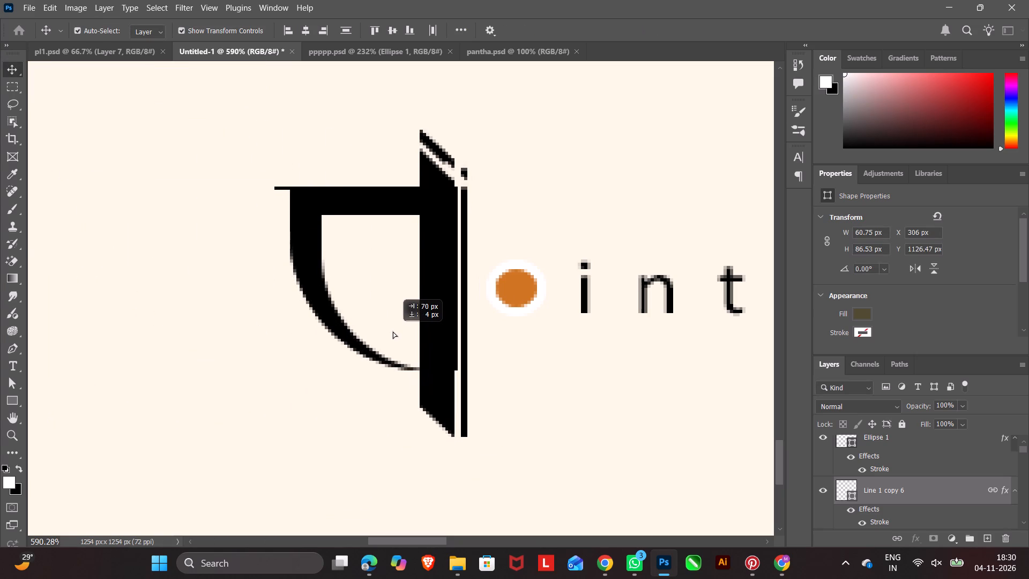
{"action": "left_click_drag", "start_coordinate": [393, 331], "coordinate": [375, 122]}
{"action": "scroll", "coordinate": [393, 331], "scroll_direction": "up", "scroll_amount": 9}
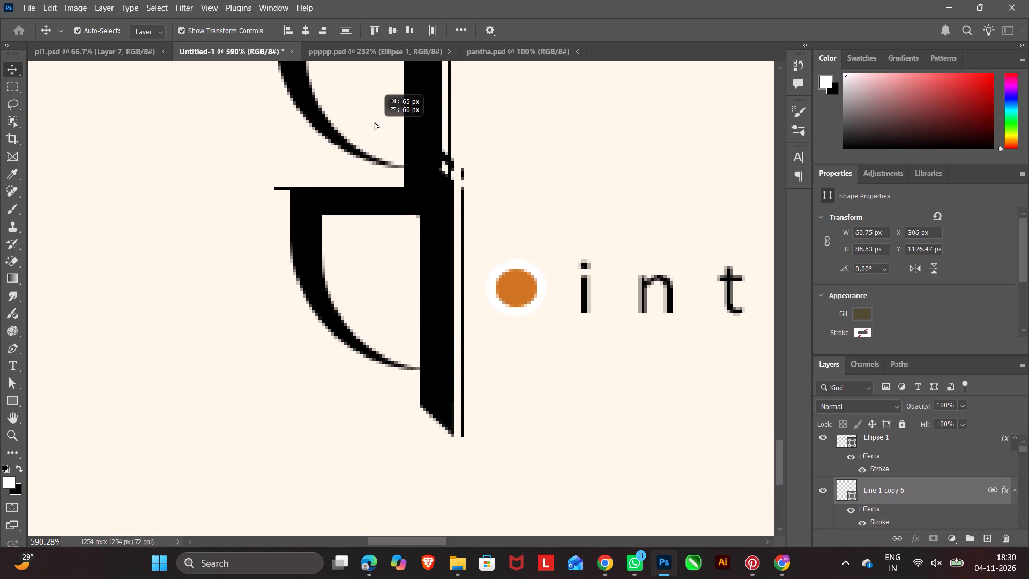
{"action": "left_click_drag", "start_coordinate": [375, 122], "coordinate": [444, 500]}
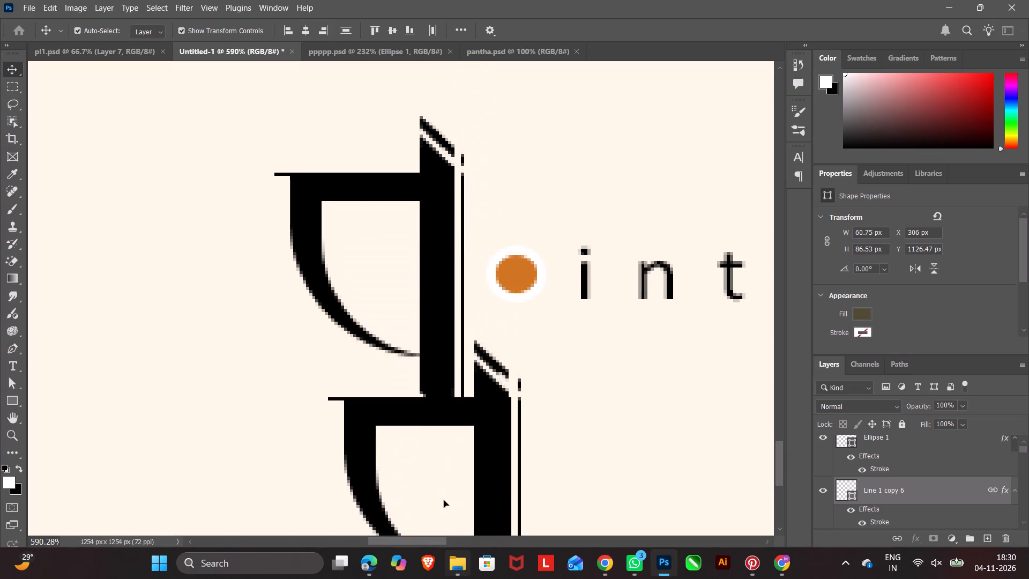
{"action": "left_click_drag", "start_coordinate": [444, 500], "coordinate": [414, 61]}
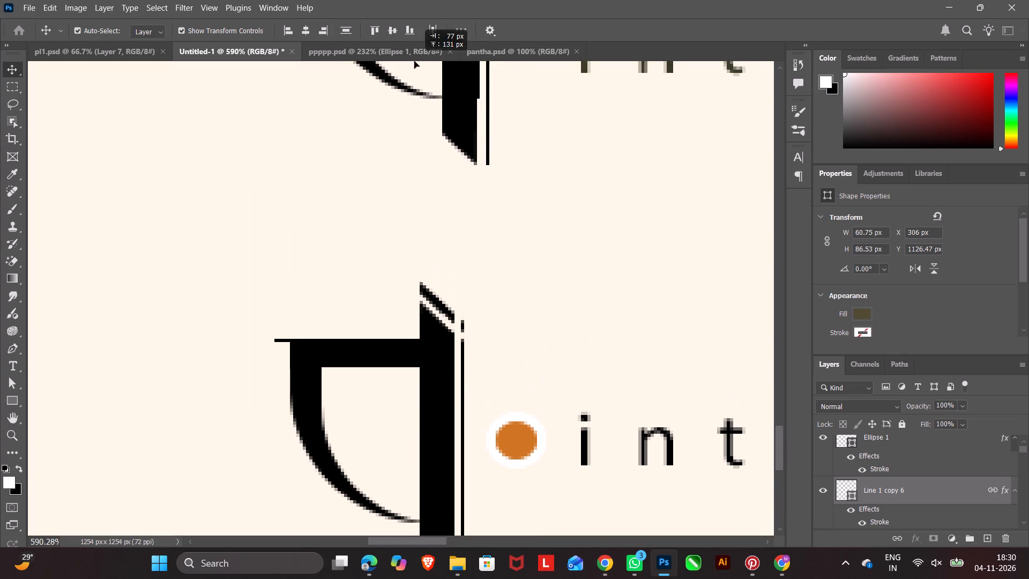
{"action": "left_click_drag", "start_coordinate": [414, 61], "coordinate": [399, 168]}
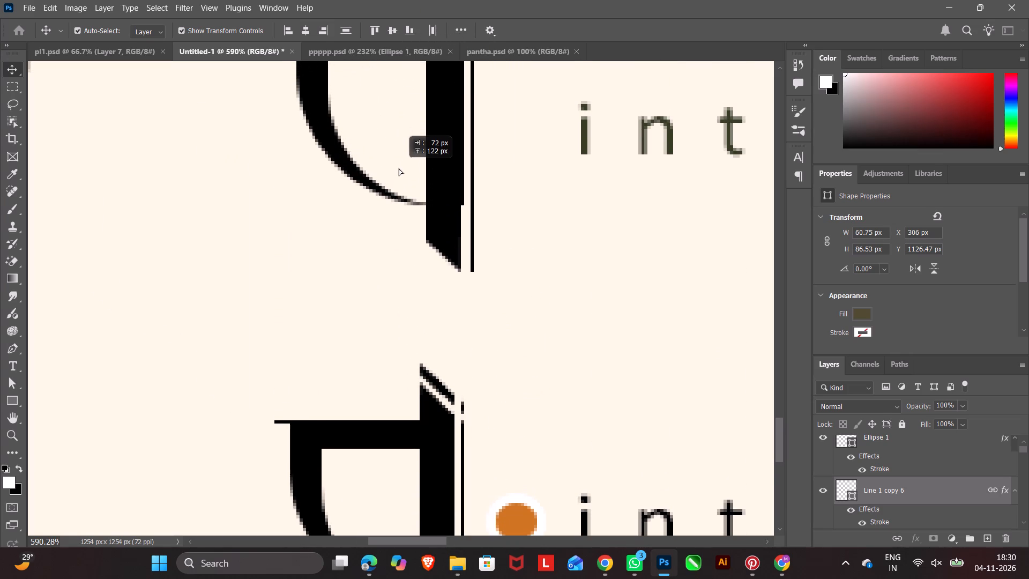
{"action": "left_click_drag", "start_coordinate": [399, 168], "coordinate": [390, 186]}
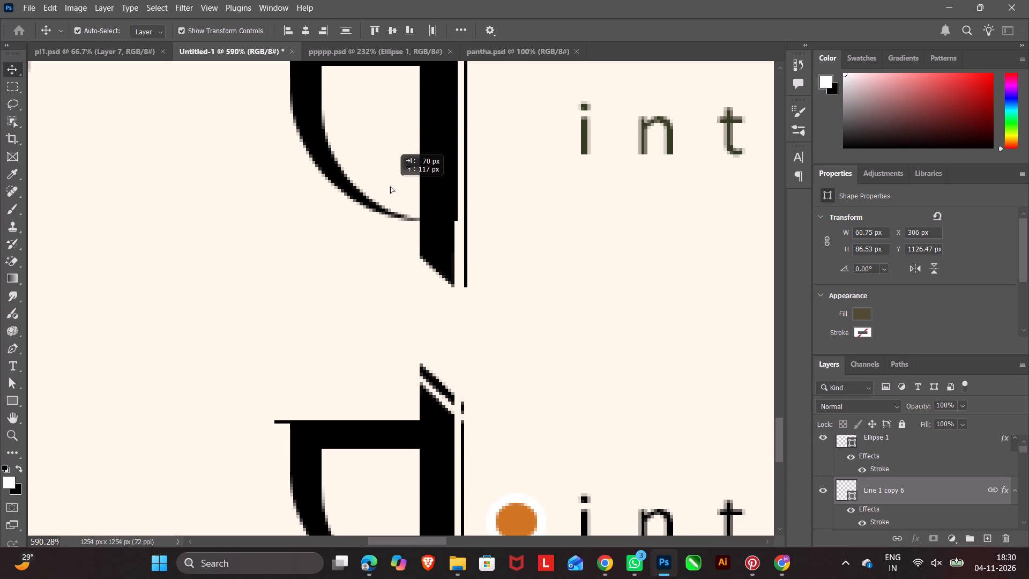
{"action": "left_click_drag", "start_coordinate": [390, 186], "coordinate": [390, 186]}
{"action": "scroll", "coordinate": [613, 335], "scroll_direction": "up", "scroll_amount": 7}
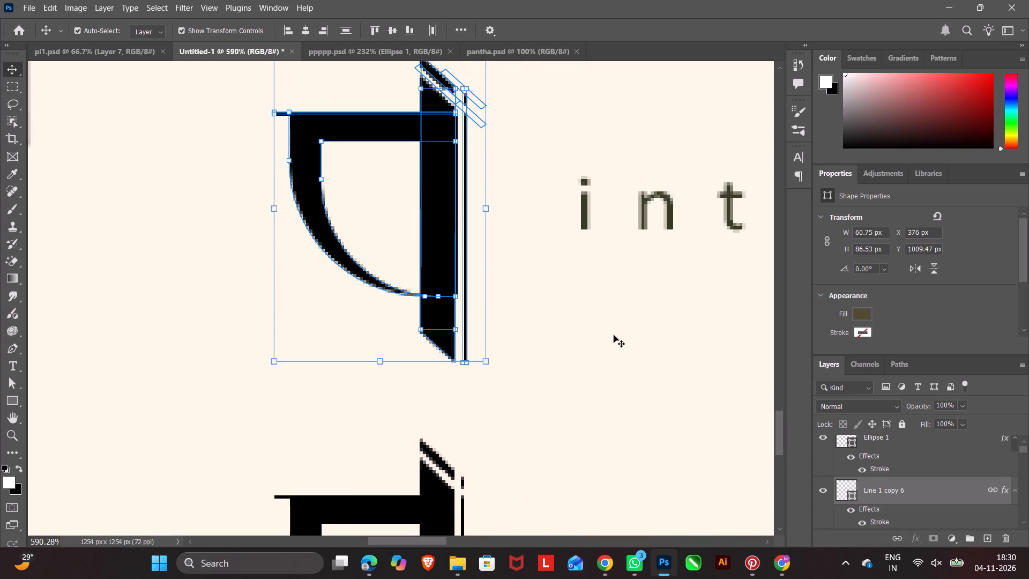
{"action": "scroll", "coordinate": [614, 335], "scroll_direction": "up", "scroll_amount": 5}
{"action": "left_click", "coordinate": [611, 349]}
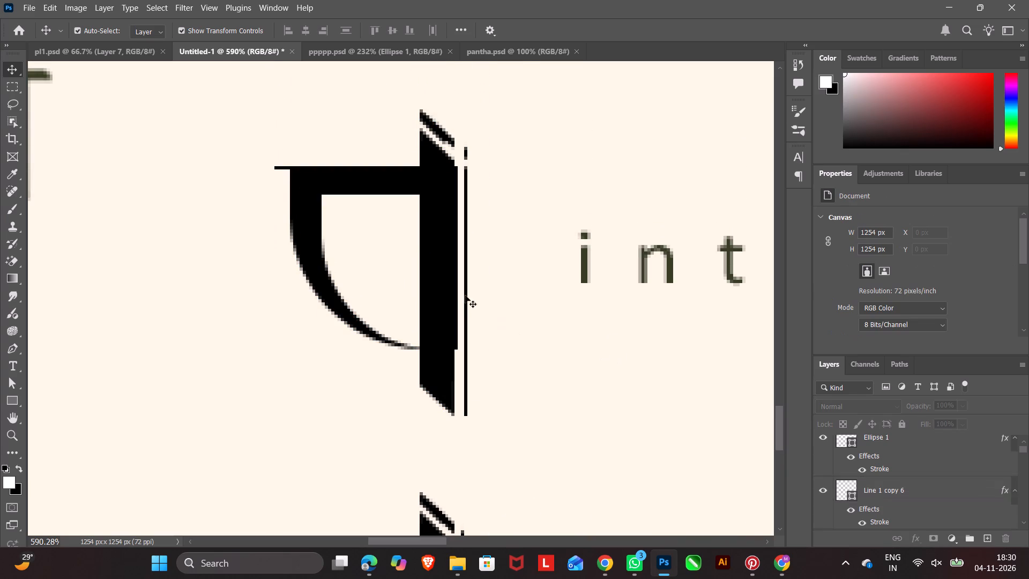
Shift the whole upper प letter 3 px right and 3 px down, and deselect it.
{"action": "left_click", "coordinate": [444, 288]}
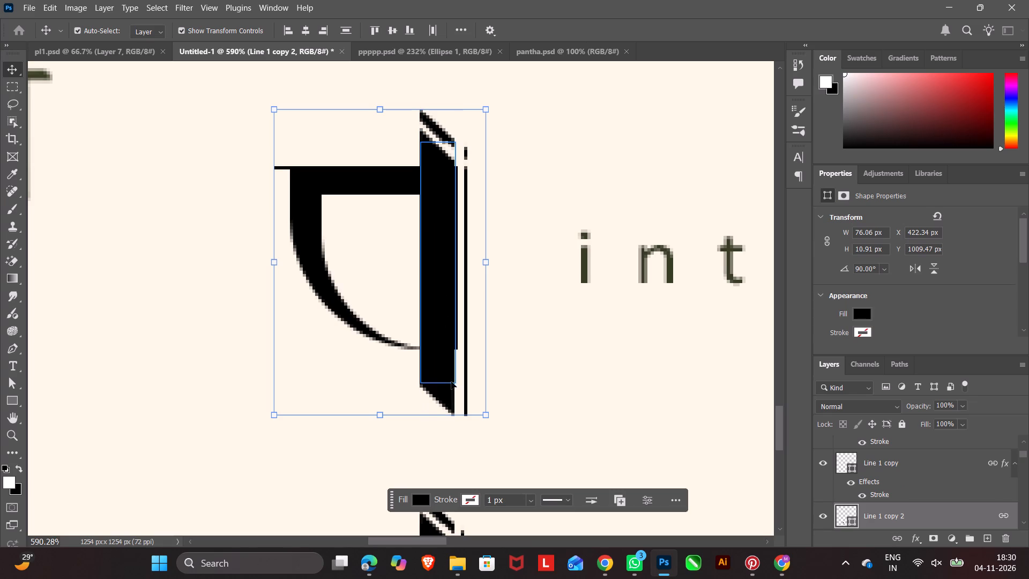
{"action": "left_click_drag", "start_coordinate": [437, 358], "coordinate": [439, 362]}
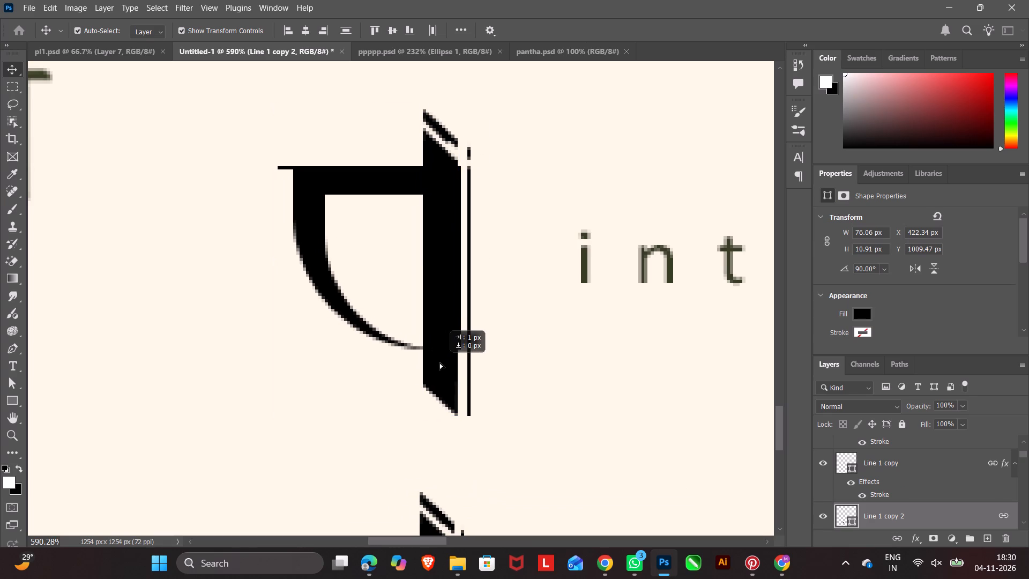
{"action": "left_click_drag", "start_coordinate": [439, 362], "coordinate": [444, 366]}
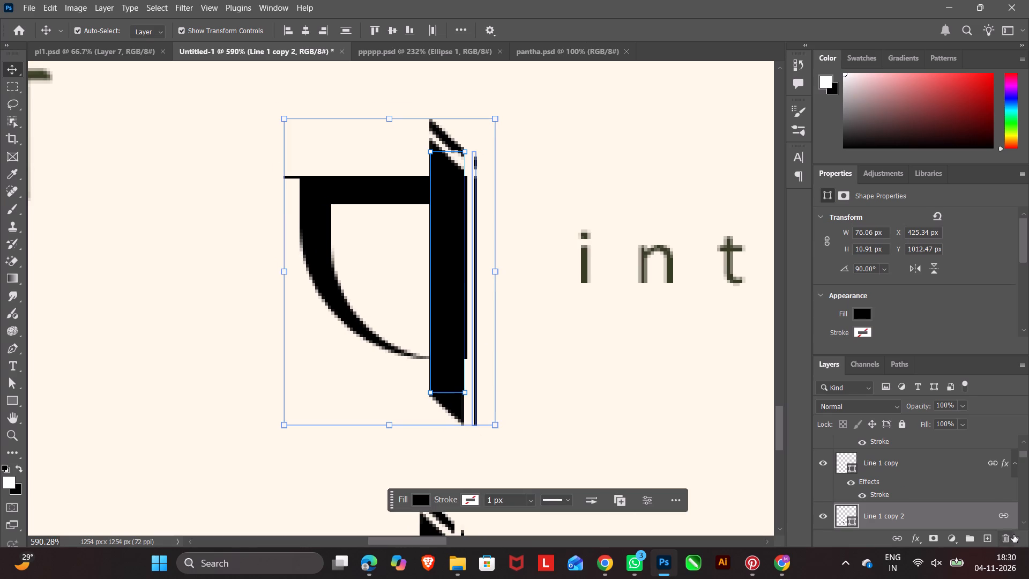
{"action": "left_click", "coordinate": [680, 466]}
Unlink all the layers that make up the upper प letter.
{"action": "left_click_drag", "start_coordinate": [257, 113], "coordinate": [499, 416]}
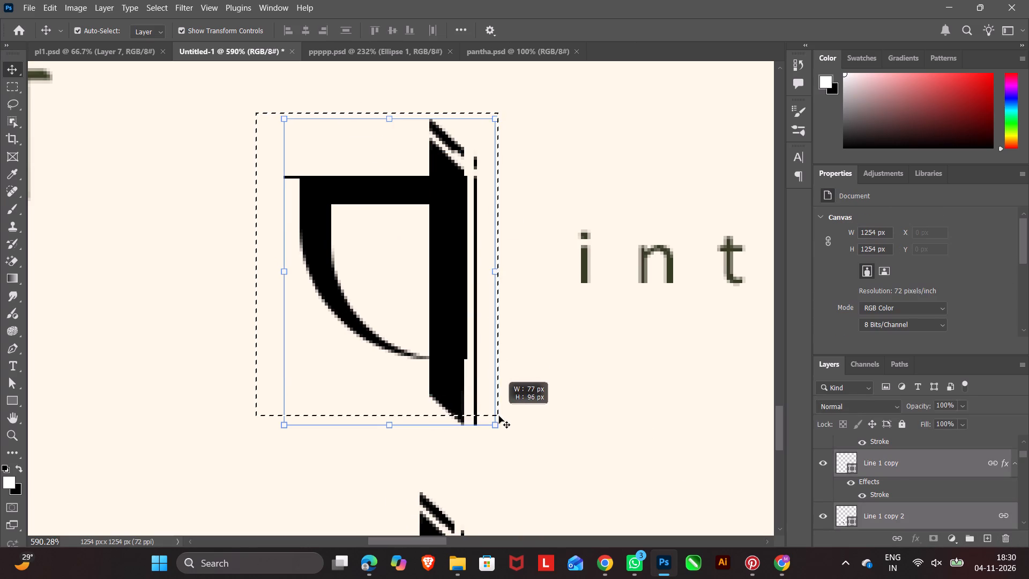
{"action": "left_click_drag", "start_coordinate": [499, 416], "coordinate": [503, 427]}
{"action": "left_click", "coordinate": [898, 541]}
{"action": "left_click", "coordinate": [734, 424]}
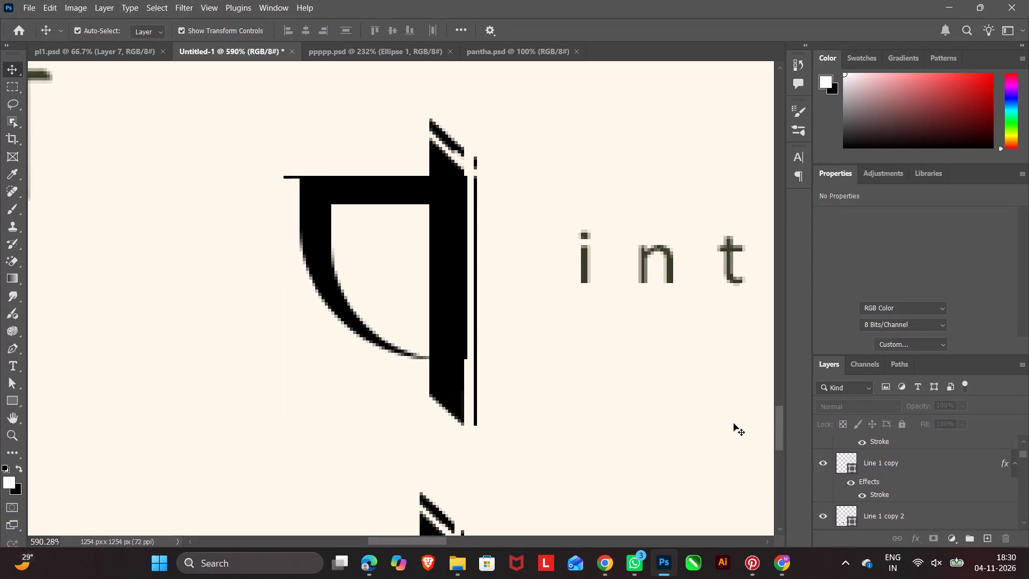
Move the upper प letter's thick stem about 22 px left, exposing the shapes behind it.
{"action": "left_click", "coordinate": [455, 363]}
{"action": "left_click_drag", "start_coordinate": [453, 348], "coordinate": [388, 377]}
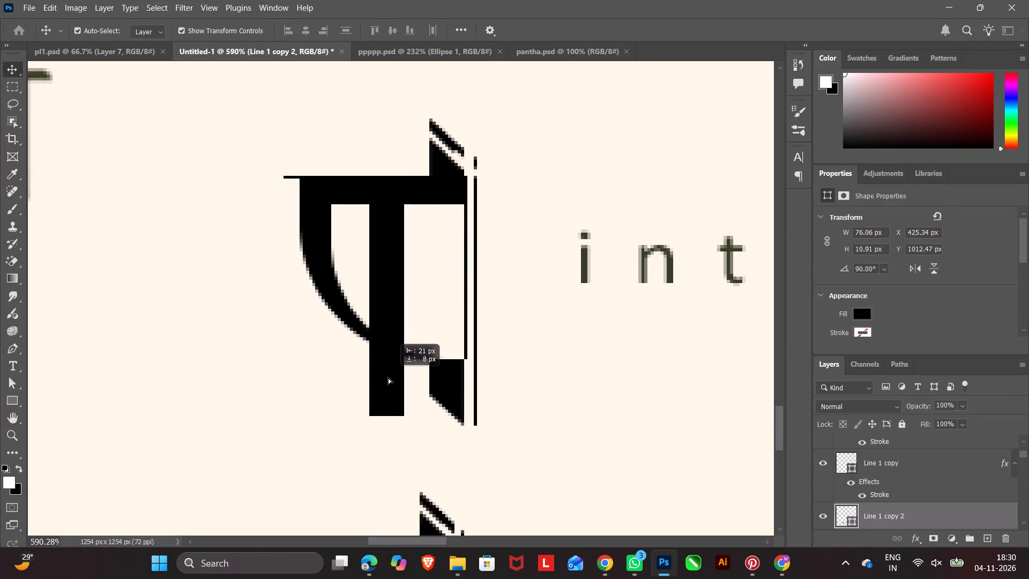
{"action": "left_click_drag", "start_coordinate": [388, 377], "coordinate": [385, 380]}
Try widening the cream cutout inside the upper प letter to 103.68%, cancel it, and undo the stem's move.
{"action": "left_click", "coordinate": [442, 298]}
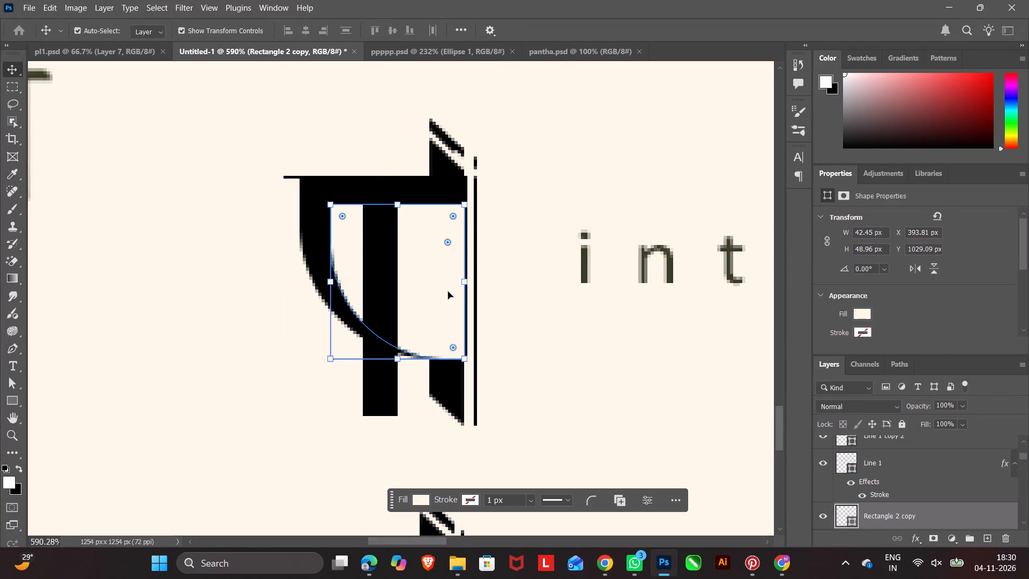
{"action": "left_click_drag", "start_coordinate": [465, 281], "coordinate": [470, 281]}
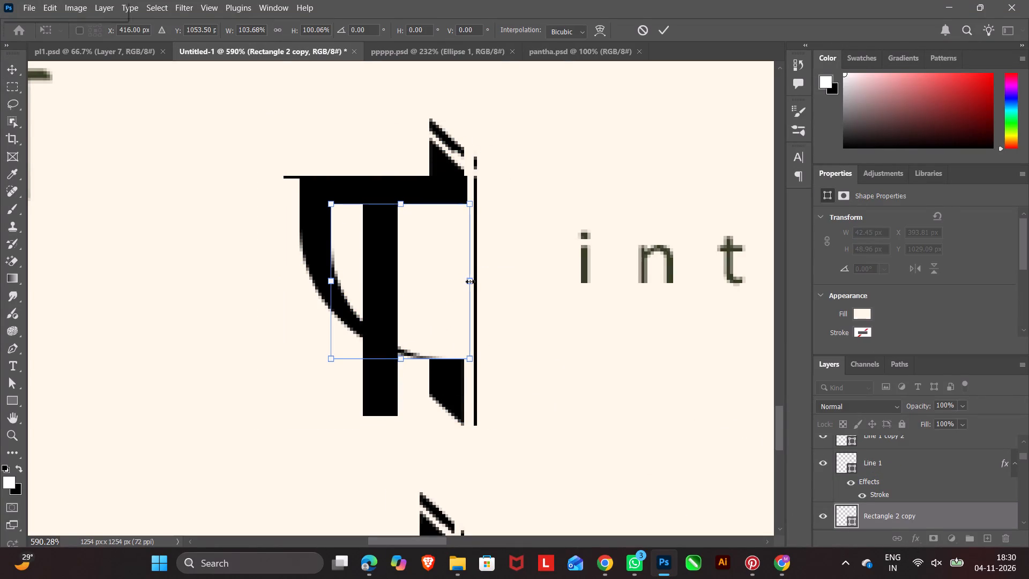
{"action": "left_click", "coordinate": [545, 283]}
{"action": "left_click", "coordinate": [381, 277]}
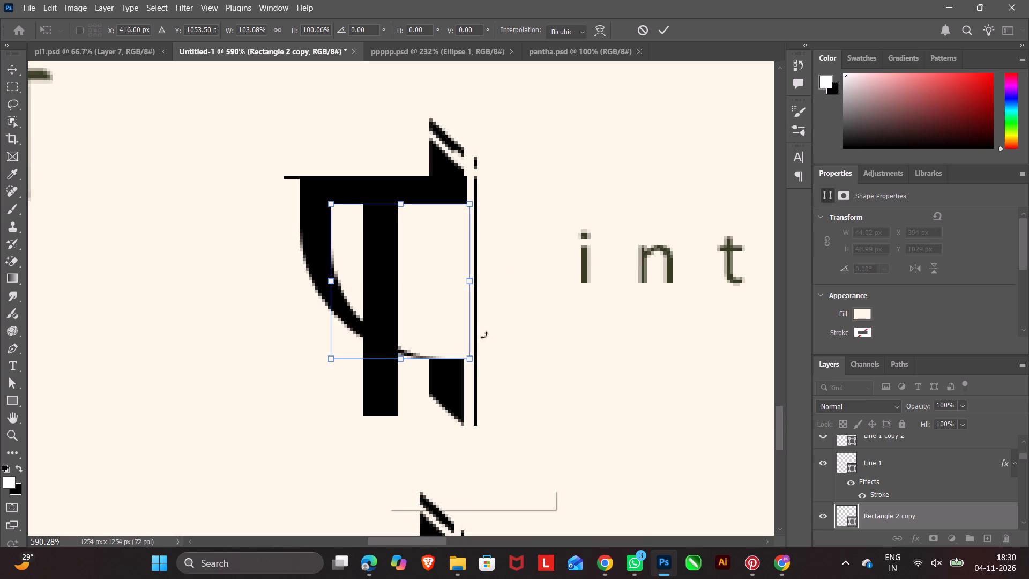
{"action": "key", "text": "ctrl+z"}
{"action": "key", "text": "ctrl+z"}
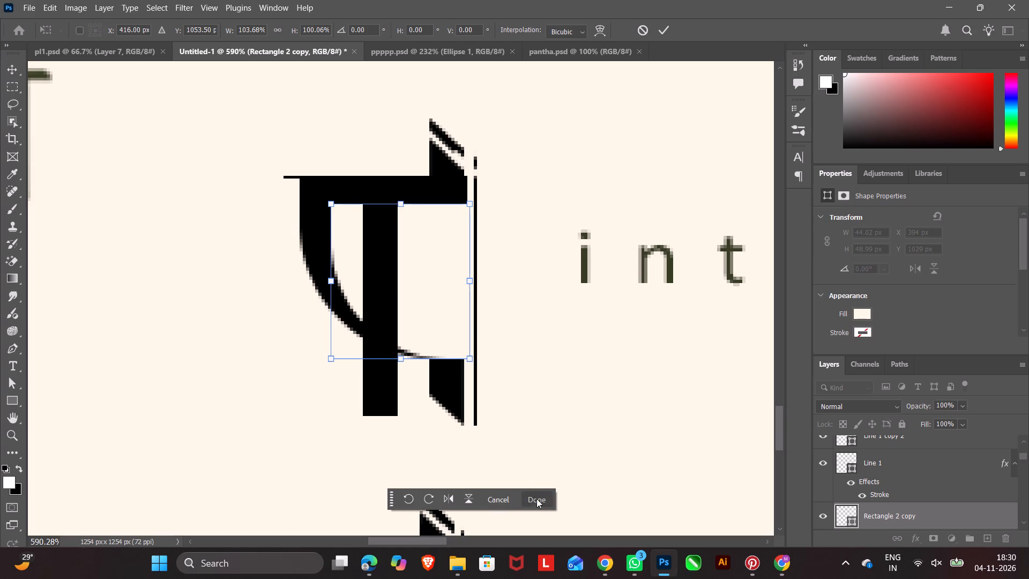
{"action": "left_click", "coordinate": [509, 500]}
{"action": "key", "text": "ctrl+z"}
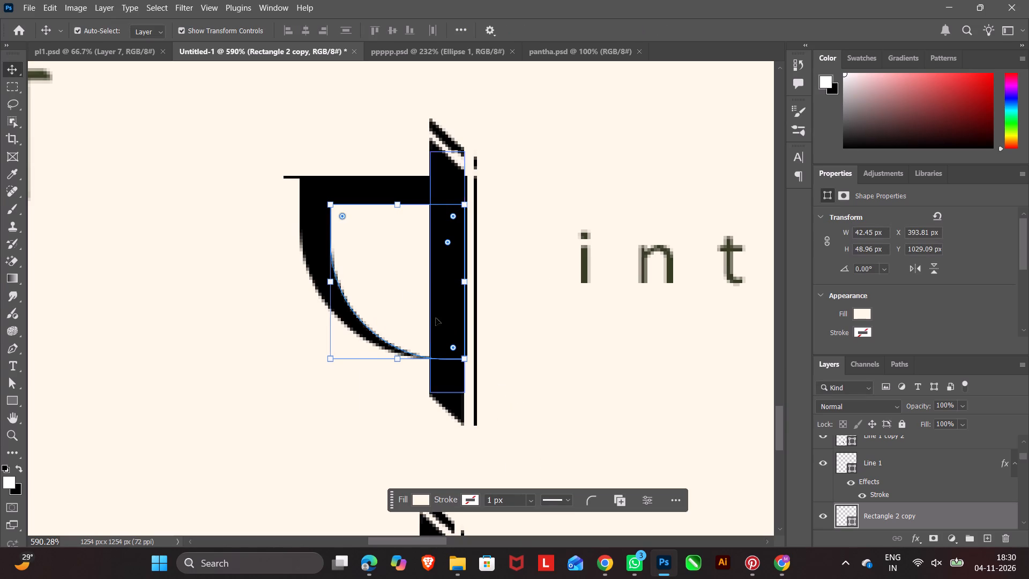
Widen the cream inner cutout of the upper प letter rightward to 103.68%, covering the black sliver beside the stem.
{"action": "left_click", "coordinate": [377, 273]}
{"action": "left_click_drag", "start_coordinate": [468, 280], "coordinate": [469, 280]}
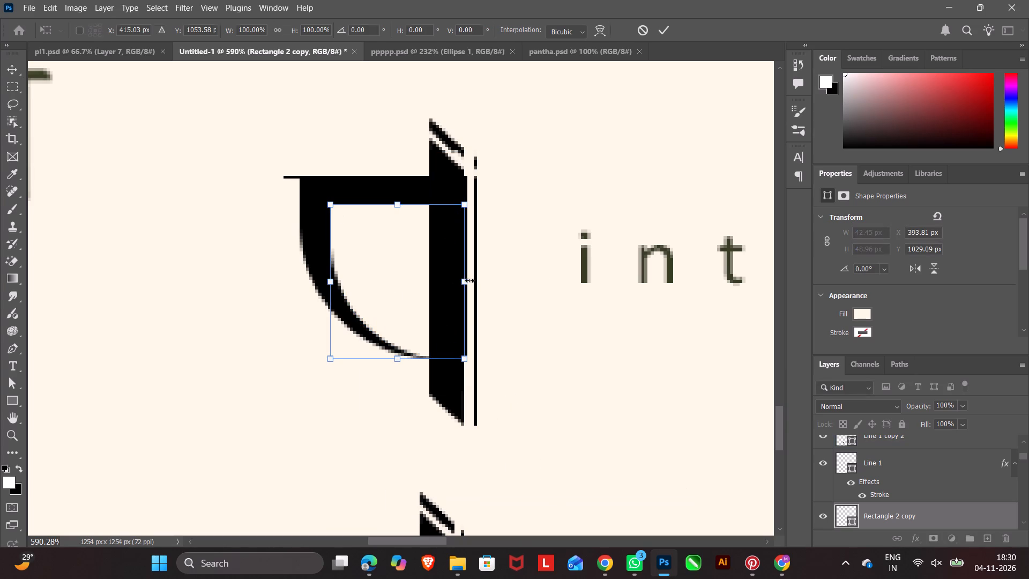
{"action": "left_click_drag", "start_coordinate": [469, 280], "coordinate": [473, 281]}
{"action": "left_click", "coordinate": [510, 323]}
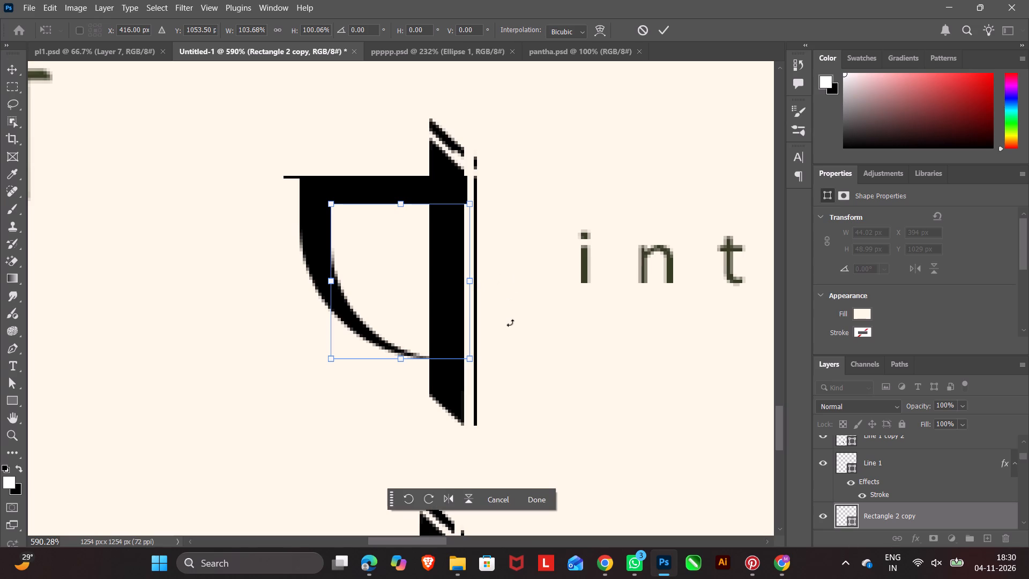
{"action": "left_click", "coordinate": [543, 500]}
{"action": "left_click", "coordinate": [555, 391]}
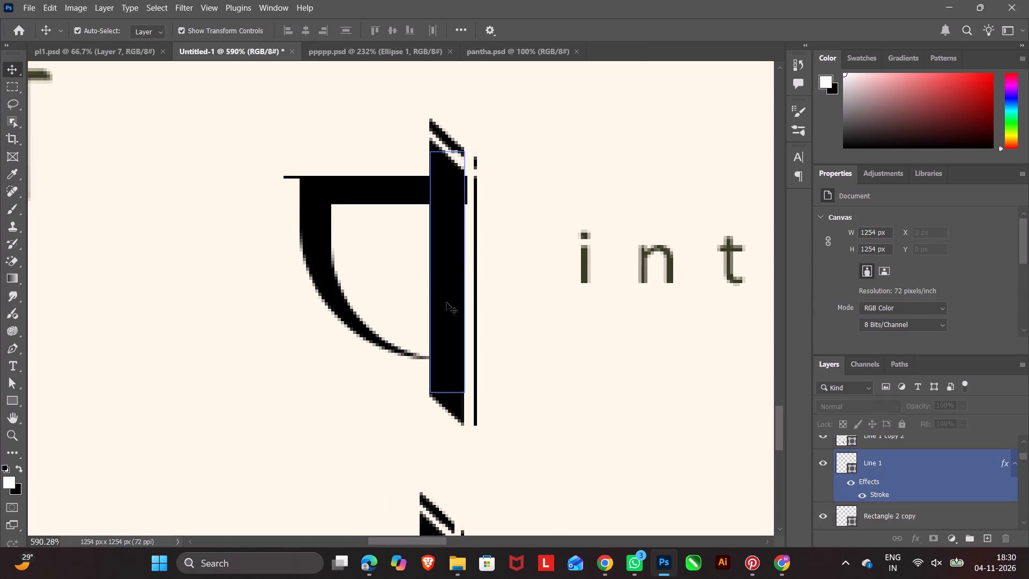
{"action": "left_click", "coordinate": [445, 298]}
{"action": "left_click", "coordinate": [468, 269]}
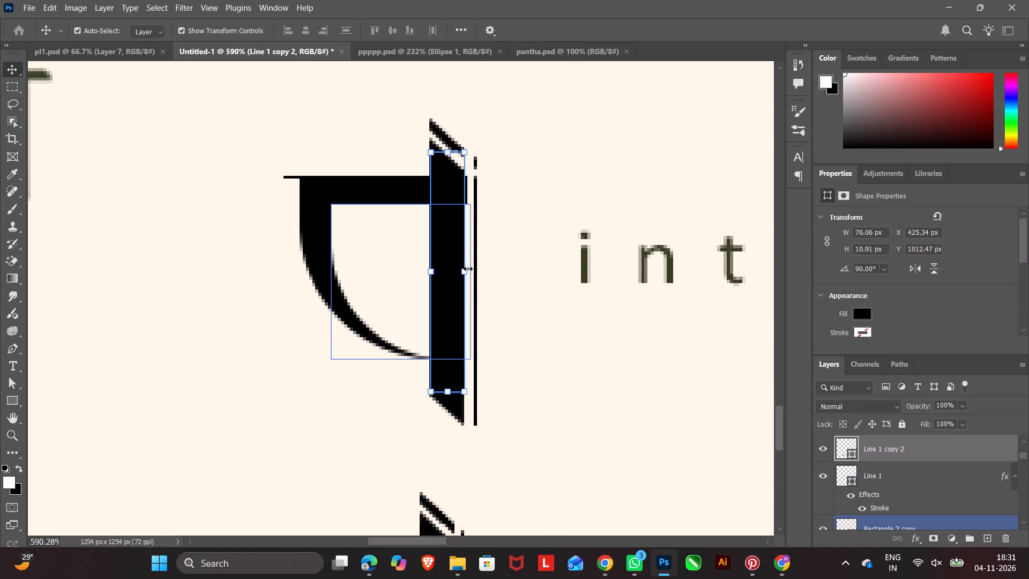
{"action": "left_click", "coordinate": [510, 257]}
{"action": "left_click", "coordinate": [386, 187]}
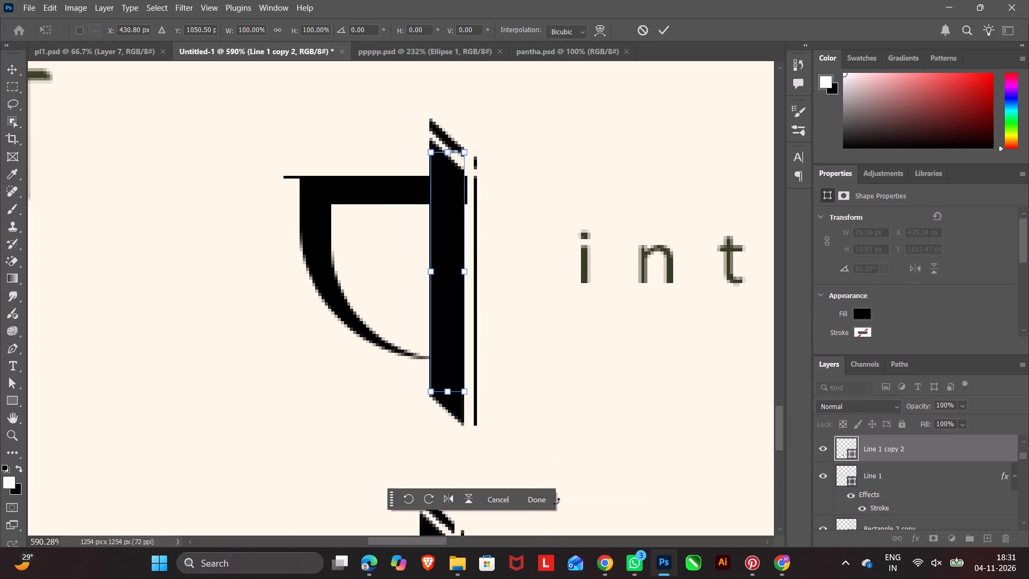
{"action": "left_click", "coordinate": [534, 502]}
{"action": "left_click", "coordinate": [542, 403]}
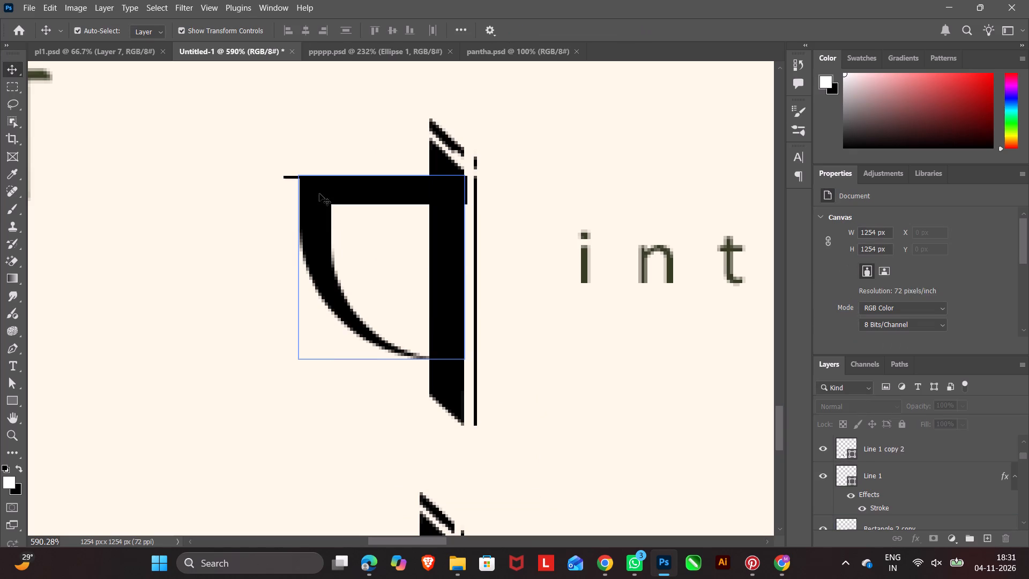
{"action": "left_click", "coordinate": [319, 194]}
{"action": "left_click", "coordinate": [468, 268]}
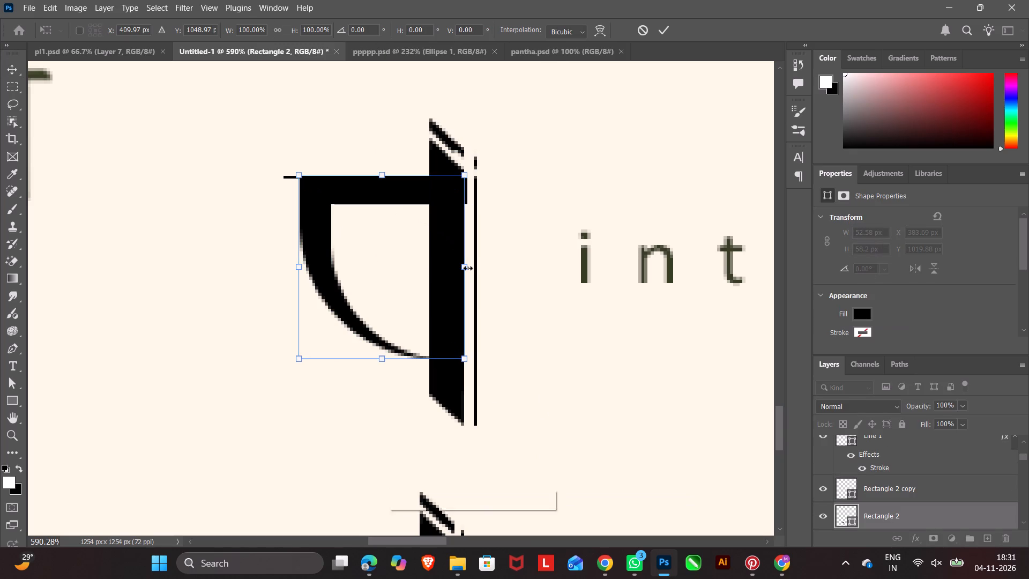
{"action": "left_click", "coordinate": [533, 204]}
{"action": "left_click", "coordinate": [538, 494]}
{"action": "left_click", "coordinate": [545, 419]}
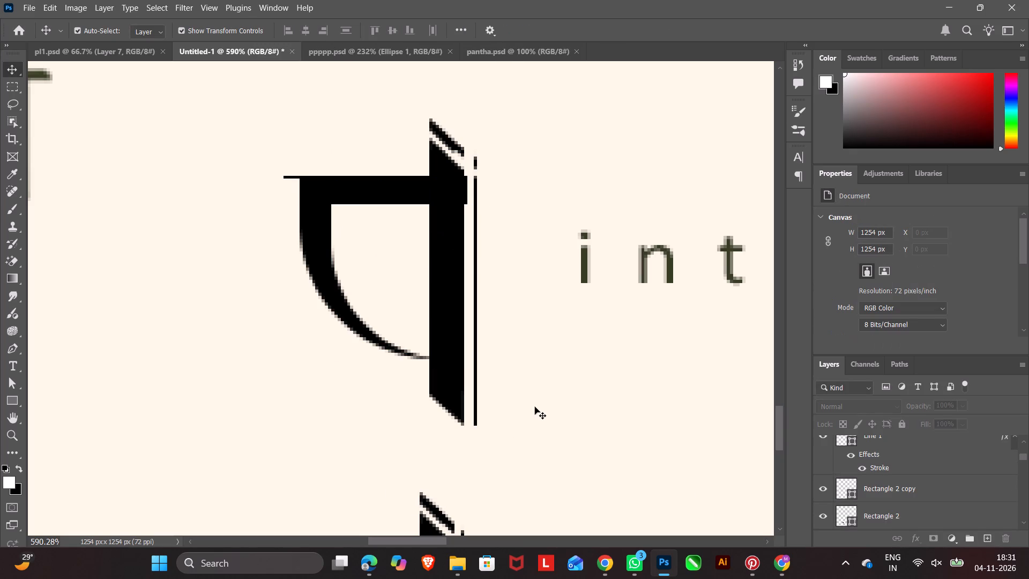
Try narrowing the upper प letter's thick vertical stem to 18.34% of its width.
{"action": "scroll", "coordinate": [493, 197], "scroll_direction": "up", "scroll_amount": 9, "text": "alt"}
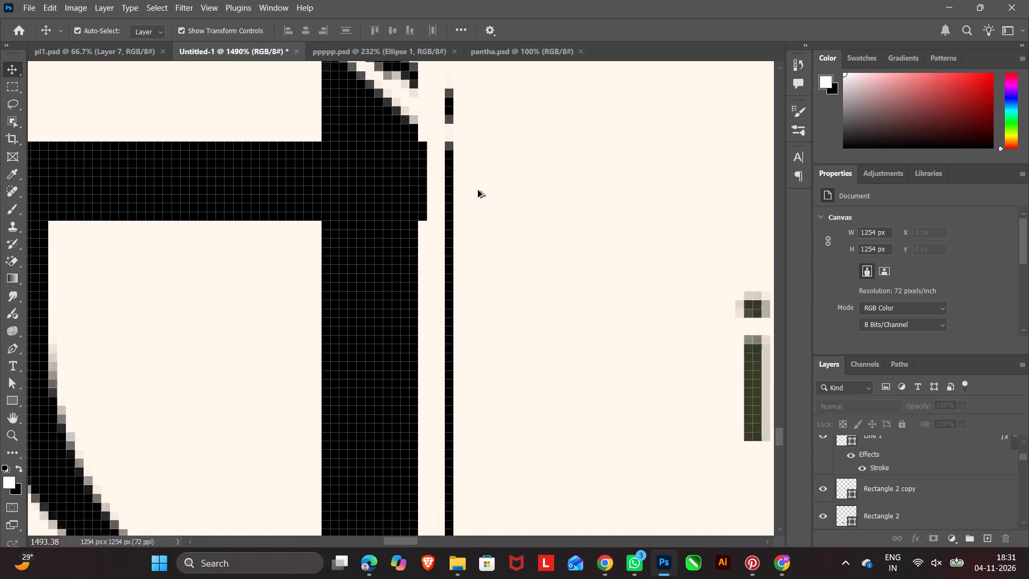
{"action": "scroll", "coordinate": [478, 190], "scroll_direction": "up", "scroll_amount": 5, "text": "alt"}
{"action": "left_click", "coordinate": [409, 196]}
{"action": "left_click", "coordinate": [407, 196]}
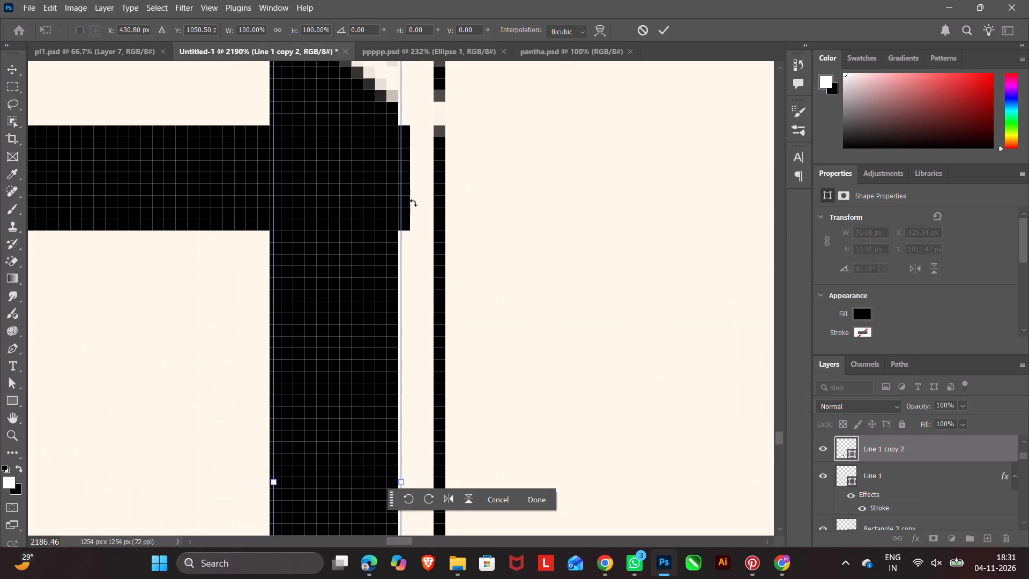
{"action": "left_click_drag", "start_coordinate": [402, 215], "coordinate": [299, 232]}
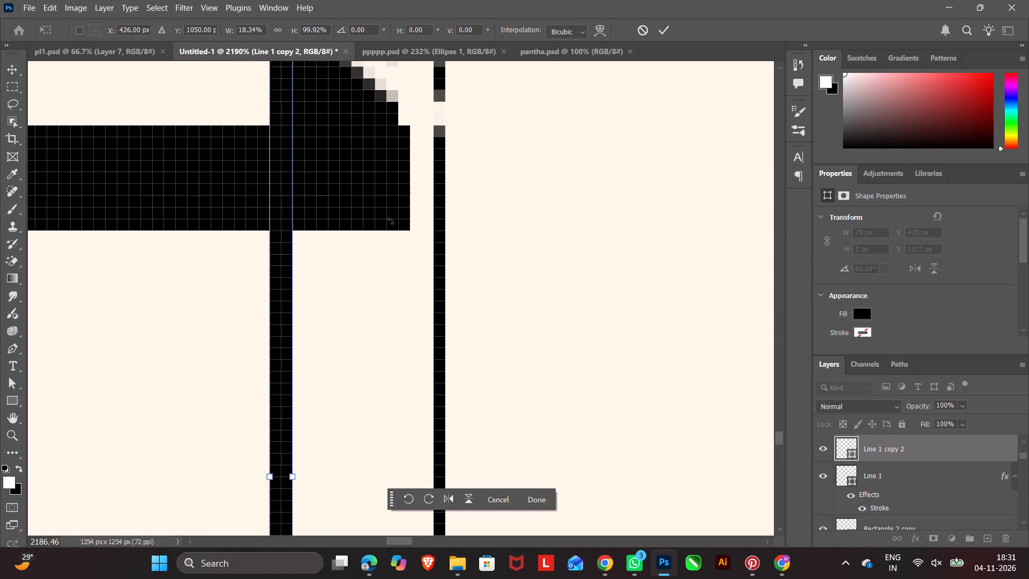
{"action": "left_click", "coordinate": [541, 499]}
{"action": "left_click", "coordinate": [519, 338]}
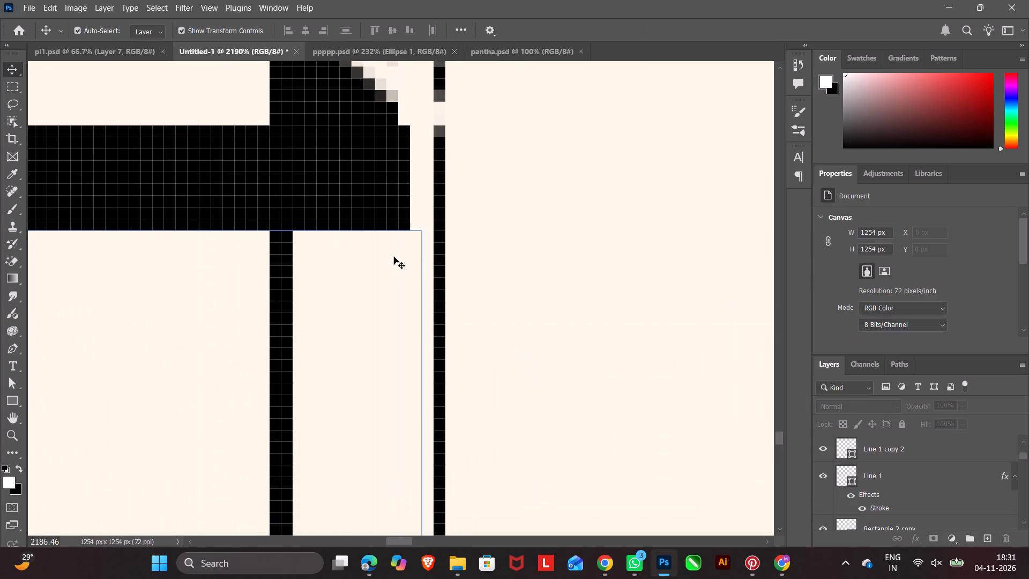
Narrow the upper प letter's black bowl shape to 98.93% of its width, pulling in its stem-side edge.
{"action": "left_click", "coordinate": [407, 221]}
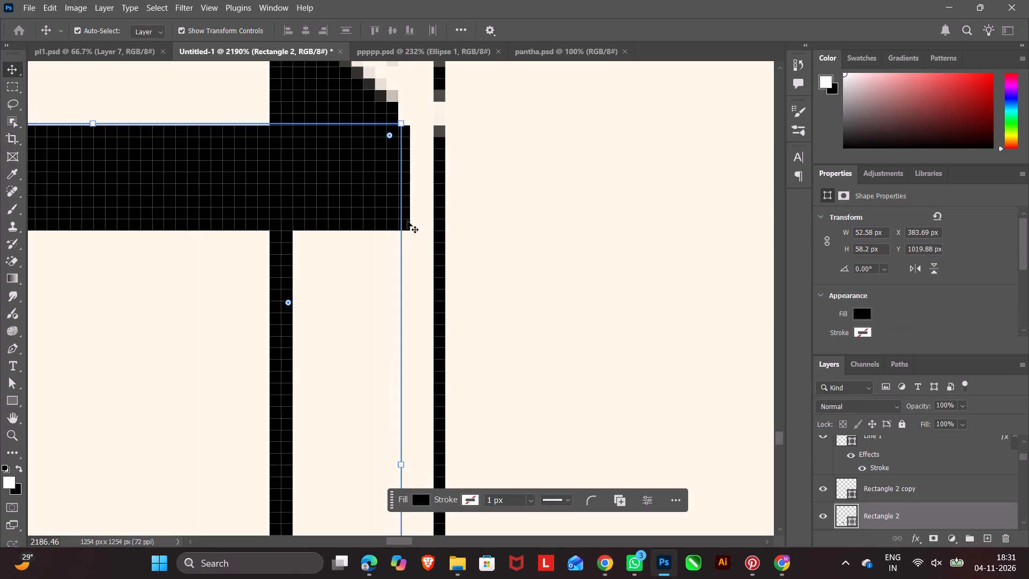
{"action": "left_click_drag", "start_coordinate": [402, 228], "coordinate": [387, 228]}
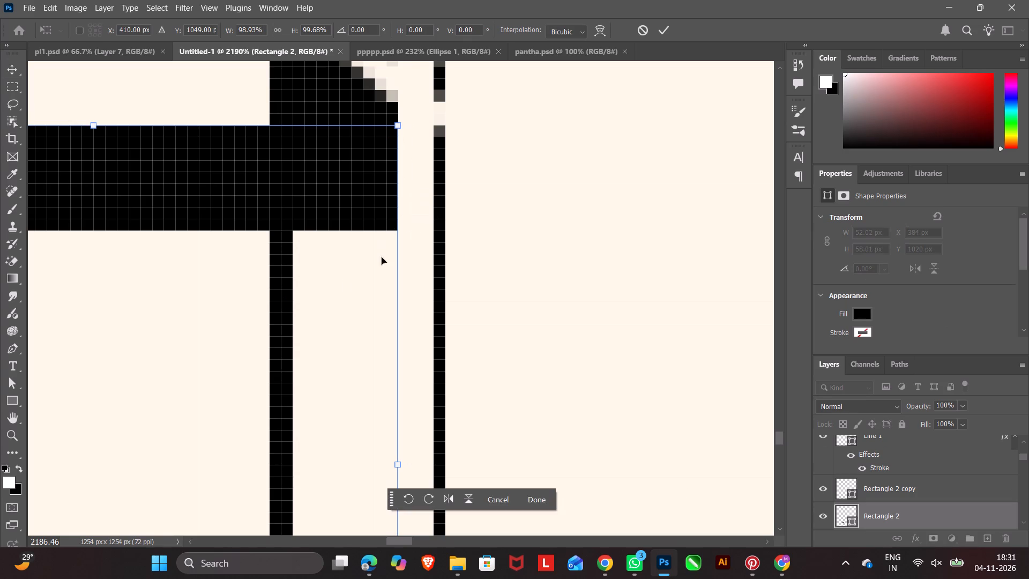
{"action": "left_click", "coordinate": [283, 288]}
{"action": "left_click", "coordinate": [283, 288]}
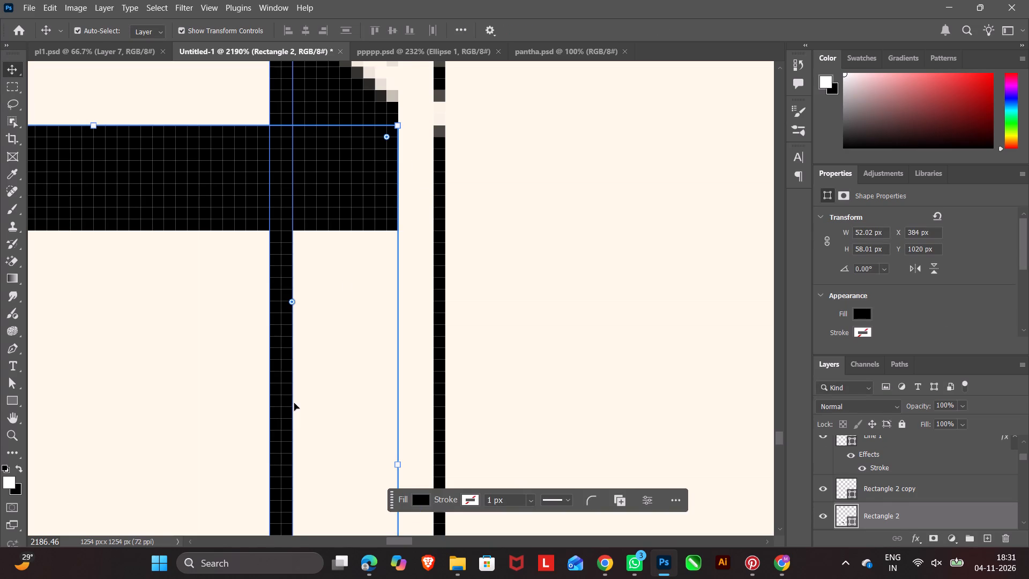
Widen the upper प letter's thin vertical stem to 11 px, out to the edge of the black bowl shape.
{"action": "left_click", "coordinate": [287, 400]}
{"action": "left_click_drag", "start_coordinate": [294, 402], "coordinate": [341, 402]}
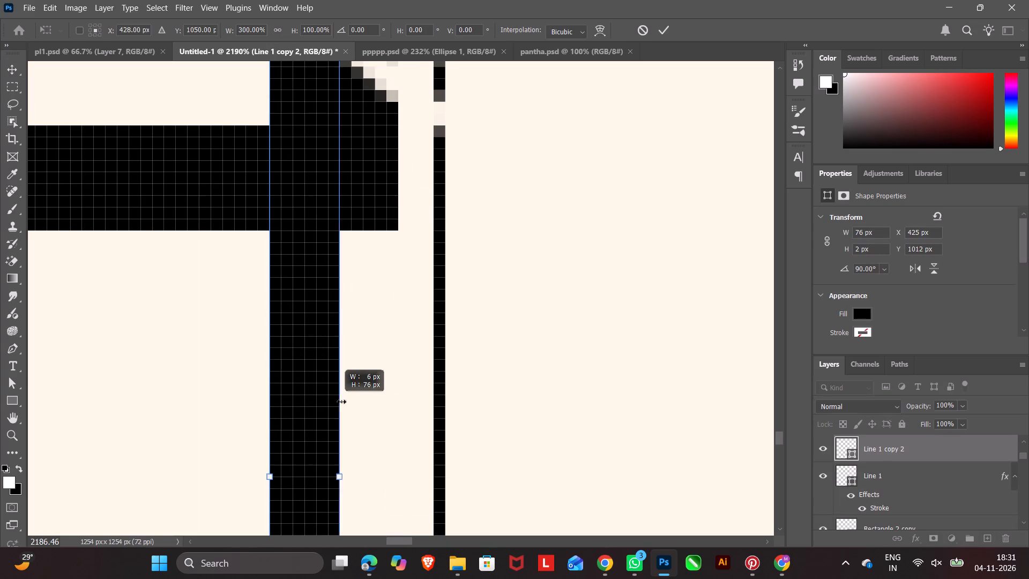
{"action": "left_click_drag", "start_coordinate": [341, 402], "coordinate": [397, 402]}
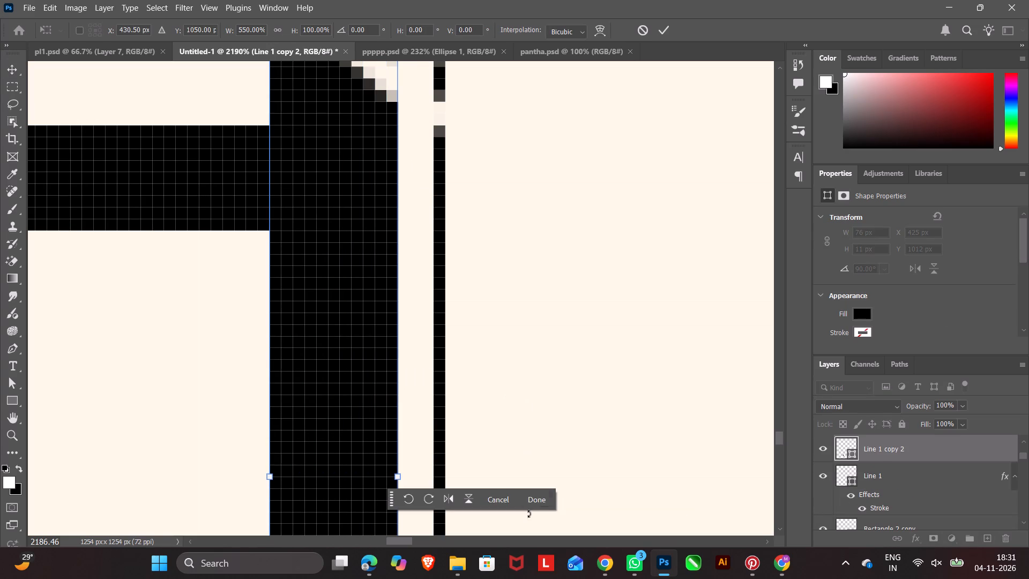
{"action": "left_click", "coordinate": [556, 493]}
Nudge the cream diagonal cut at the top of the upper प letter's stem slightly downward.
{"action": "scroll", "coordinate": [551, 392], "scroll_direction": "up", "scroll_amount": 18}
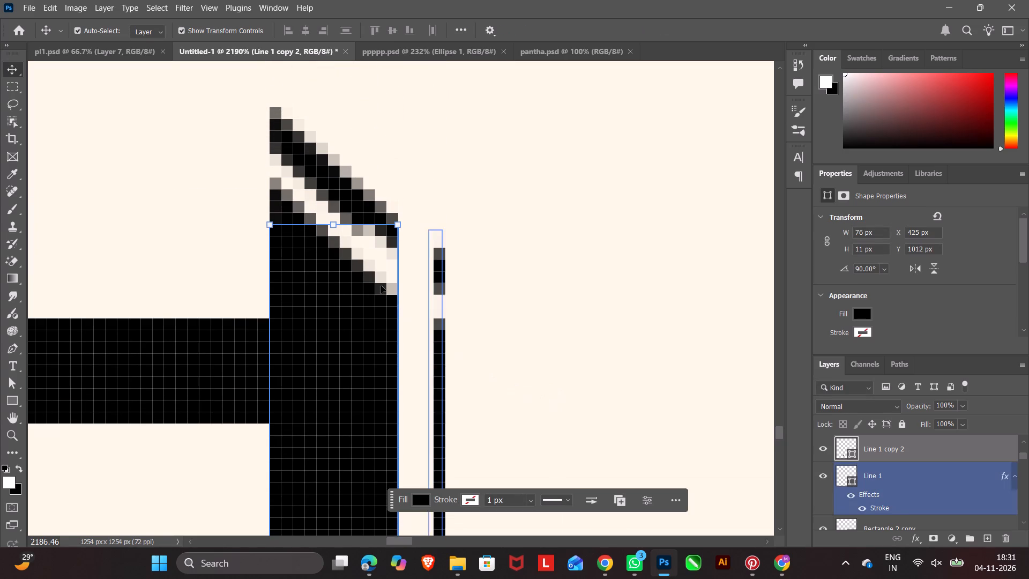
{"action": "left_click", "coordinate": [444, 306]}
{"action": "left_click", "coordinate": [594, 276]}
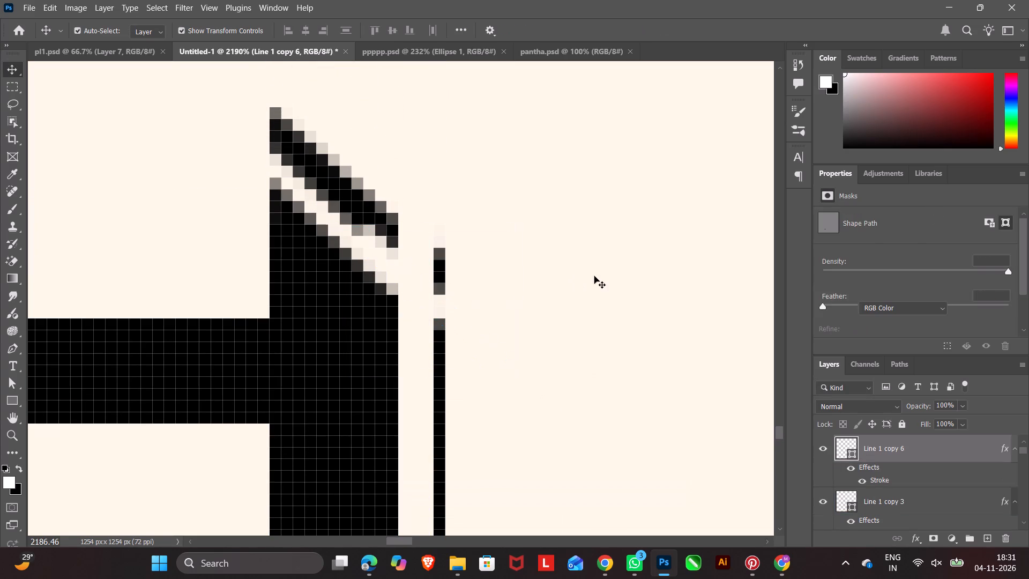
{"action": "scroll", "coordinate": [393, 268], "scroll_direction": "down", "scroll_amount": 20, "text": "alt"}
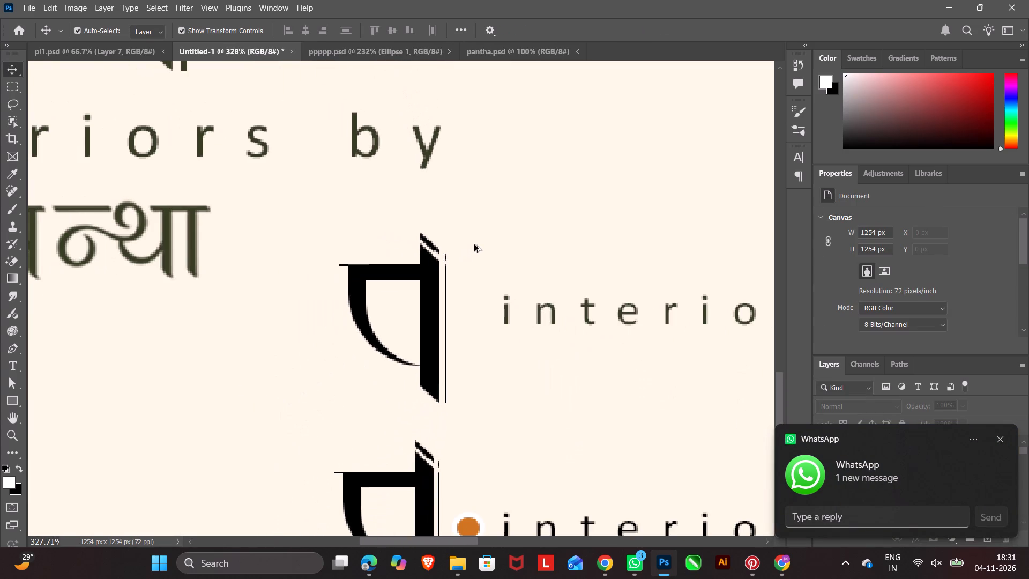
{"action": "scroll", "coordinate": [435, 262], "scroll_direction": "up", "scroll_amount": 17, "text": "alt"}
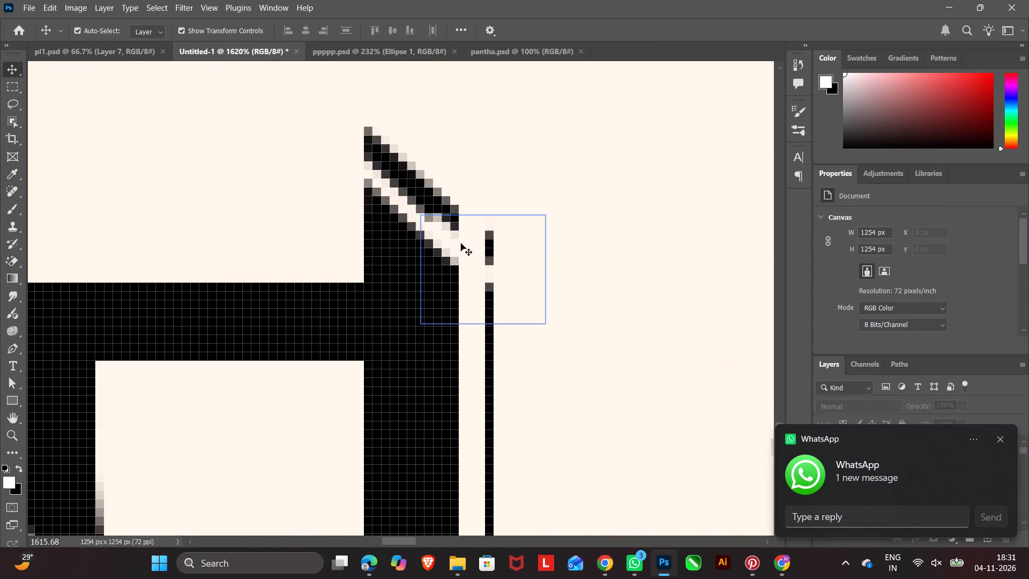
{"action": "left_click", "coordinate": [461, 243]}
{"action": "left_click_drag", "start_coordinate": [462, 246], "coordinate": [459, 256]}
{"action": "left_click", "coordinate": [598, 369]}
{"action": "scroll", "coordinate": [471, 326], "scroll_direction": "down", "scroll_amount": 10, "text": "alt"}
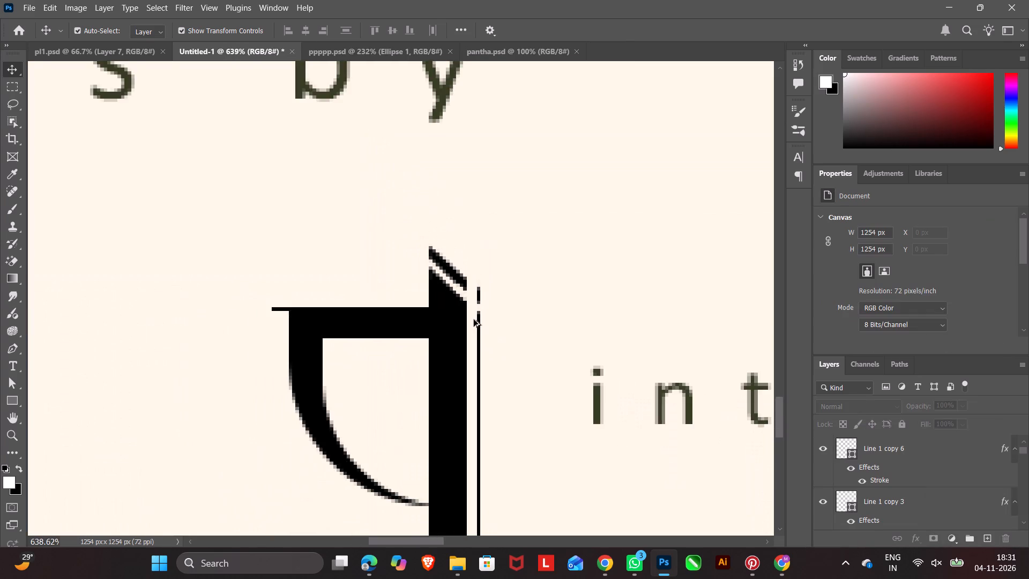
{"action": "scroll", "coordinate": [499, 323], "scroll_direction": "down", "scroll_amount": 13}
{"action": "scroll", "coordinate": [506, 329], "scroll_direction": "down", "scroll_amount": 9, "text": "alt"}
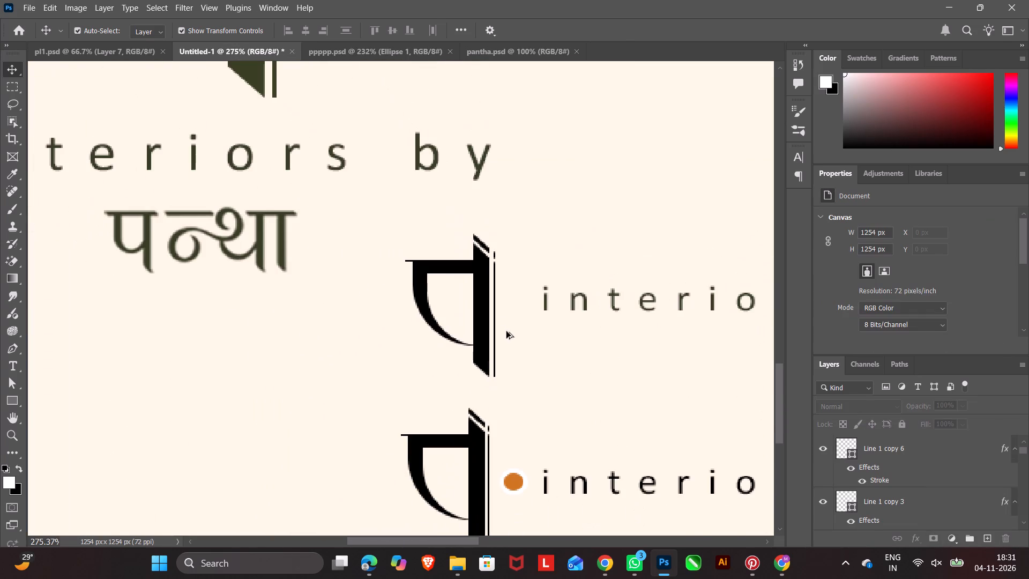
Select all the shapes making up the upper प letter and link their layers together.
{"action": "left_click_drag", "start_coordinate": [391, 242], "coordinate": [513, 370]}
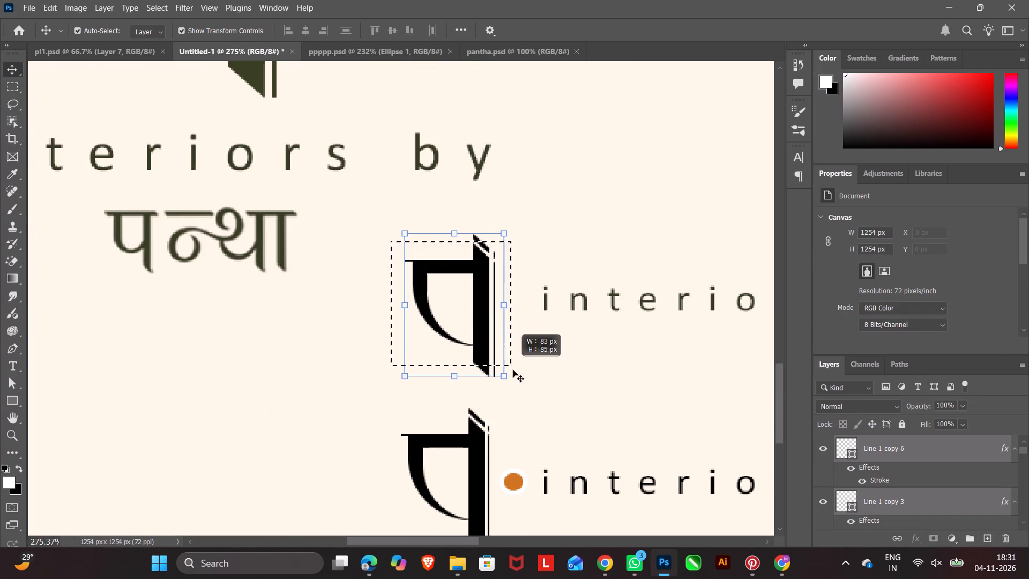
{"action": "left_click_drag", "start_coordinate": [513, 370], "coordinate": [519, 381]}
{"action": "left_click", "coordinate": [899, 538]}
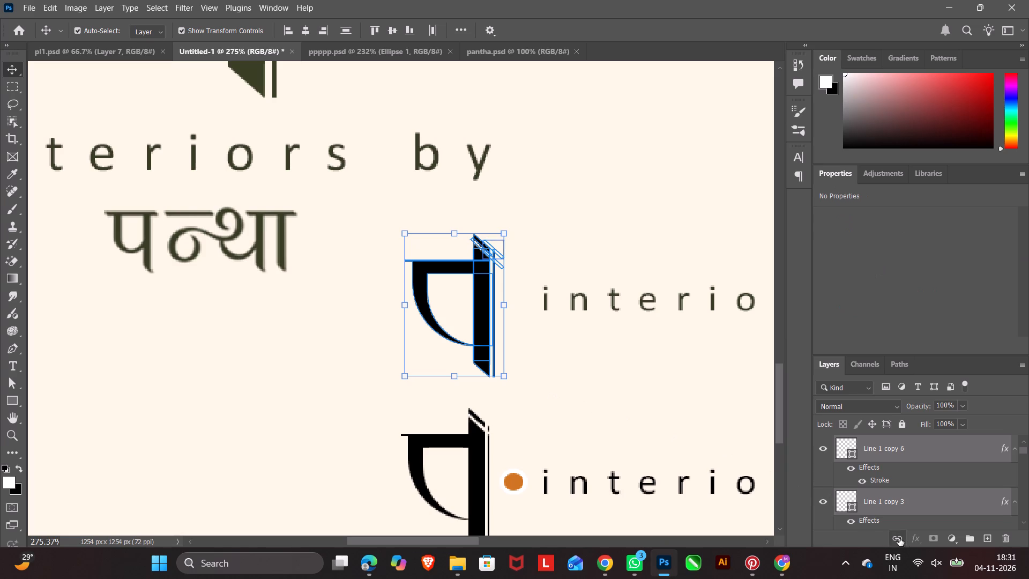
{"action": "left_click", "coordinate": [632, 396]}
Select the upper प letter's thick vertical stem.
{"action": "left_click", "coordinate": [476, 321]}
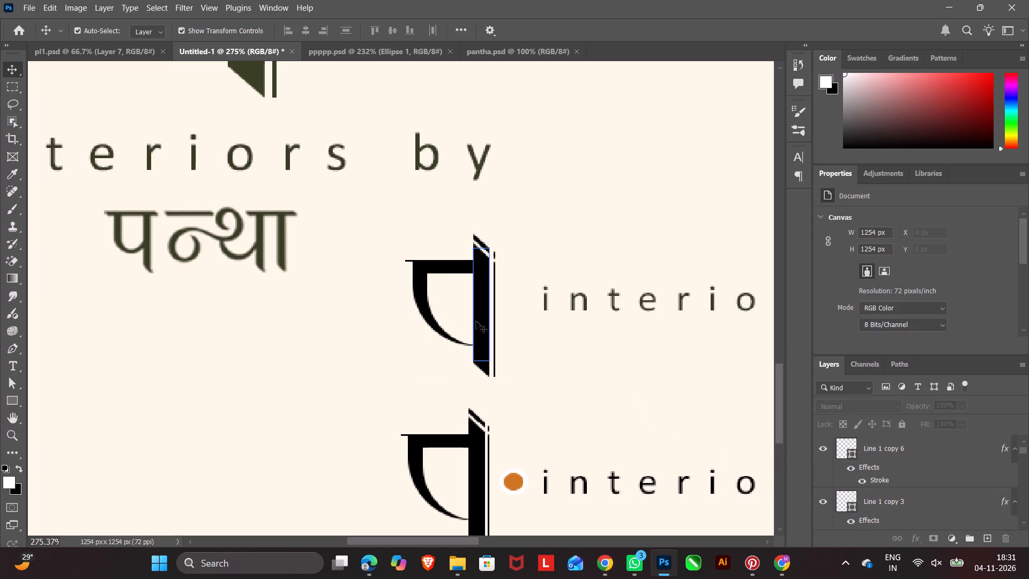
Move the whole linked upper प letter 2 px left, keeping its height on the canvas.
{"action": "left_click", "coordinate": [481, 321]}
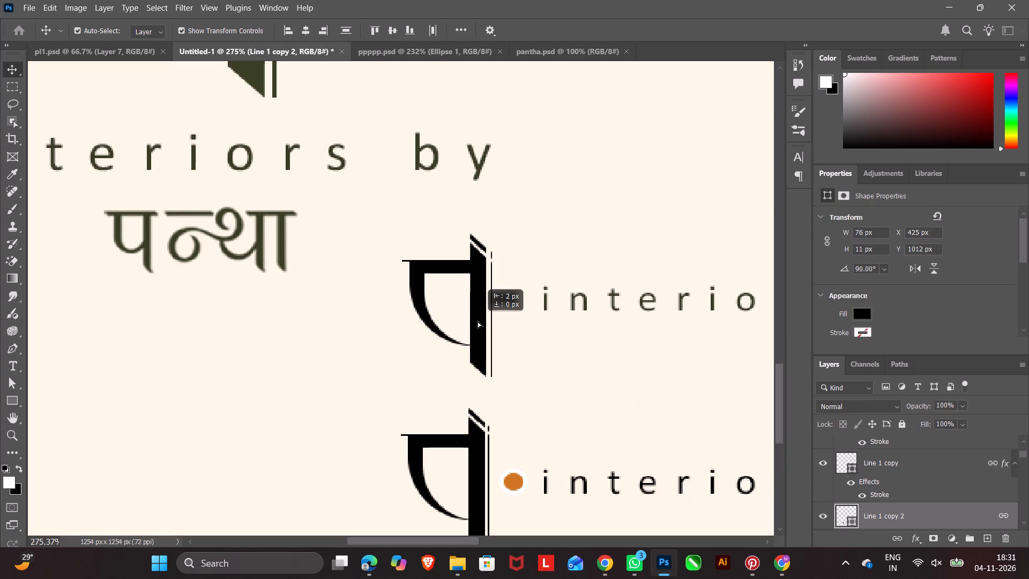
{"action": "left_click", "coordinate": [554, 408]}
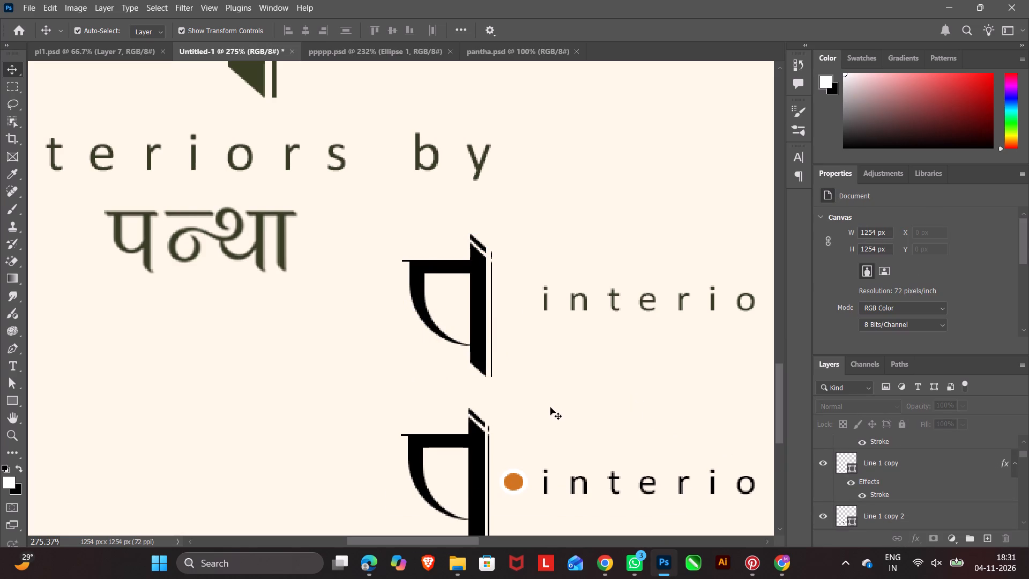
Resize the orange dot beside the lower प letter to about 19 px wide and 20 px high.
{"action": "left_click", "coordinate": [514, 480]}
{"action": "left_click", "coordinate": [513, 464]}
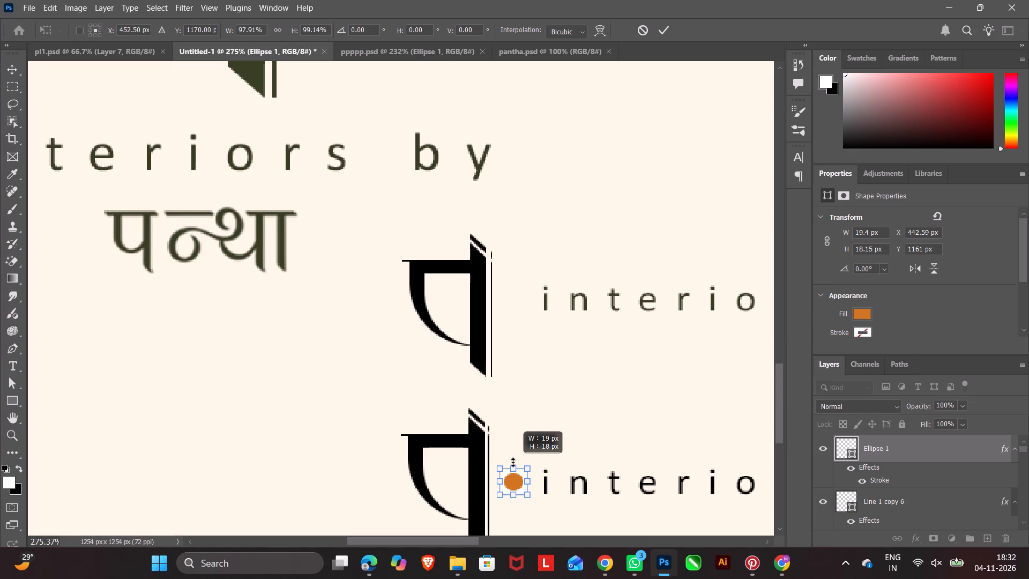
{"action": "scroll", "coordinate": [531, 451], "scroll_direction": "up", "scroll_amount": 13, "text": "alt"}
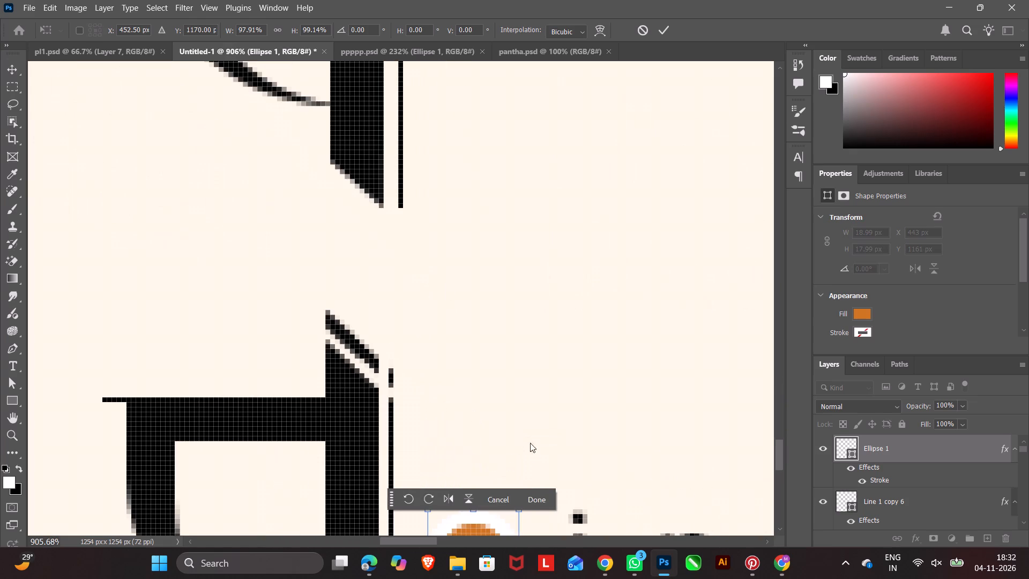
{"action": "scroll", "coordinate": [530, 439], "scroll_direction": "down", "scroll_amount": 20}
{"action": "scroll", "coordinate": [530, 439], "scroll_direction": "down", "scroll_amount": 2}
{"action": "left_click_drag", "start_coordinate": [775, 446], "coordinate": [785, 495]}
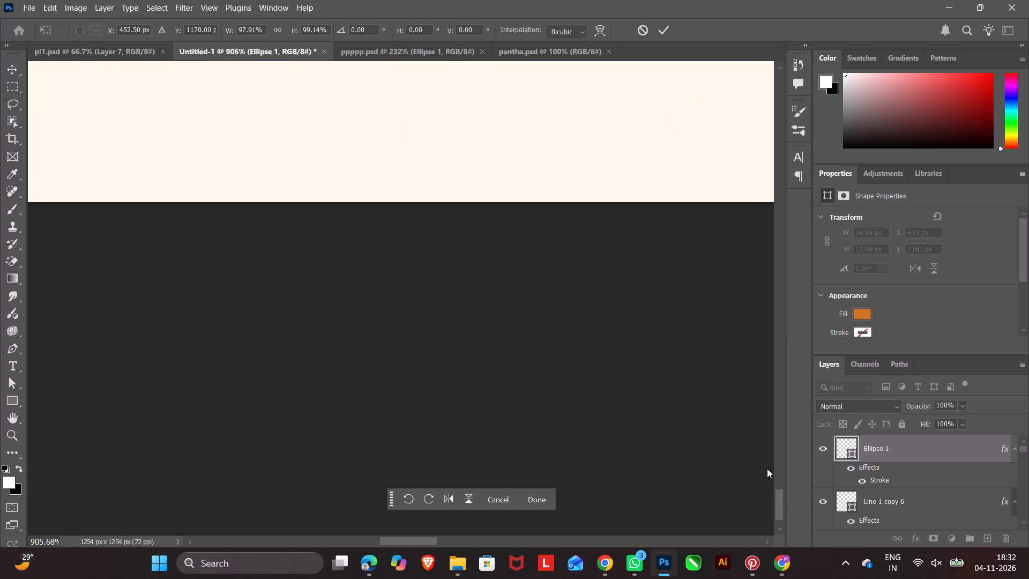
{"action": "left_click_drag", "start_coordinate": [778, 500], "coordinate": [777, 462]}
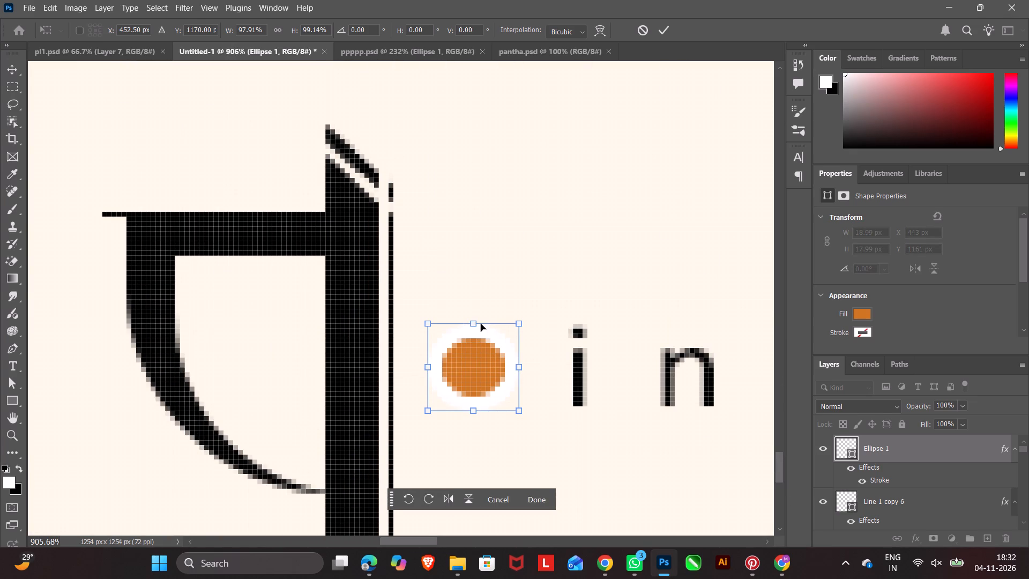
{"action": "left_click_drag", "start_coordinate": [475, 322], "coordinate": [475, 312]}
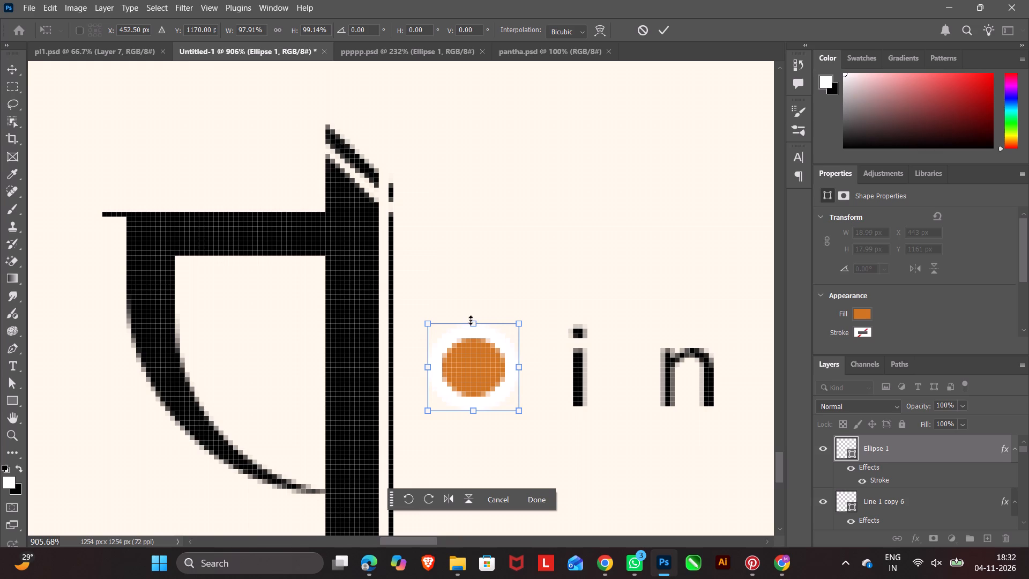
{"action": "left_click_drag", "start_coordinate": [473, 321], "coordinate": [473, 301]}
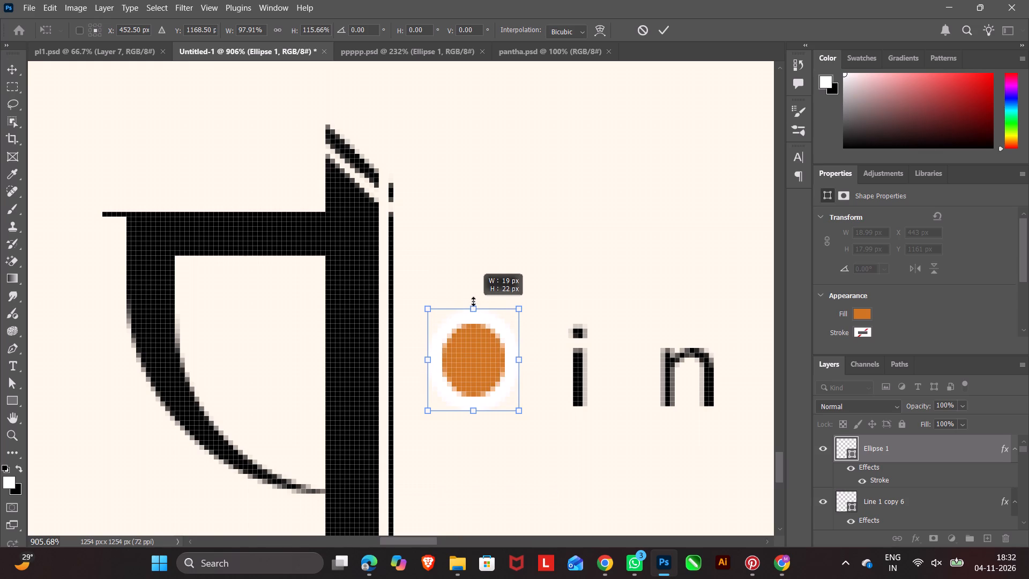
{"action": "left_click_drag", "start_coordinate": [473, 301], "coordinate": [473, 314]}
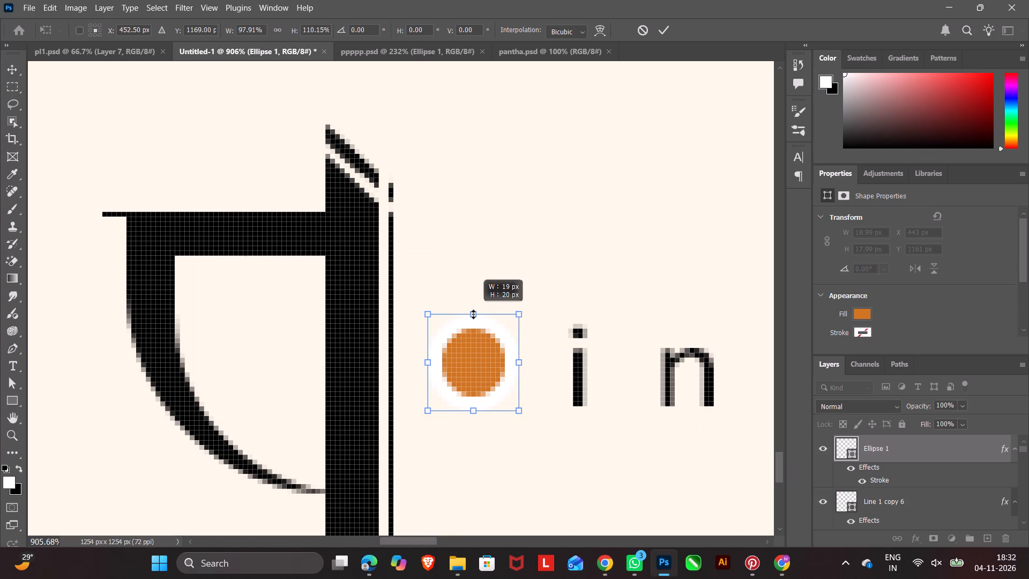
{"action": "left_click_drag", "start_coordinate": [473, 314], "coordinate": [473, 316]}
{"action": "left_click", "coordinate": [533, 493]}
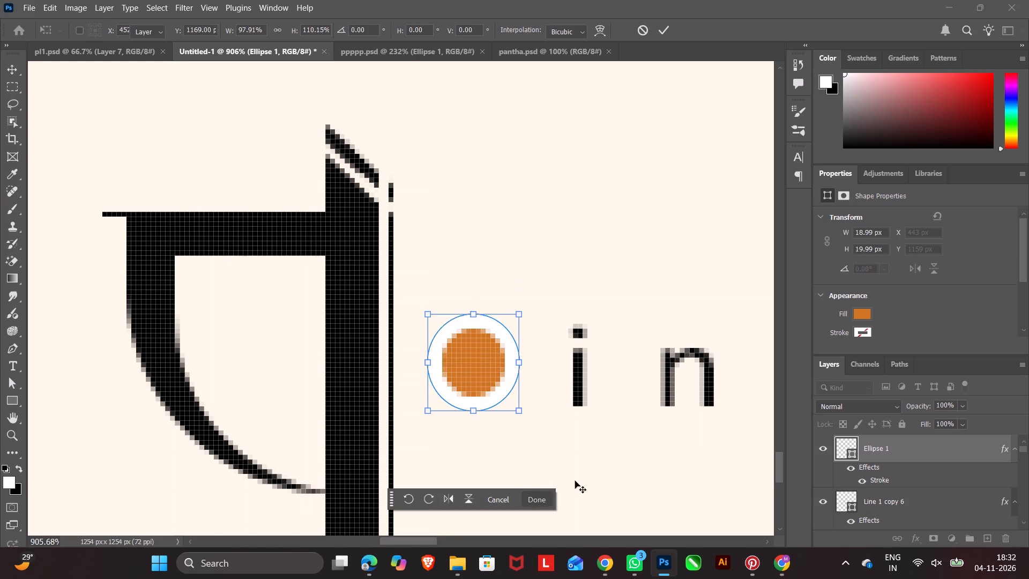
{"action": "left_click", "coordinate": [635, 462]}
Duplicate the lower orange dot and move the copy up beside the upper प letter's lower stem, at X 443 px, Y 1060 px.
{"action": "left_click", "coordinate": [474, 348]}
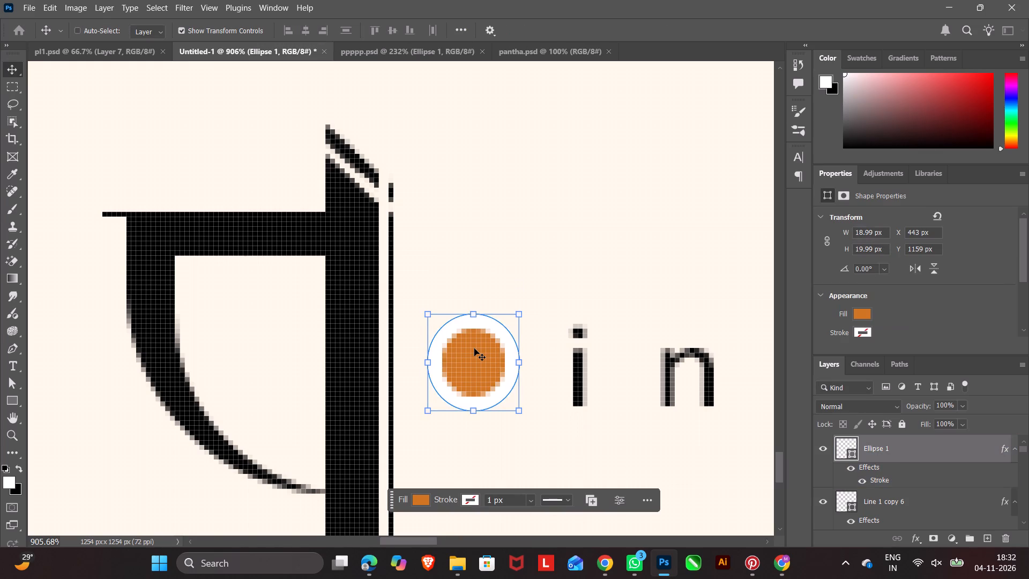
{"action": "key", "text": "ctrl+c"}
{"action": "key", "text": "ctrl+v"}
{"action": "scroll", "coordinate": [458, 377], "scroll_direction": "up", "scroll_amount": 5}
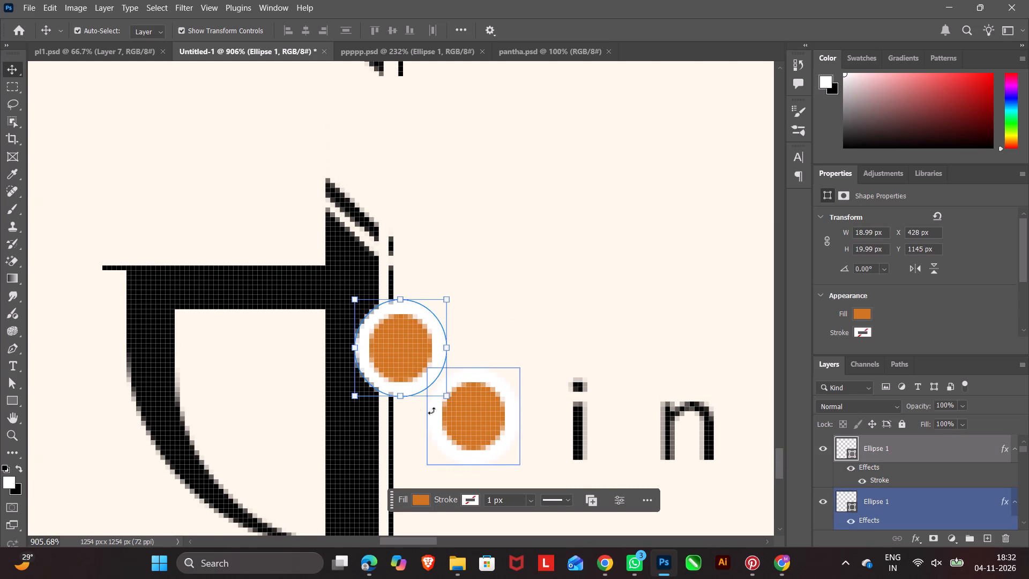
{"action": "left_click_drag", "start_coordinate": [387, 353], "coordinate": [480, 71]}
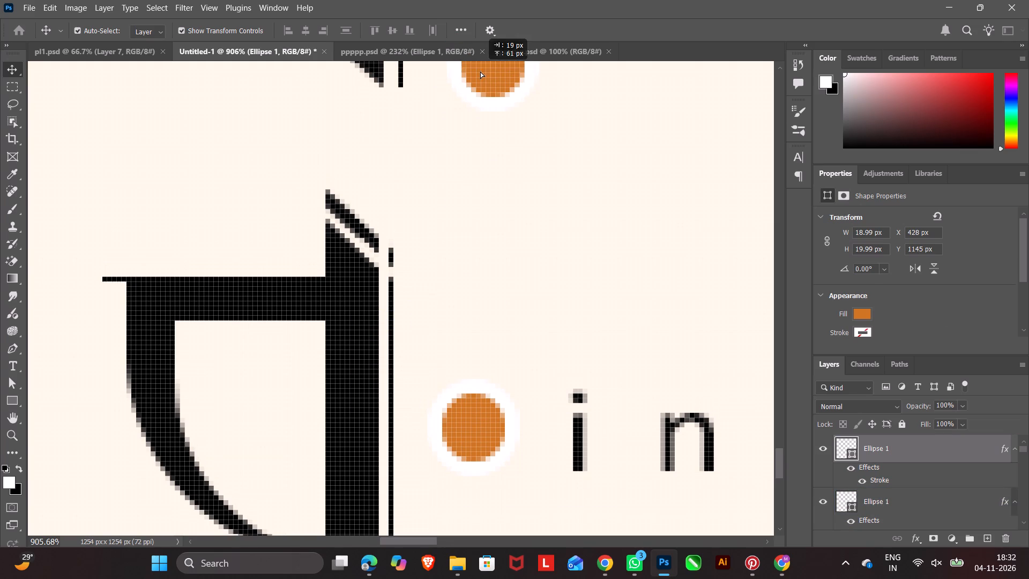
{"action": "left_click_drag", "start_coordinate": [480, 71], "coordinate": [469, 54]}
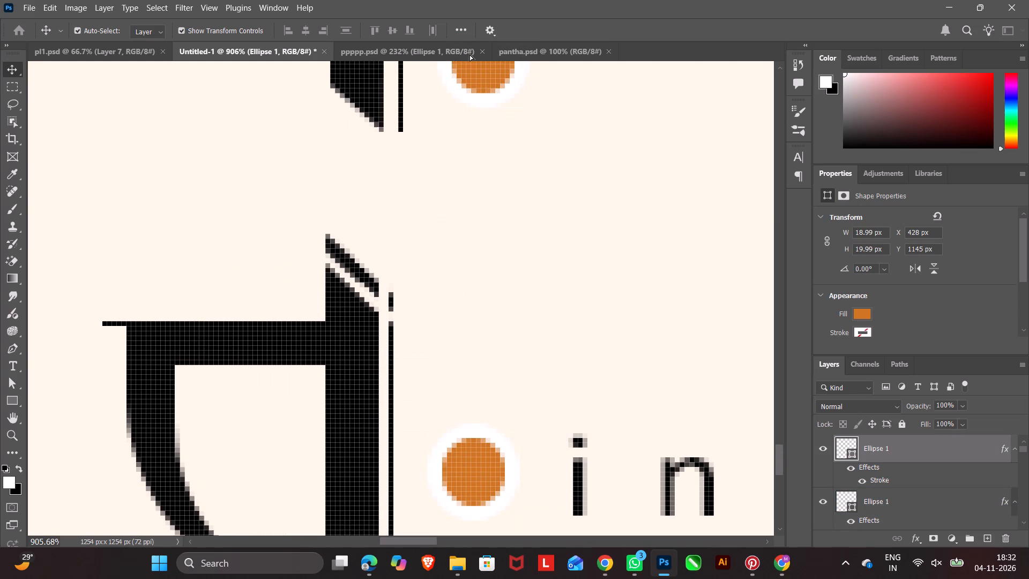
{"action": "left_click_drag", "start_coordinate": [469, 54], "coordinate": [466, 368]}
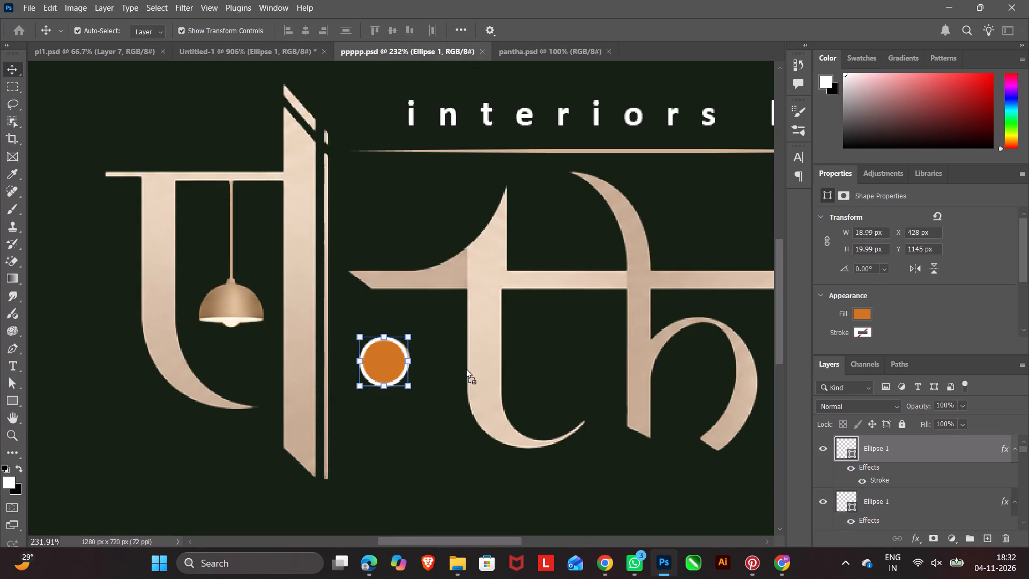
{"action": "left_click_drag", "start_coordinate": [466, 368], "coordinate": [356, 59]}
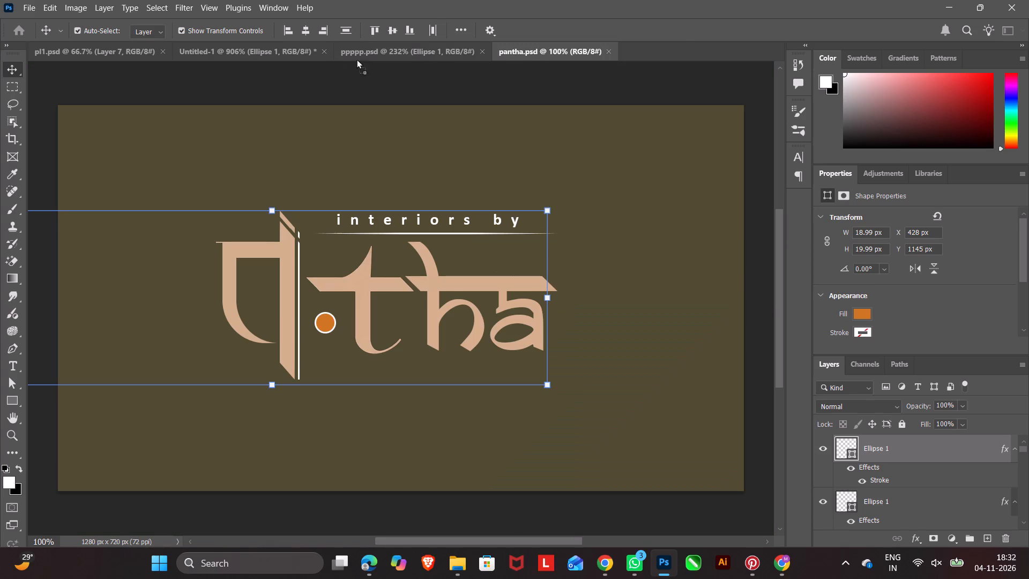
{"action": "left_click_drag", "start_coordinate": [356, 59], "coordinate": [461, 83]}
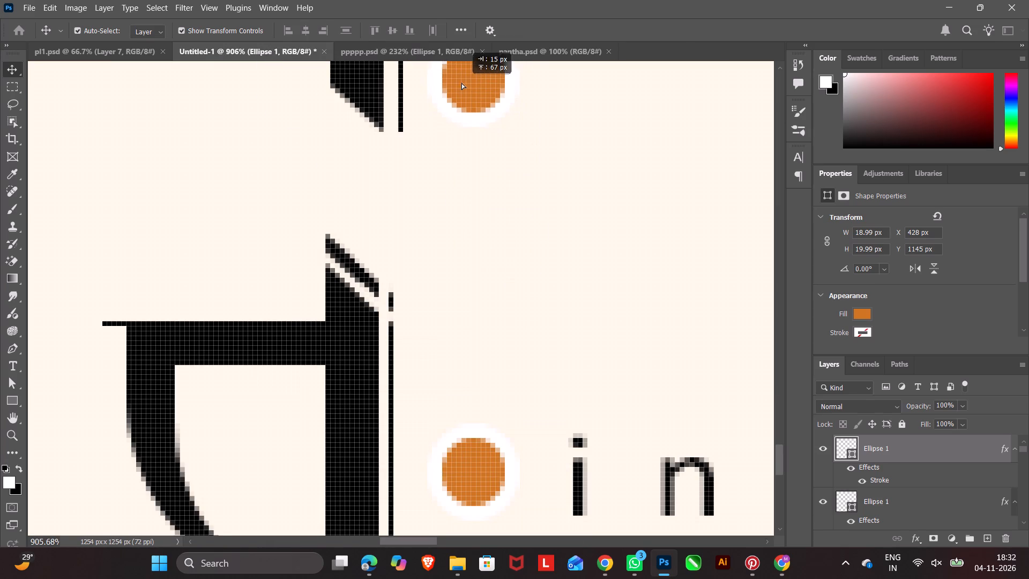
{"action": "left_click_drag", "start_coordinate": [461, 83], "coordinate": [466, 61]}
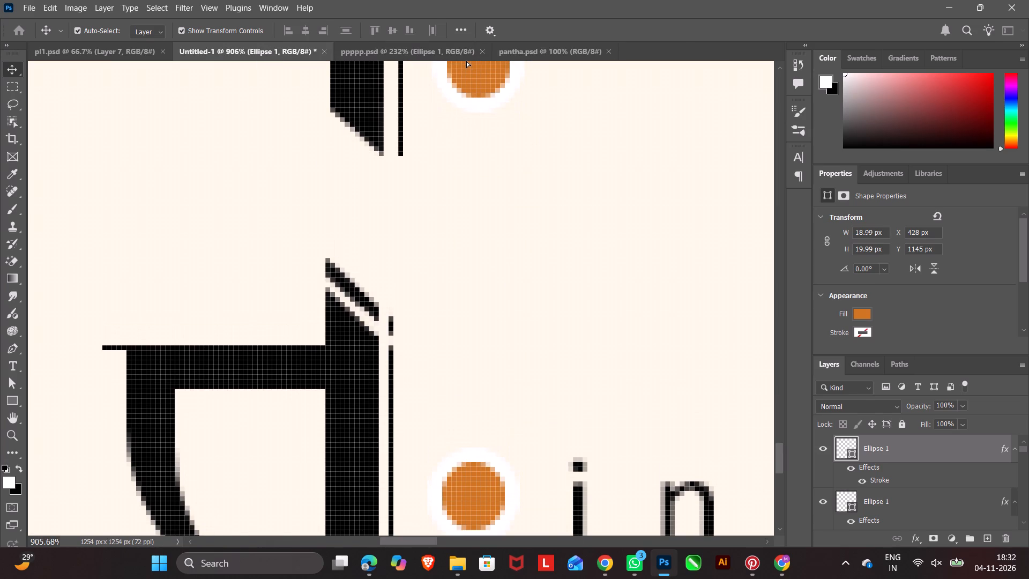
{"action": "left_click_drag", "start_coordinate": [466, 61], "coordinate": [465, 67]}
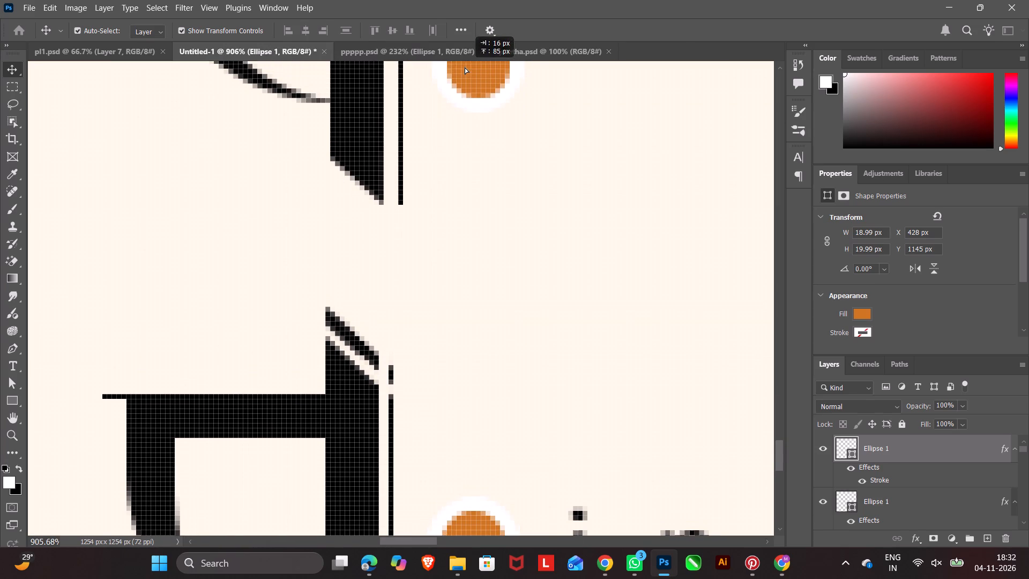
{"action": "left_click_drag", "start_coordinate": [465, 67], "coordinate": [463, 99]}
Position the copied orange dot between the upper प letter and its "interiors" text, at X 444 px, Y 1037 px.
{"action": "scroll", "coordinate": [463, 83], "scroll_direction": "up", "scroll_amount": 4}
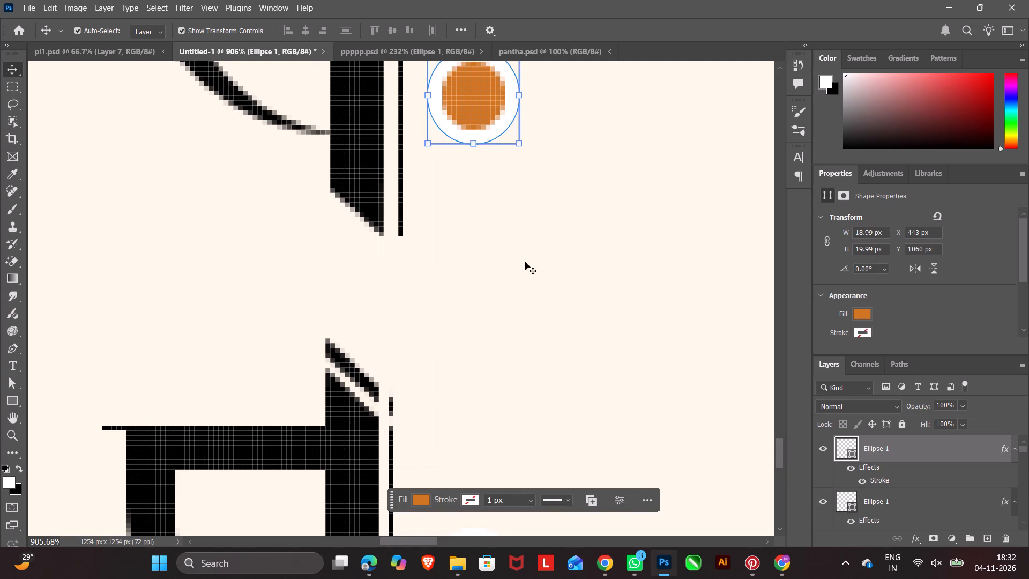
{"action": "scroll", "coordinate": [531, 320], "scroll_direction": "up", "scroll_amount": 19}
{"action": "left_click_drag", "start_coordinate": [473, 301], "coordinate": [478, 213]}
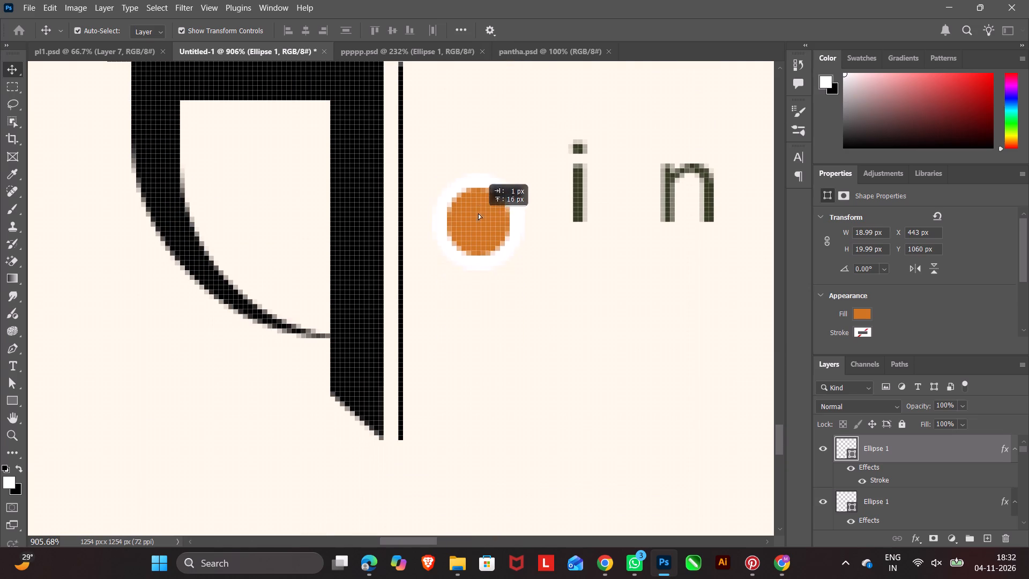
{"action": "left_click_drag", "start_coordinate": [478, 213], "coordinate": [478, 187]}
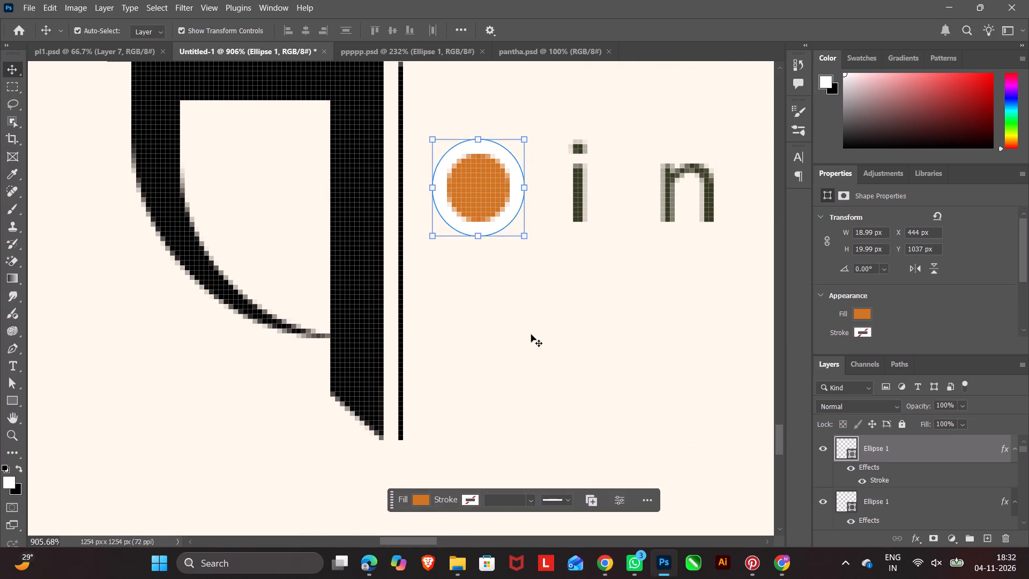
{"action": "left_click", "coordinate": [531, 335]}
Apply a dark olive-green gradient Stroke effect to the upper प letter's thick vertical stem.
{"action": "left_click", "coordinate": [359, 306]}
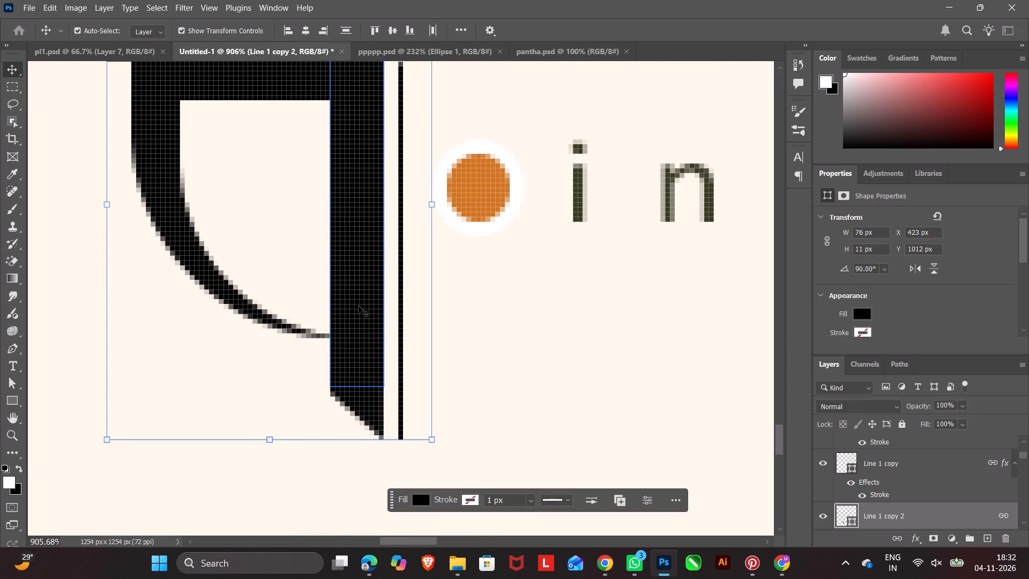
{"action": "left_click", "coordinate": [917, 539]}
{"action": "left_click", "coordinate": [932, 441]}
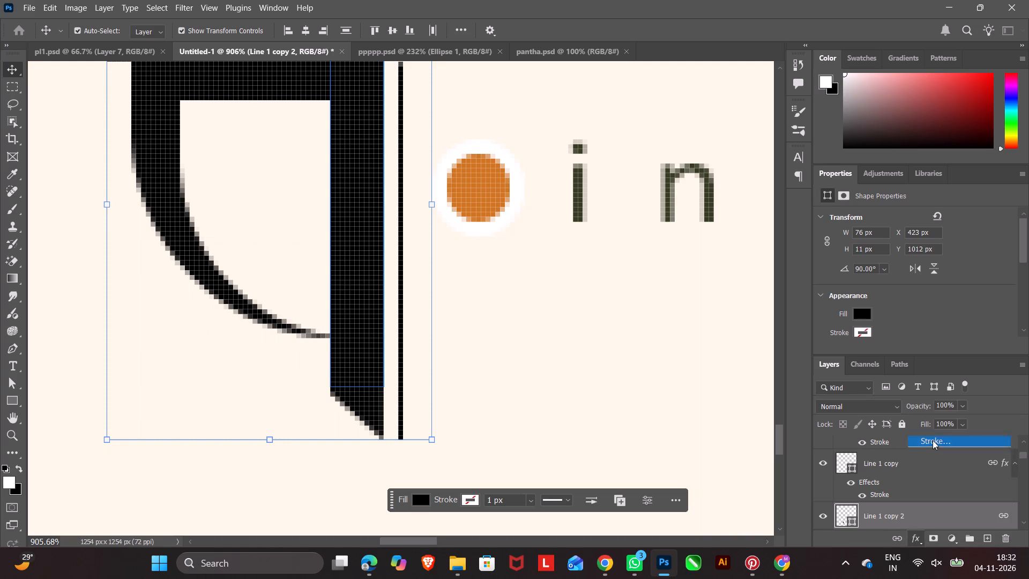
{"action": "left_click", "coordinate": [795, 347]}
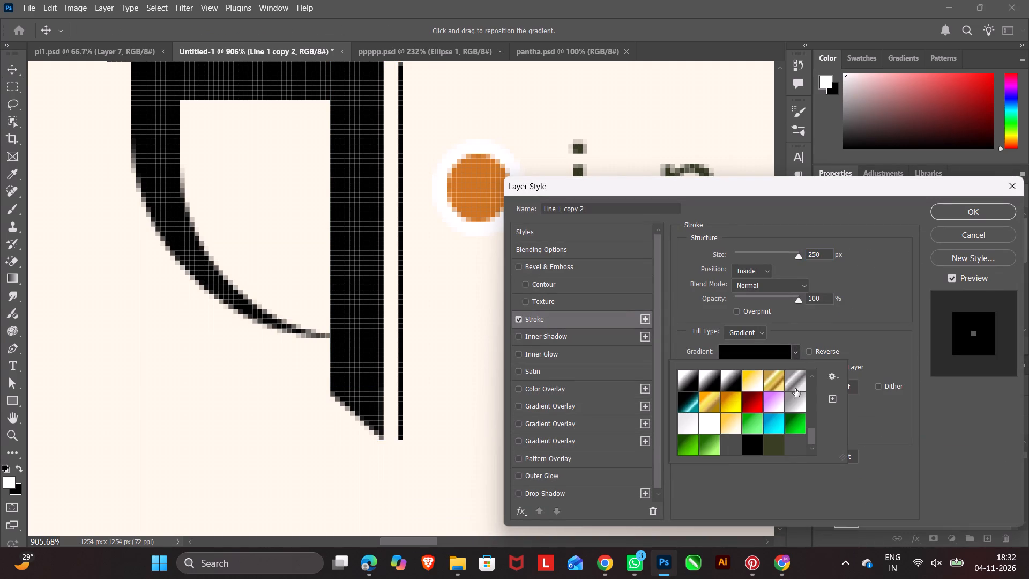
{"action": "left_click", "coordinate": [779, 441]}
{"action": "left_click", "coordinate": [183, 255]}
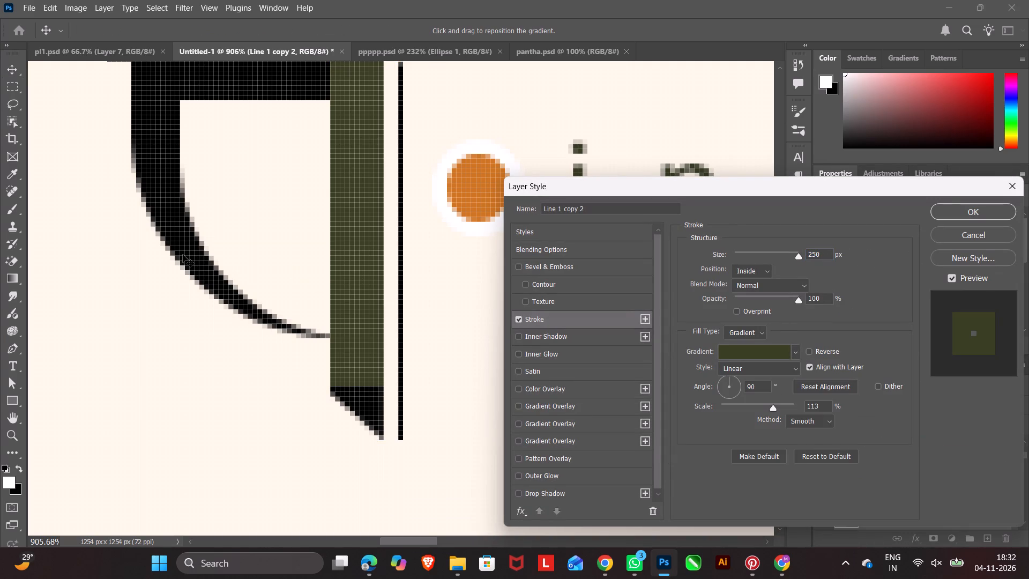
{"action": "left_click", "coordinate": [166, 209]}
{"action": "left_click", "coordinate": [160, 180]}
{"action": "left_click", "coordinate": [950, 206]}
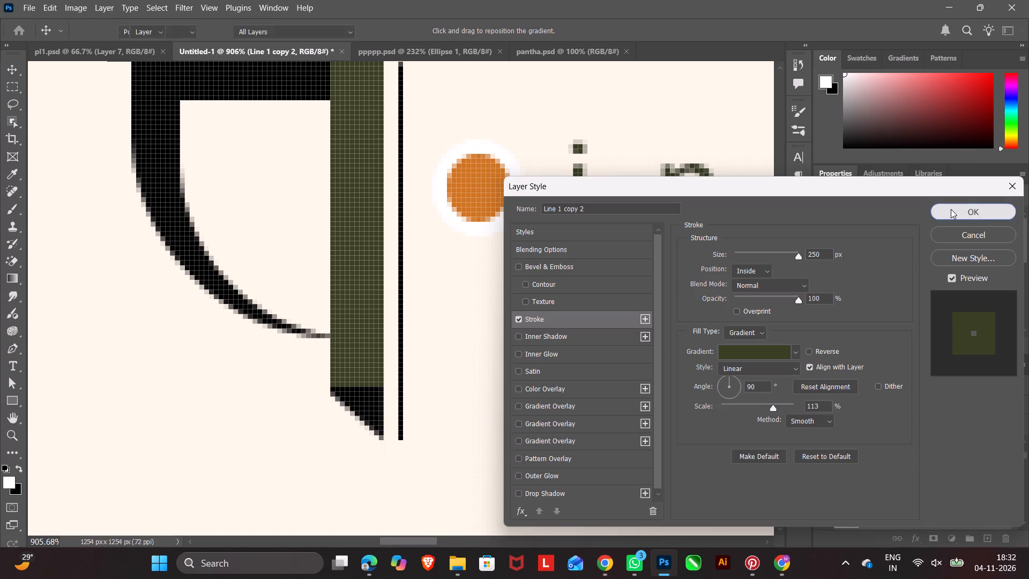
Apply the dark olive-green gradient Stroke effect to the slanted foot of the upper प letter's thick stem.
{"action": "left_click", "coordinate": [360, 410]}
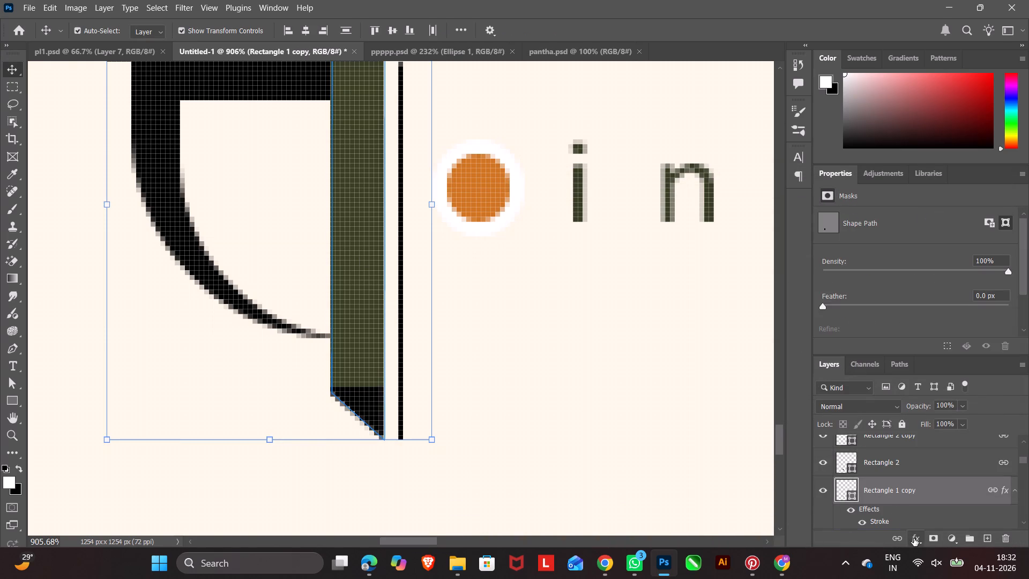
{"action": "left_click", "coordinate": [914, 538]}
{"action": "left_click", "coordinate": [927, 439]}
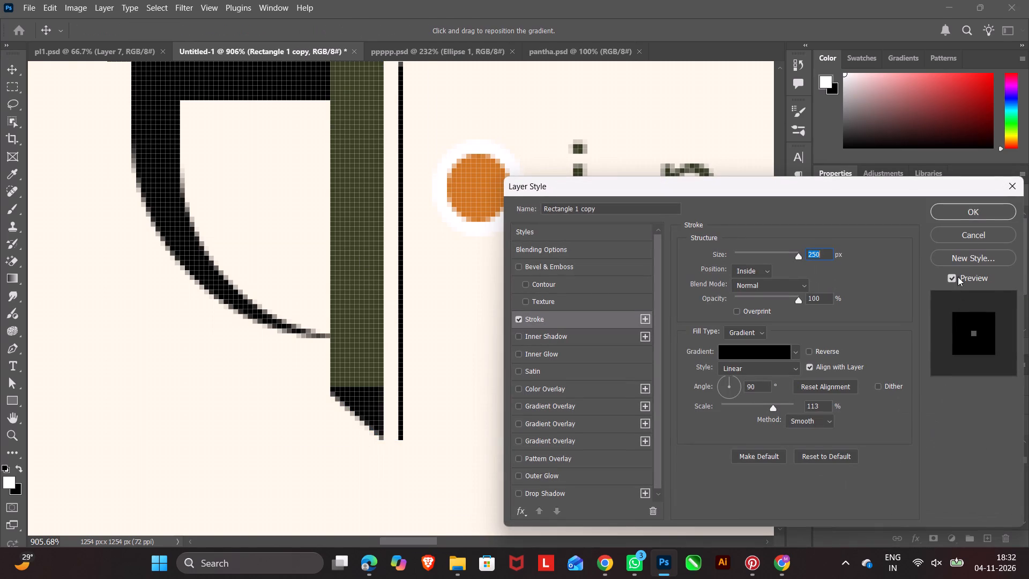
{"action": "left_click", "coordinate": [794, 351]}
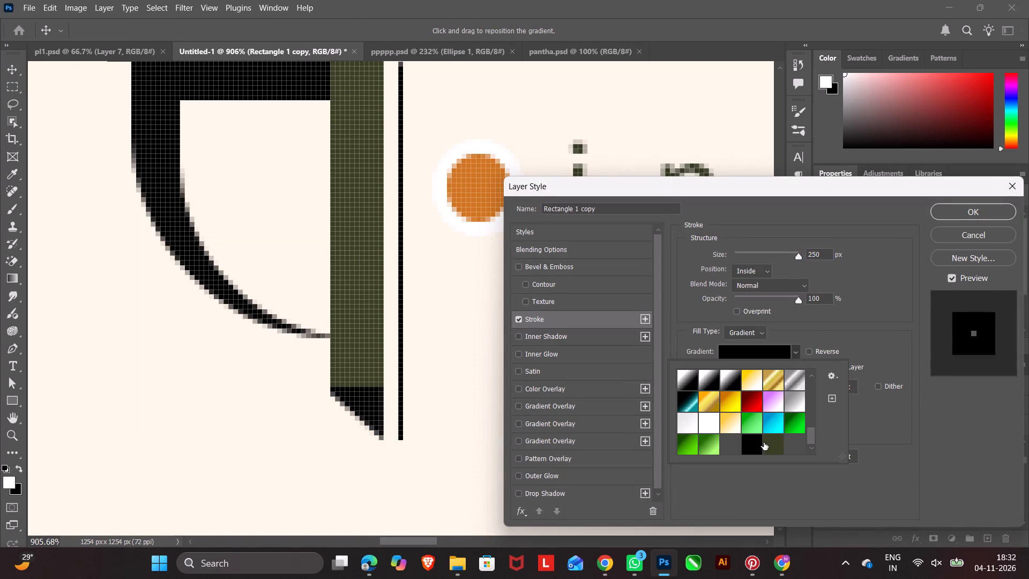
{"action": "left_click", "coordinate": [776, 444]}
{"action": "left_click", "coordinate": [952, 211]}
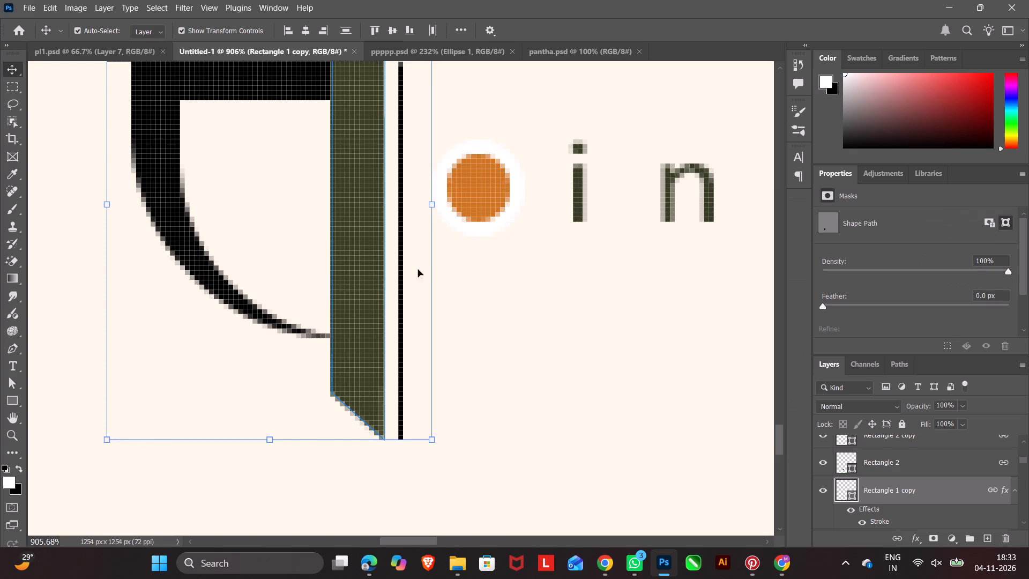
Apply the dark olive-green gradient Stroke effect to the upper प letter's curved bowl.
{"action": "left_click", "coordinate": [167, 226]}
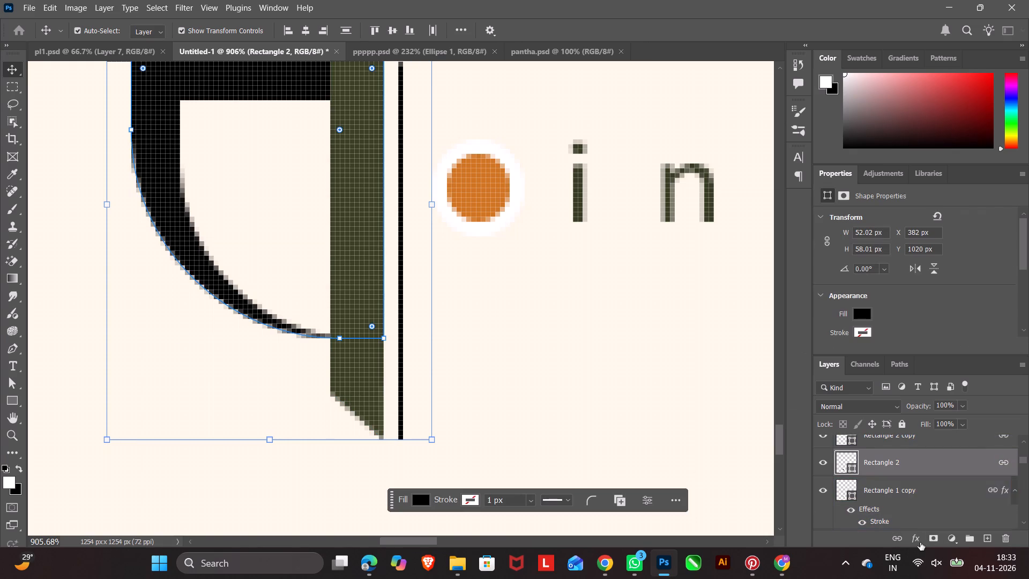
{"action": "left_click", "coordinate": [920, 543]}
{"action": "left_click", "coordinate": [930, 446]}
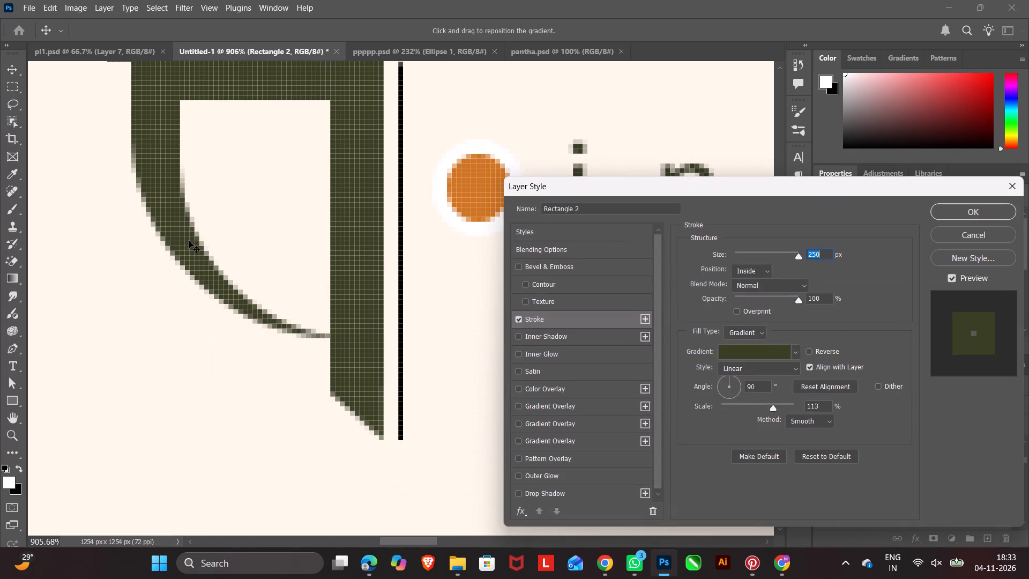
{"action": "left_click", "coordinate": [938, 216]}
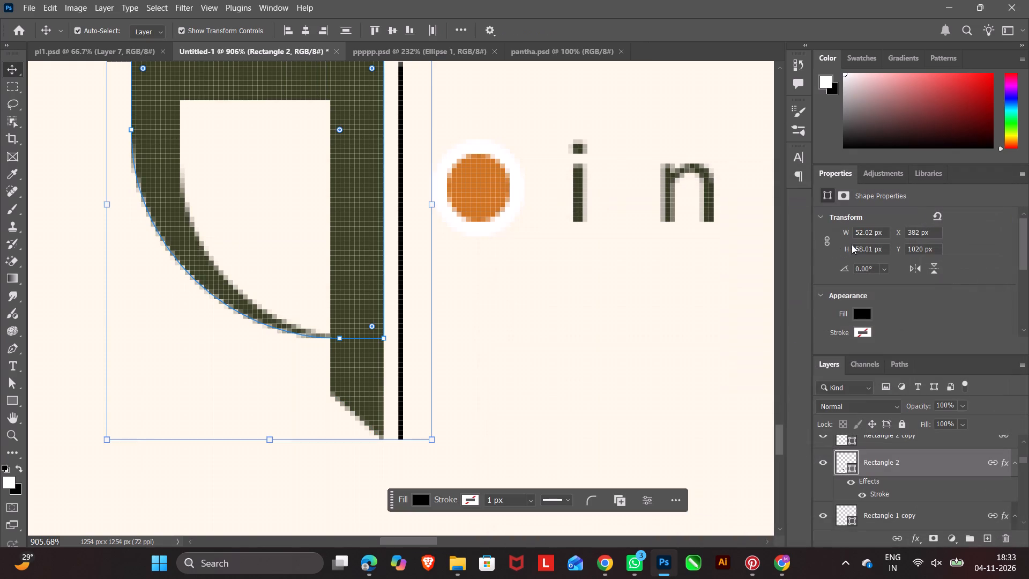
Change the Stroke gradient of the thin vertical line beside the upper प letter's stem to dark olive green.
{"action": "left_click", "coordinate": [401, 233]}
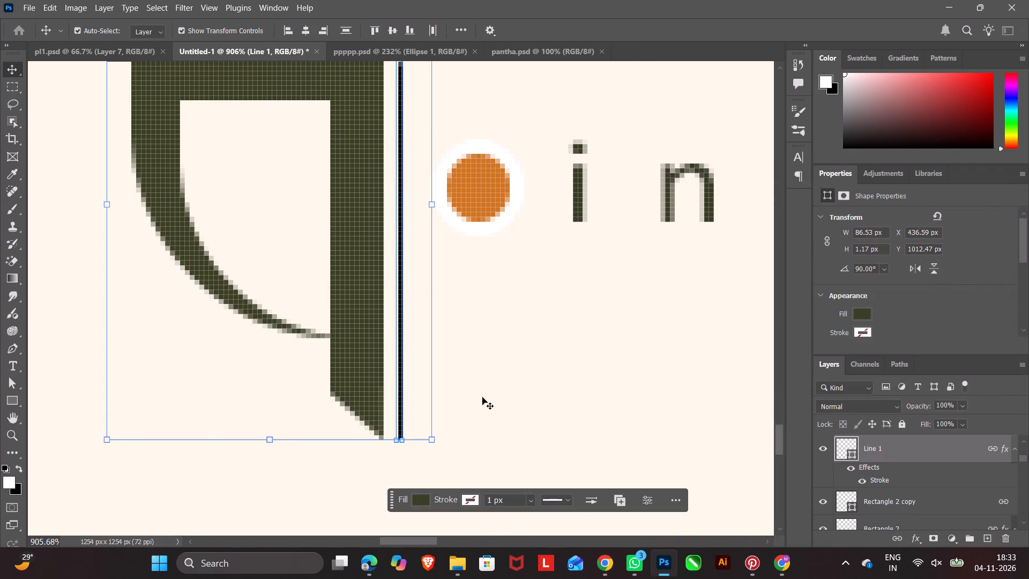
{"action": "left_click", "coordinate": [919, 534]}
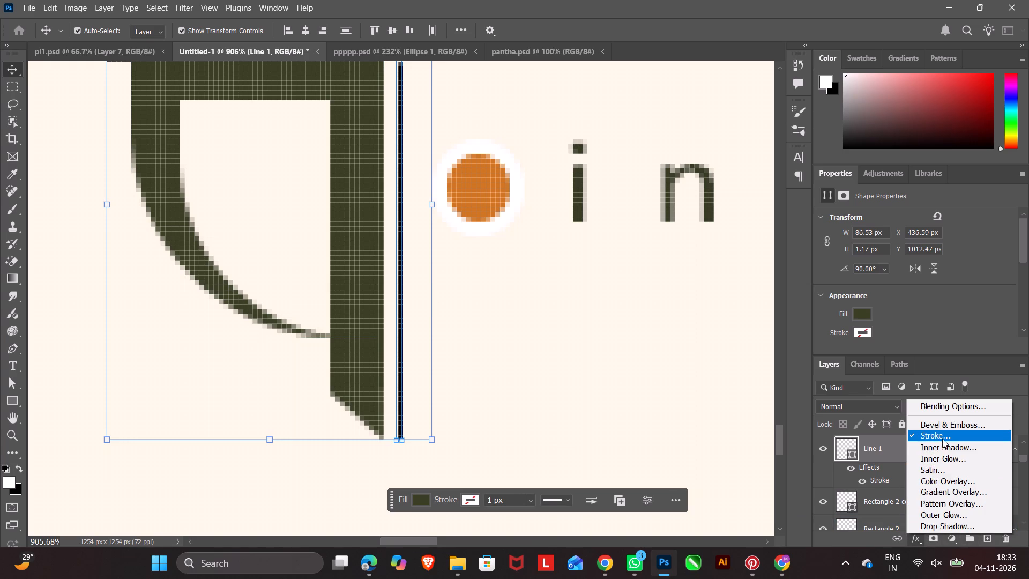
{"action": "left_click", "coordinate": [942, 438]}
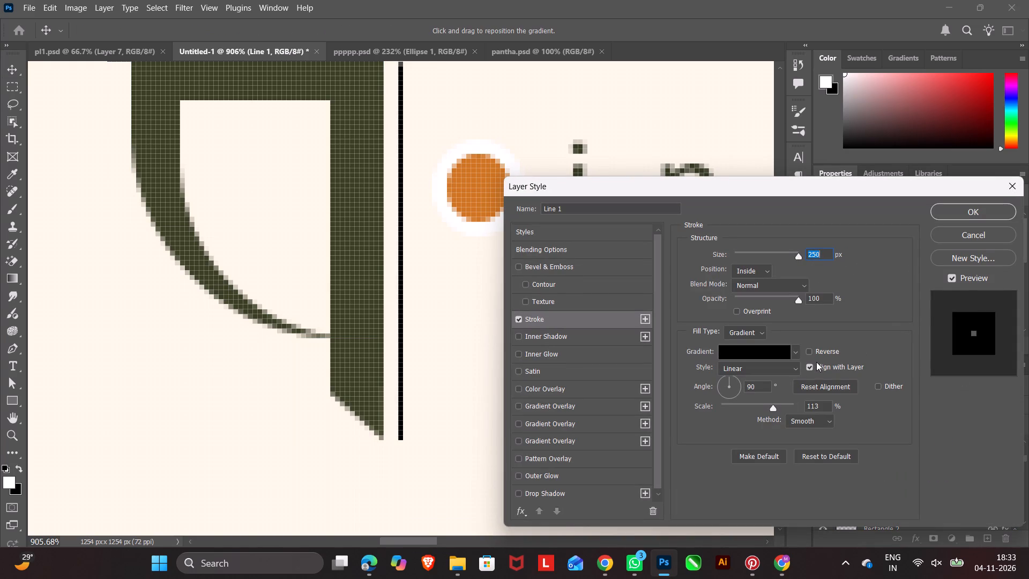
{"action": "left_click", "coordinate": [795, 351]}
{"action": "left_click", "coordinate": [771, 440]}
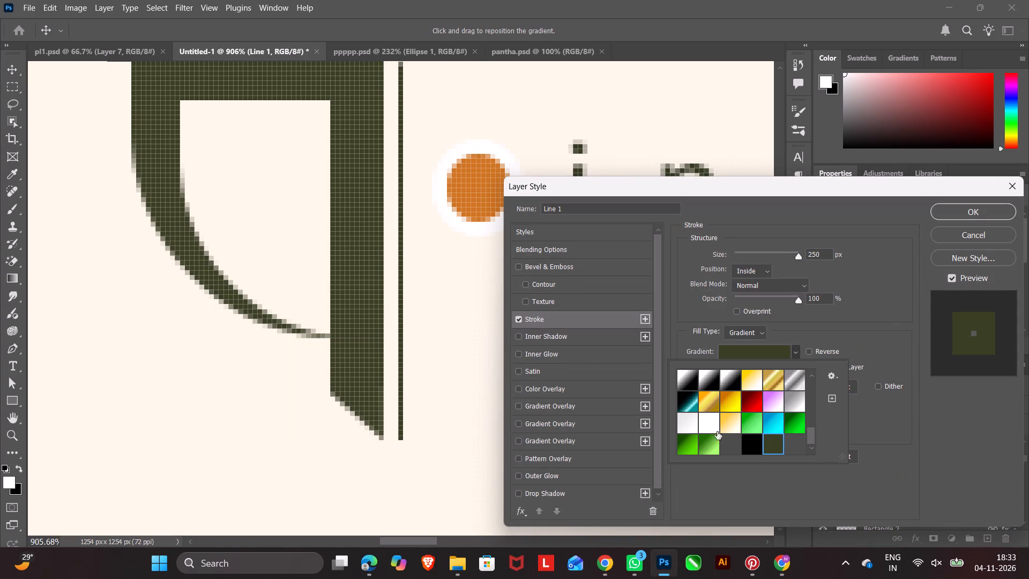
{"action": "left_click", "coordinate": [959, 214]}
Change the Stroke gradient of the upper प letter's horizontal headline to dark olive green.
{"action": "scroll", "coordinate": [312, 332], "scroll_direction": "up", "scroll_amount": 14}
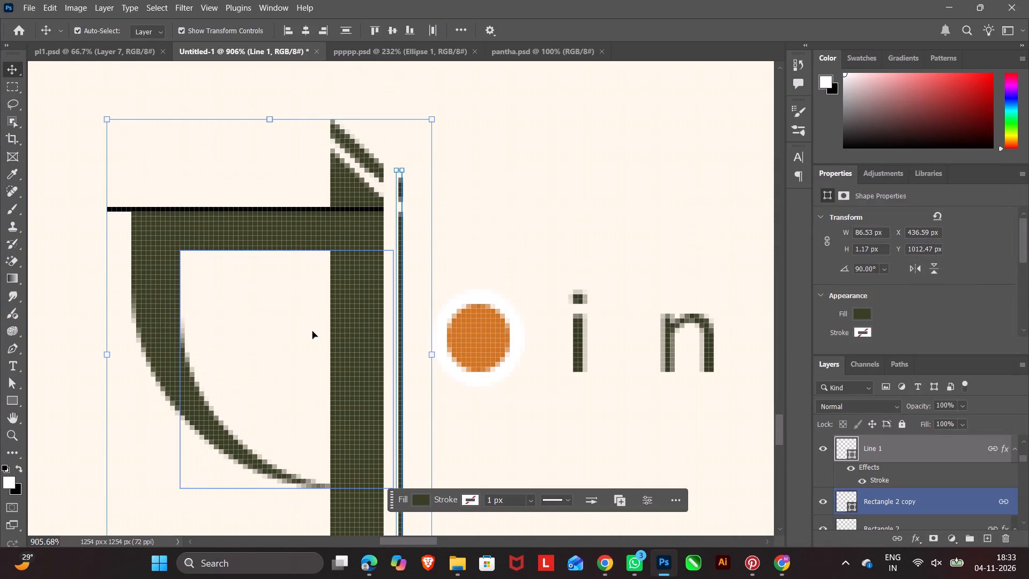
{"action": "left_click", "coordinate": [115, 209]}
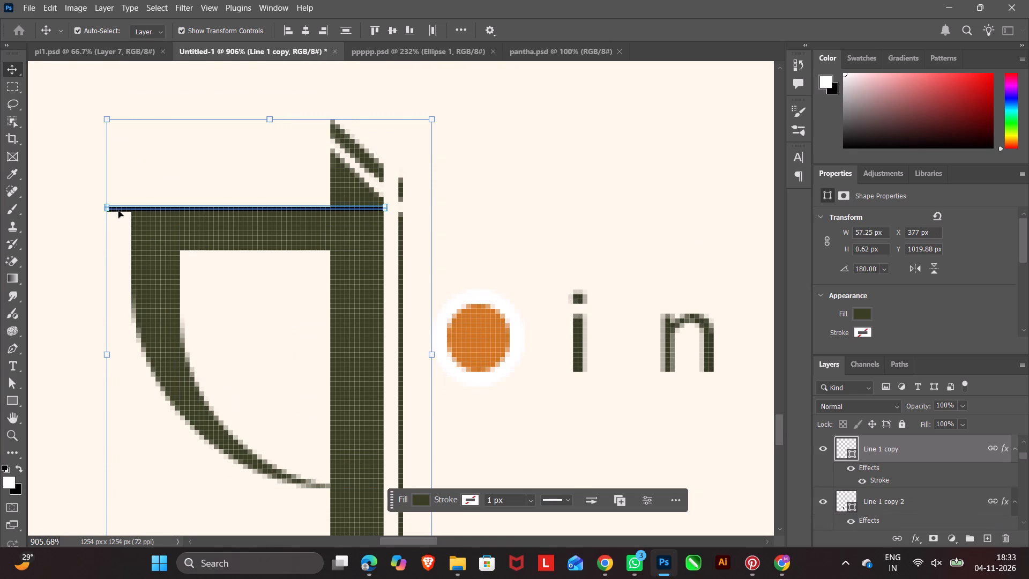
{"action": "left_click", "coordinate": [914, 541]}
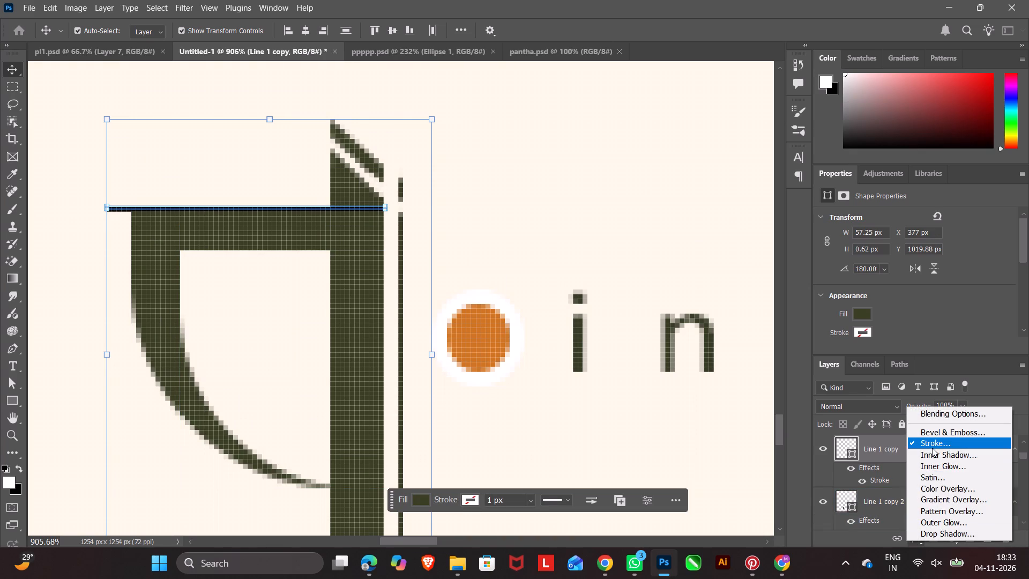
{"action": "left_click", "coordinate": [932, 447]}
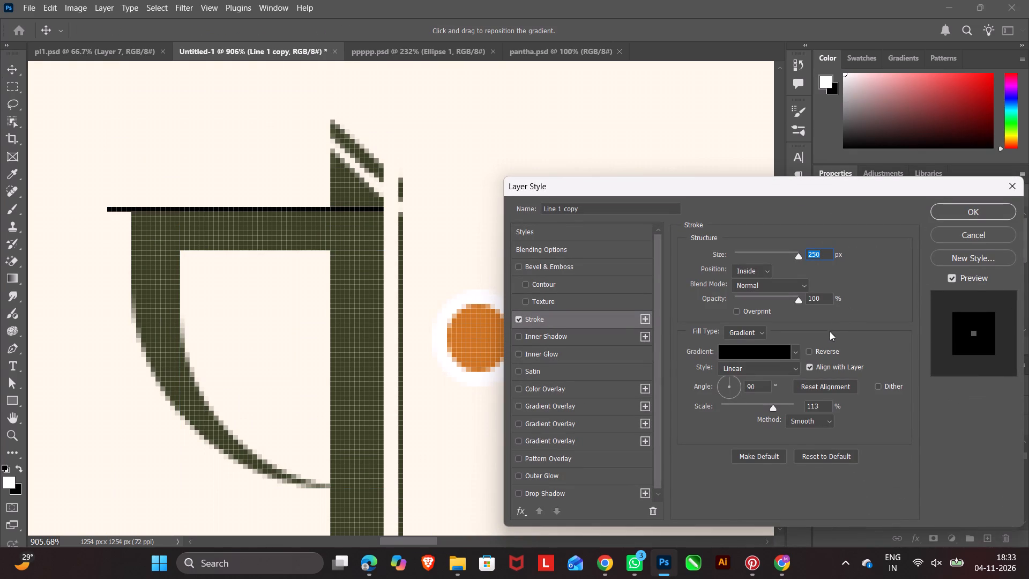
{"action": "left_click", "coordinate": [795, 351]}
{"action": "left_click", "coordinate": [765, 447]}
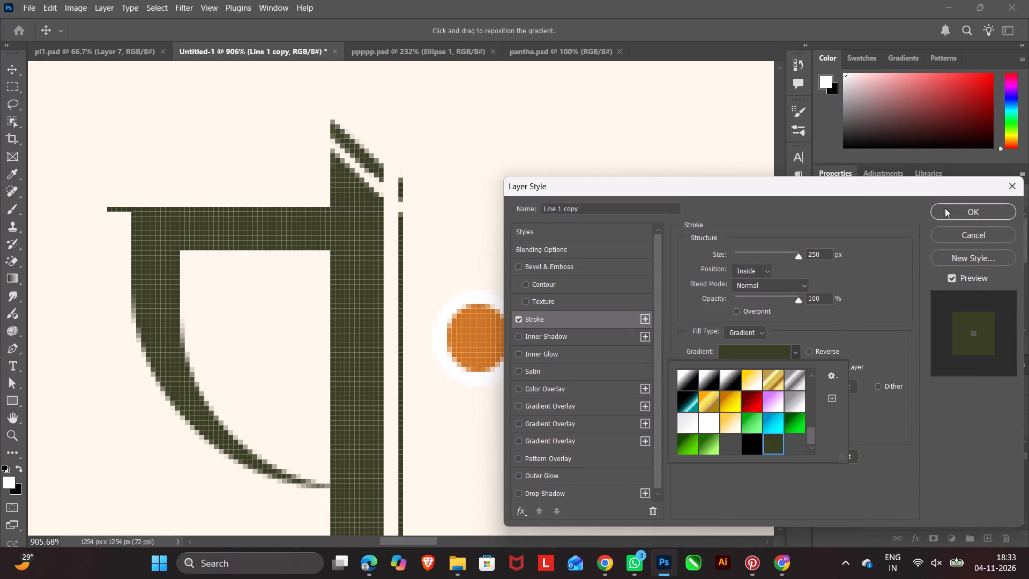
{"action": "left_click", "coordinate": [960, 210]}
{"action": "left_click", "coordinate": [635, 162]}
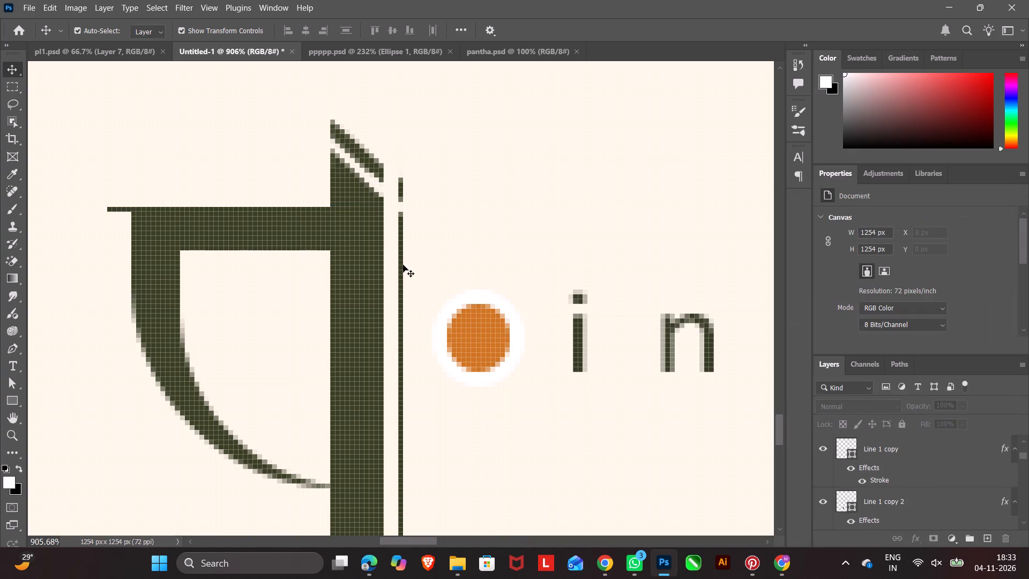
Move the two bottom horizontal प-letter lockups together to the horizontal centre of the canvas, at X 627.50 px.
{"action": "scroll", "coordinate": [403, 265], "scroll_direction": "down", "scroll_amount": 20, "text": "alt"}
{"action": "scroll", "coordinate": [403, 265], "scroll_direction": "down", "scroll_amount": 7, "text": "alt"}
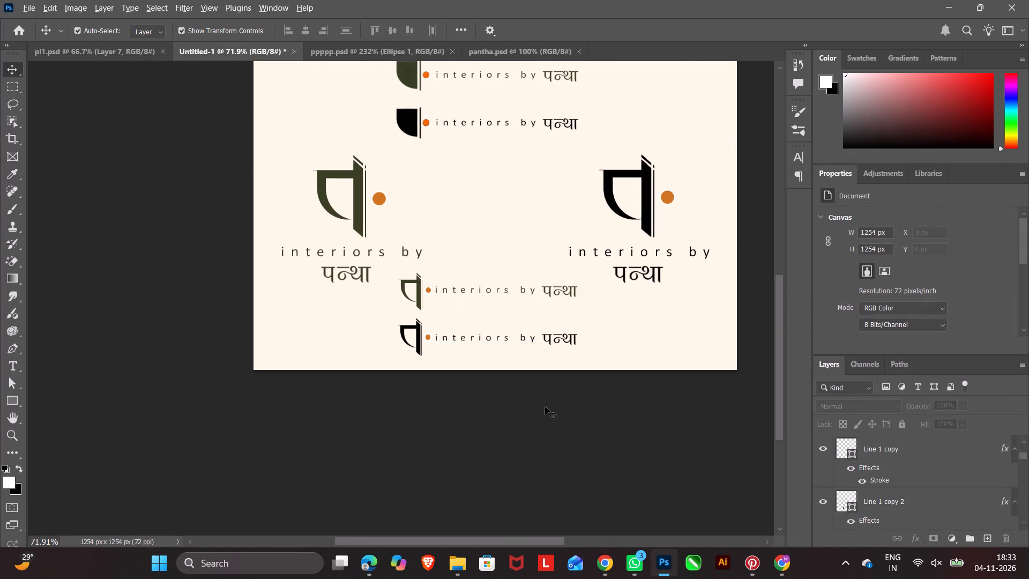
{"action": "scroll", "coordinate": [554, 420], "scroll_direction": "up", "scroll_amount": 13}
{"action": "scroll", "coordinate": [580, 407], "scroll_direction": "down", "scroll_amount": 1, "text": "alt"}
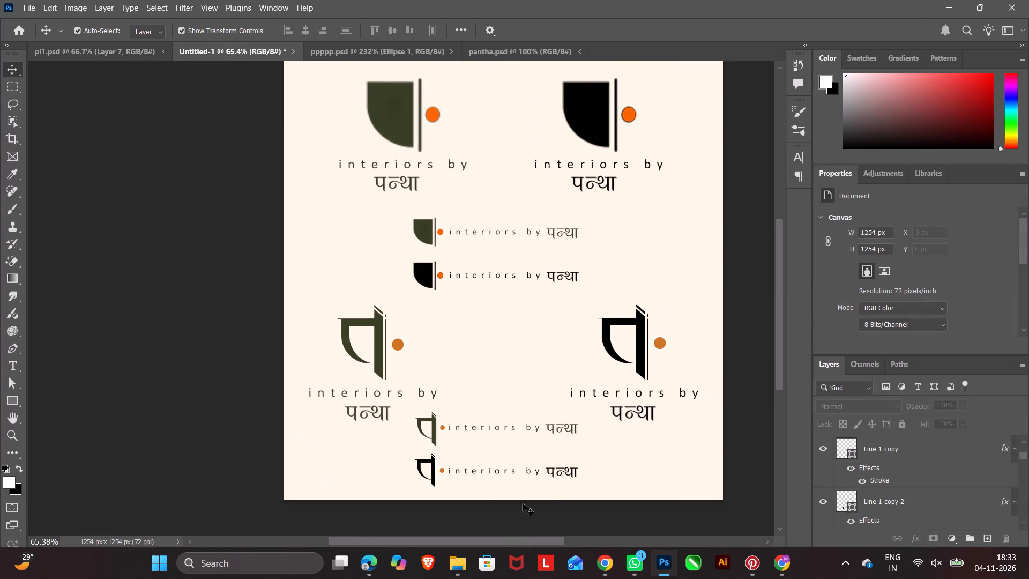
{"action": "left_click_drag", "start_coordinate": [419, 510], "coordinate": [590, 426]}
{"action": "left_click_drag", "start_coordinate": [499, 454], "coordinate": [506, 456]}
{"action": "left_click_drag", "start_coordinate": [421, 511], "coordinate": [580, 426]}
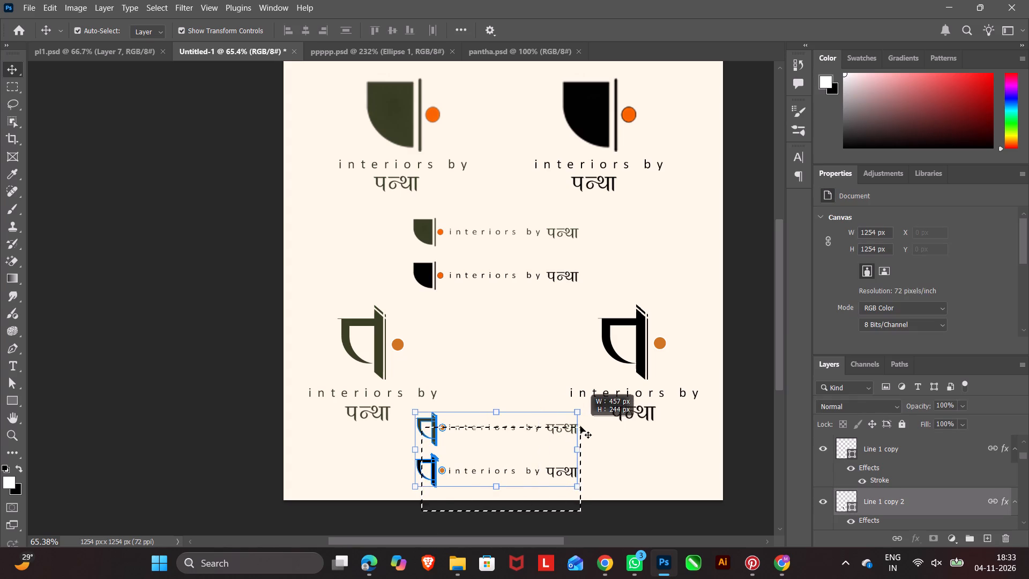
{"action": "left_click_drag", "start_coordinate": [580, 426], "coordinate": [583, 421]}
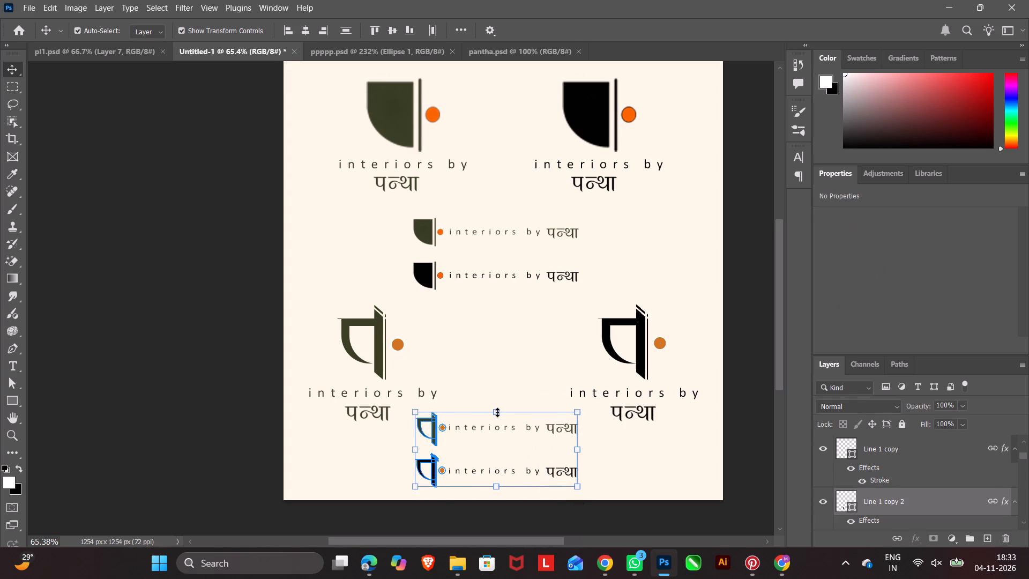
{"action": "left_click", "coordinate": [497, 412]}
{"action": "left_click_drag", "start_coordinate": [511, 456], "coordinate": [520, 455]}
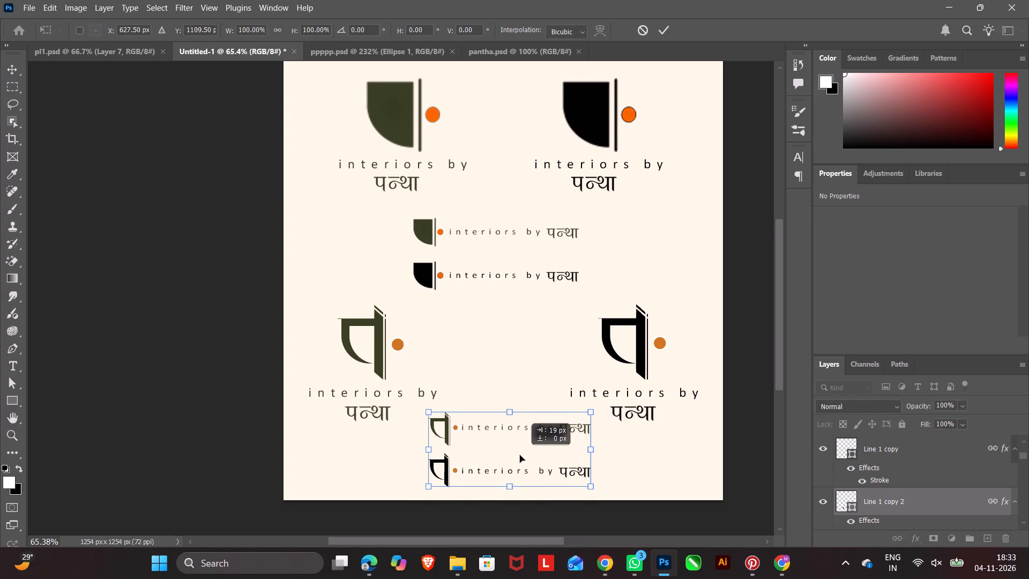
{"action": "left_click_drag", "start_coordinate": [520, 455], "coordinate": [517, 455]}
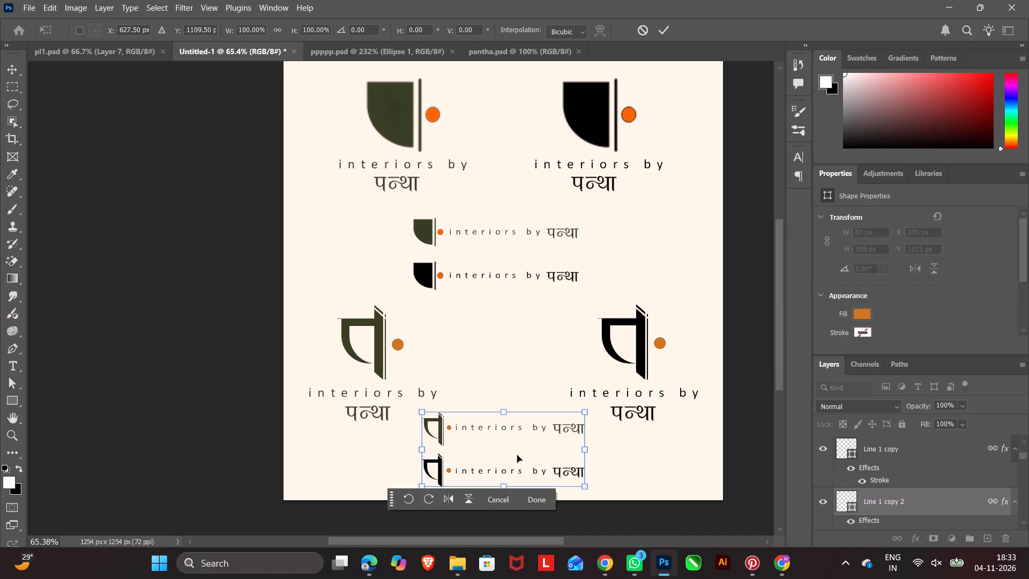
{"action": "left_click", "coordinate": [542, 502]}
{"action": "left_click", "coordinate": [655, 526]}
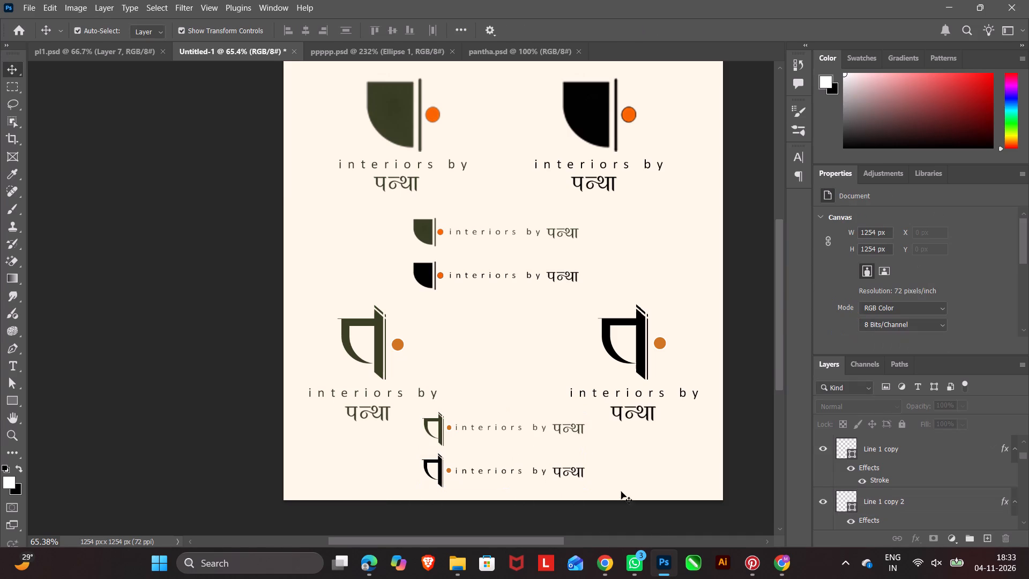
Delete the large green and black quarter-round marks above the two top stacked logos' text.
{"action": "scroll", "coordinate": [413, 295], "scroll_direction": "up", "scroll_amount": 9}
{"action": "left_click", "coordinate": [394, 218]}
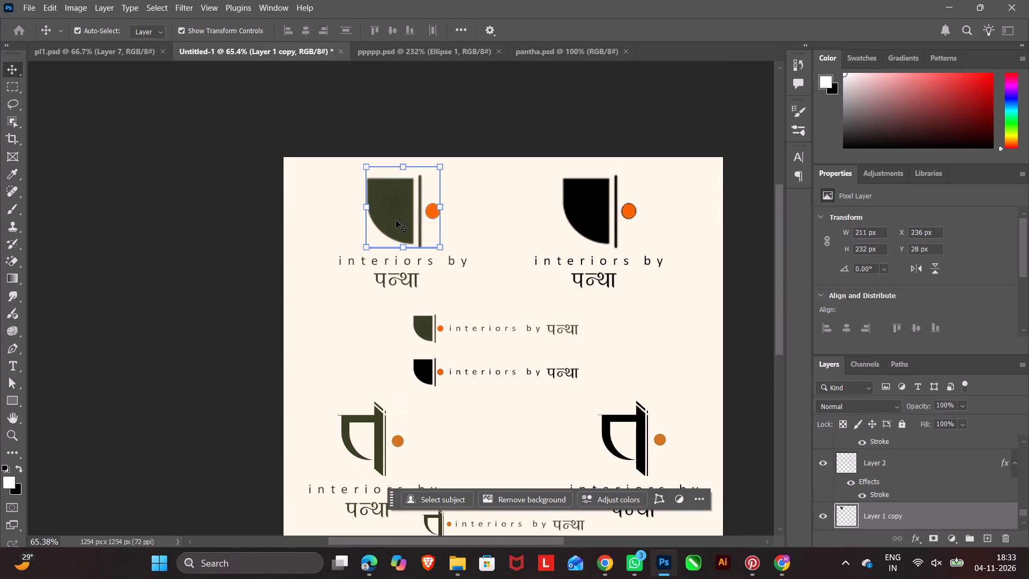
{"action": "left_click", "coordinate": [1005, 540]}
{"action": "left_click", "coordinate": [490, 219]}
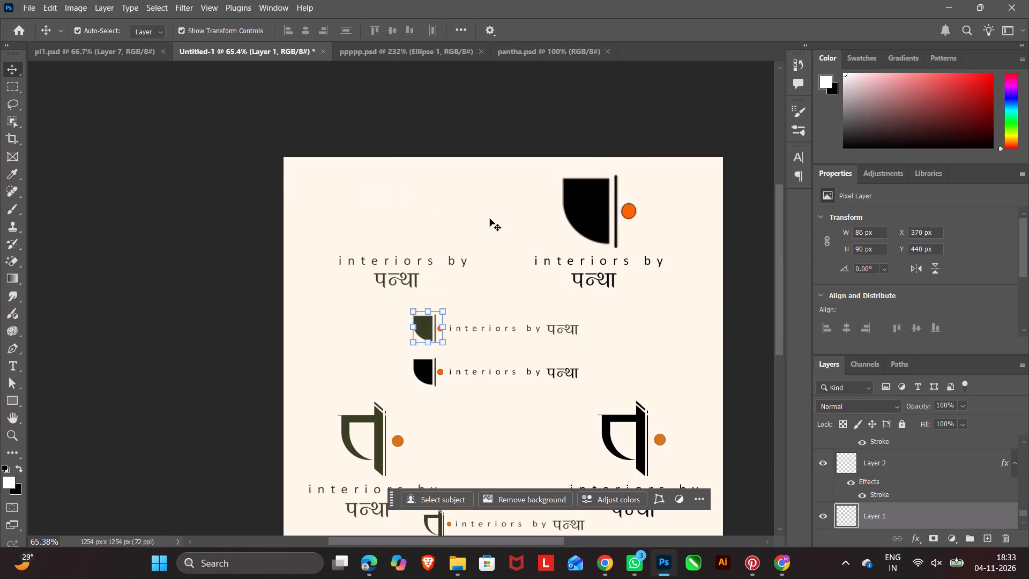
{"action": "left_click", "coordinate": [584, 203]}
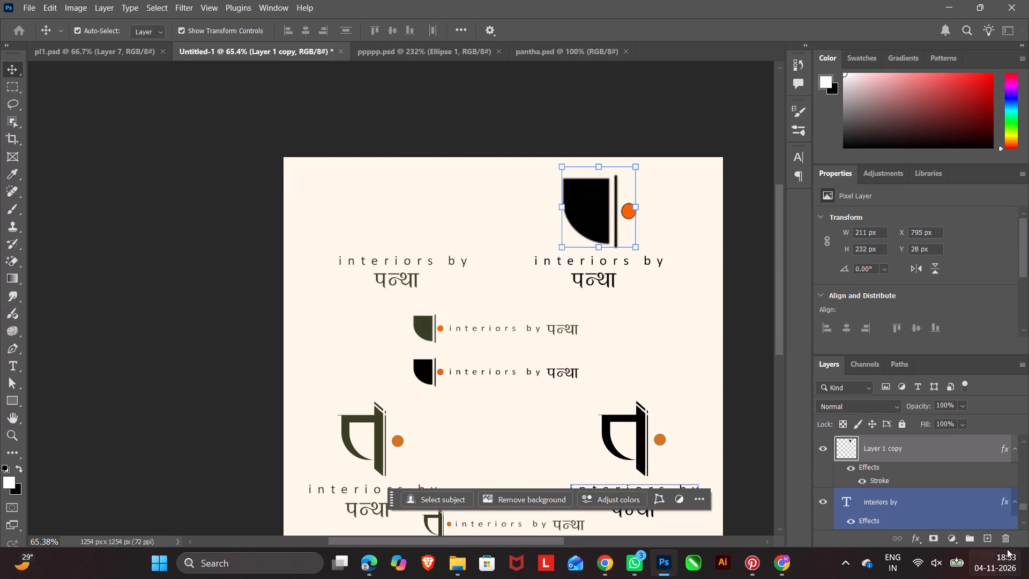
{"action": "left_click", "coordinate": [1007, 540]}
{"action": "left_click", "coordinate": [473, 226]}
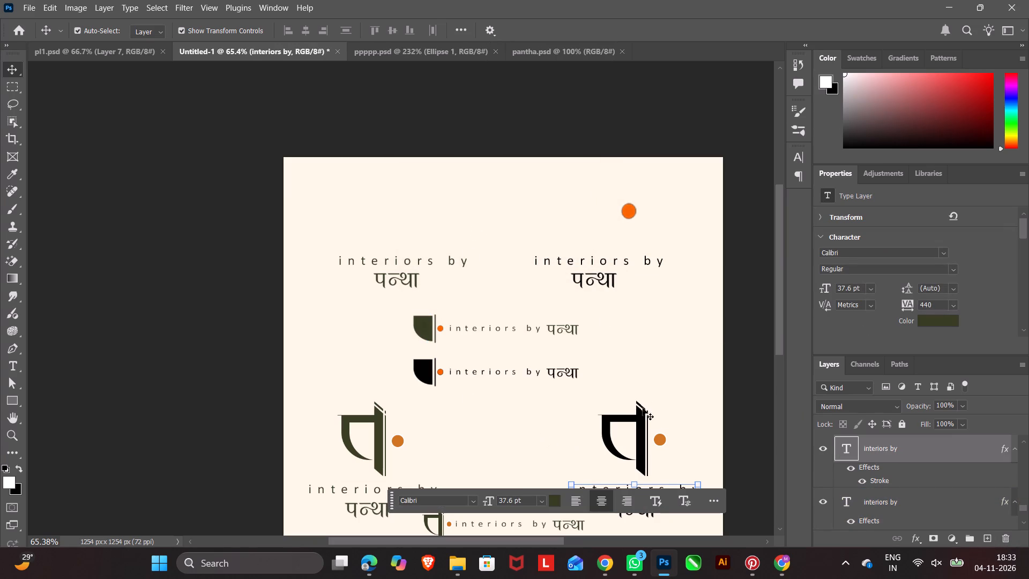
Copy the transparent green quarter-round mark with its orange dot from the ChatGPT chat and paste it into the Photoshop logo document.
{"action": "left_click", "coordinate": [778, 563]}
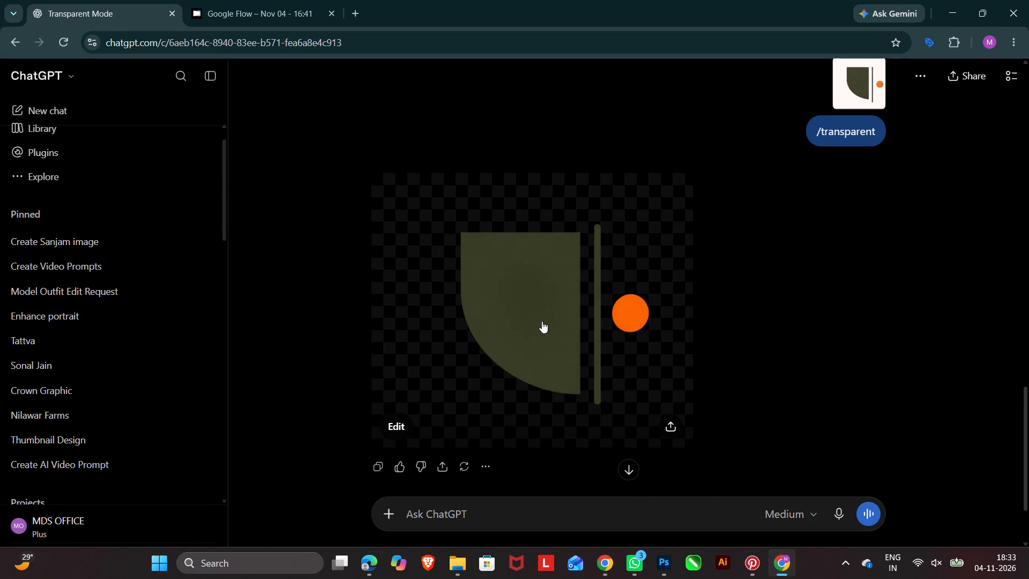
{"action": "right_click", "coordinate": [542, 321]}
{"action": "left_click", "coordinate": [601, 376]}
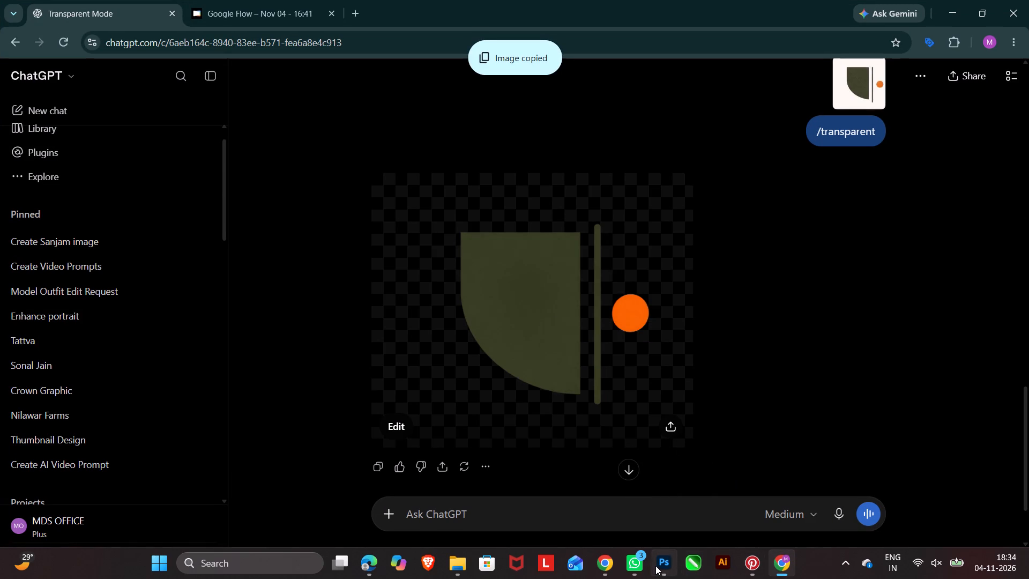
{"action": "left_click", "coordinate": [655, 566]}
{"action": "left_click", "coordinate": [404, 212]}
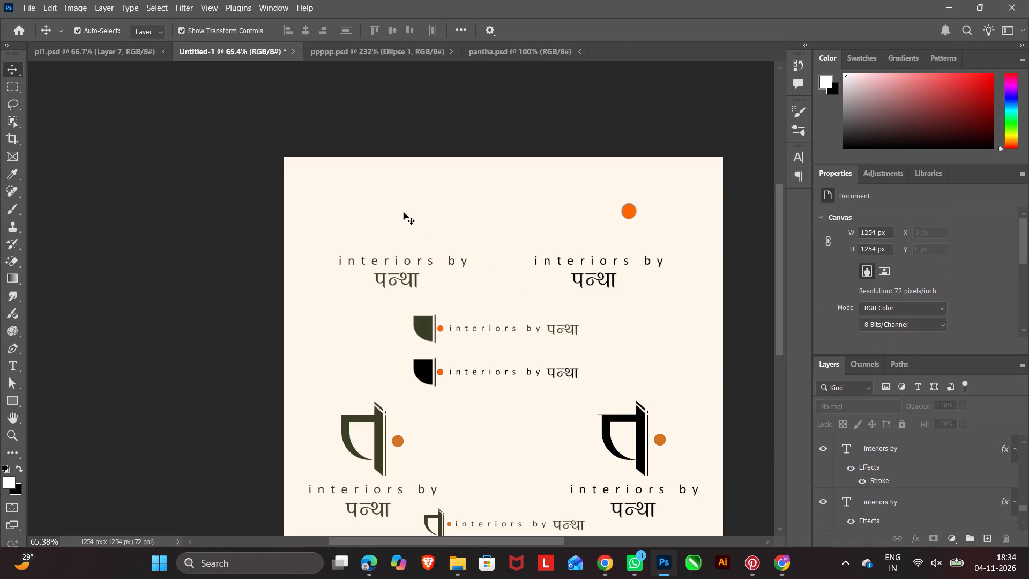
{"action": "key", "text": "ctrl+v"}
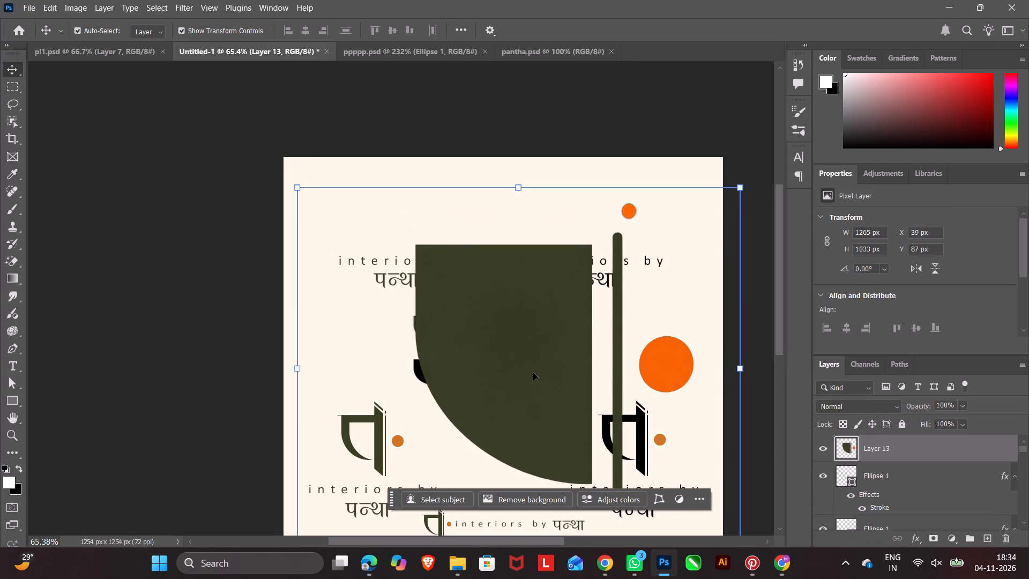
Scale the pasted green quarter-round mark to about 180 × 154 px and position it above the green stacked logo's text.
{"action": "left_click_drag", "start_coordinate": [533, 373], "coordinate": [473, 307]}
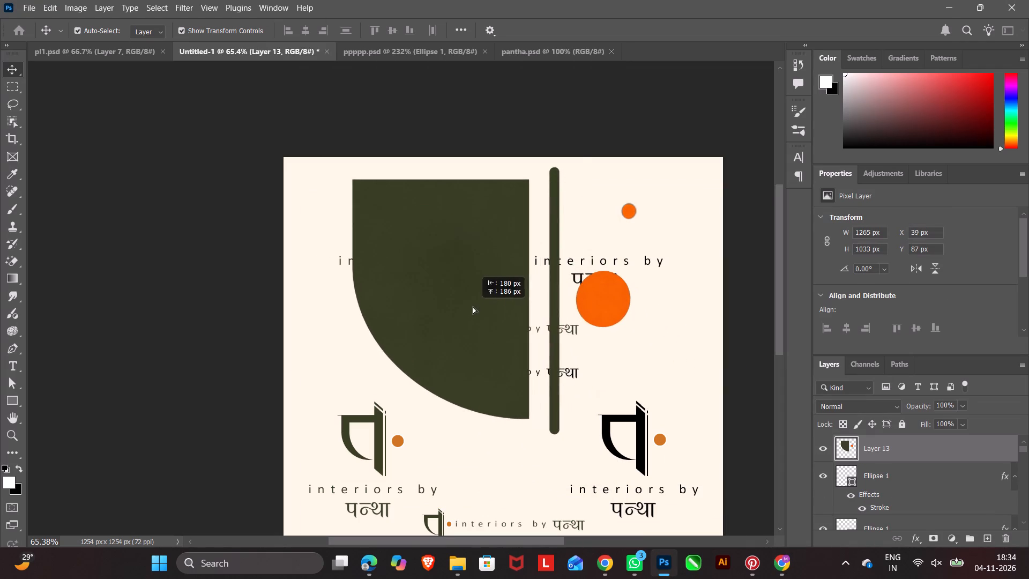
{"action": "left_click_drag", "start_coordinate": [473, 307], "coordinate": [490, 299]}
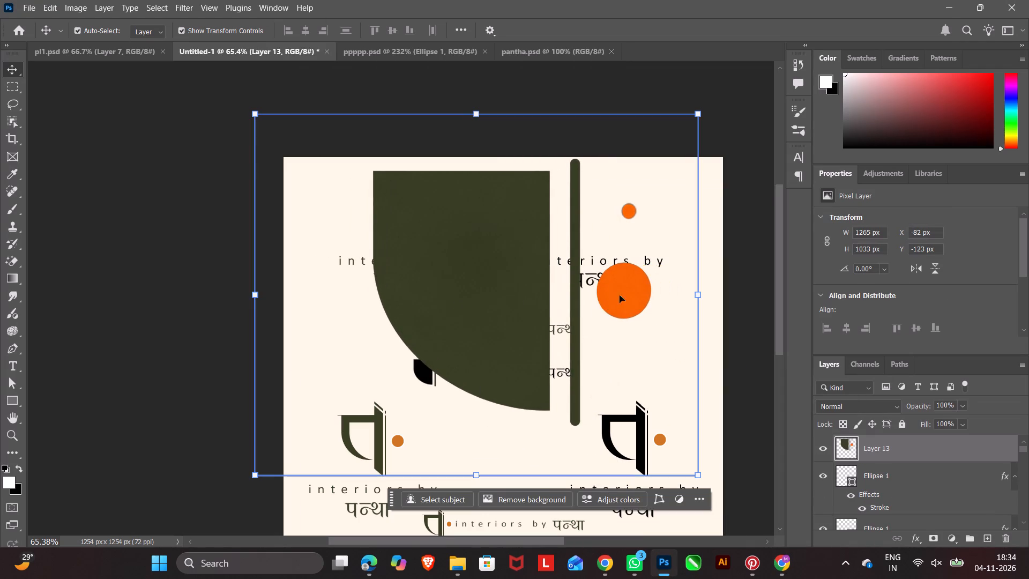
{"action": "left_click_drag", "start_coordinate": [700, 295], "coordinate": [501, 308]}
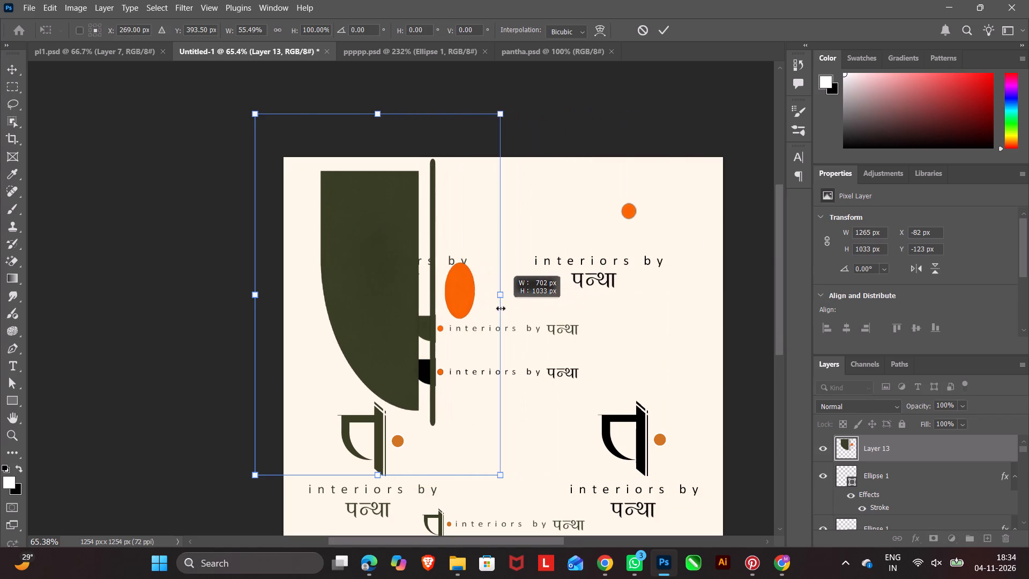
{"action": "left_click_drag", "start_coordinate": [501, 308], "coordinate": [508, 311]}
{"action": "left_click_drag", "start_coordinate": [252, 289], "coordinate": [312, 288]}
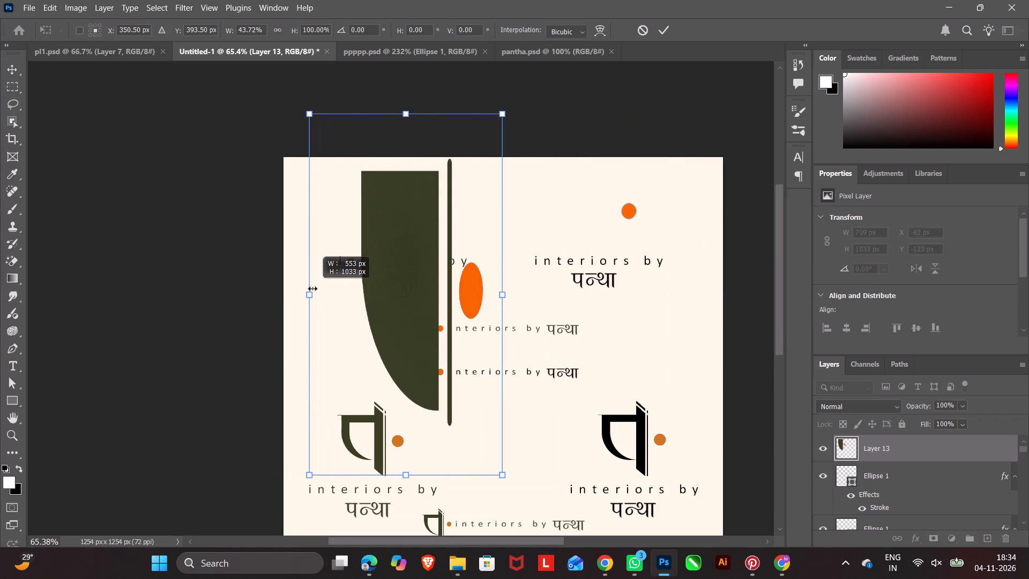
{"action": "left_click_drag", "start_coordinate": [312, 288], "coordinate": [312, 289]}
{"action": "left_click_drag", "start_coordinate": [405, 111], "coordinate": [405, 123]}
{"action": "left_click_drag", "start_coordinate": [403, 477], "coordinate": [407, 236]}
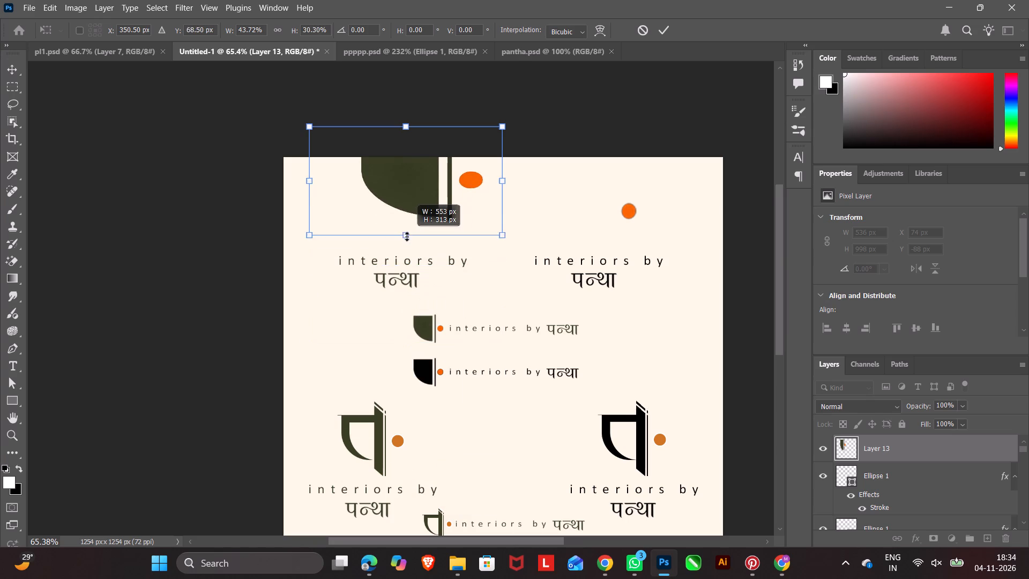
{"action": "left_click_drag", "start_coordinate": [407, 236], "coordinate": [402, 254]}
{"action": "left_click_drag", "start_coordinate": [405, 125], "coordinate": [406, 182]}
{"action": "left_click_drag", "start_coordinate": [507, 220], "coordinate": [455, 220]}
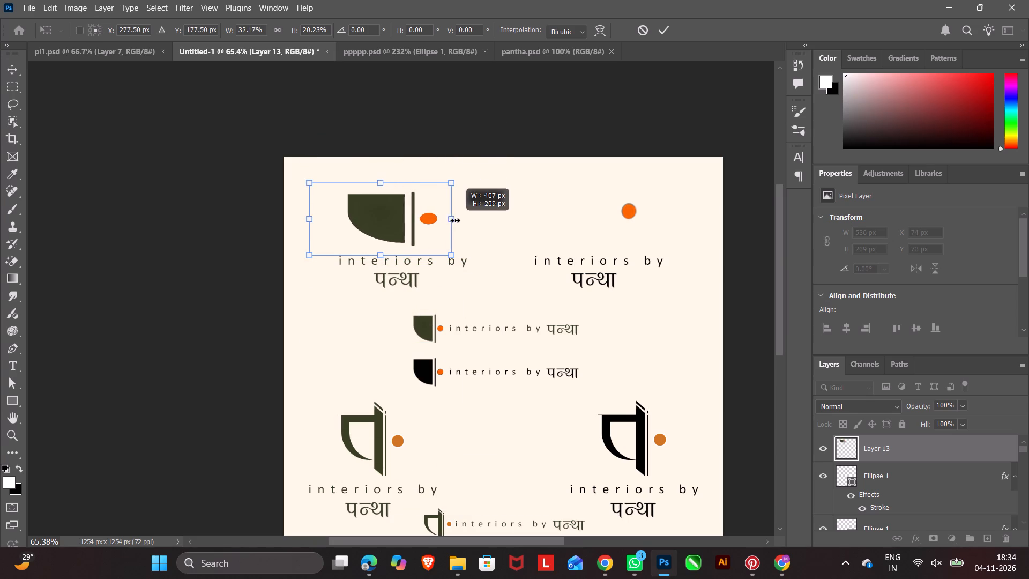
{"action": "left_click_drag", "start_coordinate": [455, 220], "coordinate": [453, 221]}
{"action": "left_click_drag", "start_coordinate": [307, 220], "coordinate": [361, 219]}
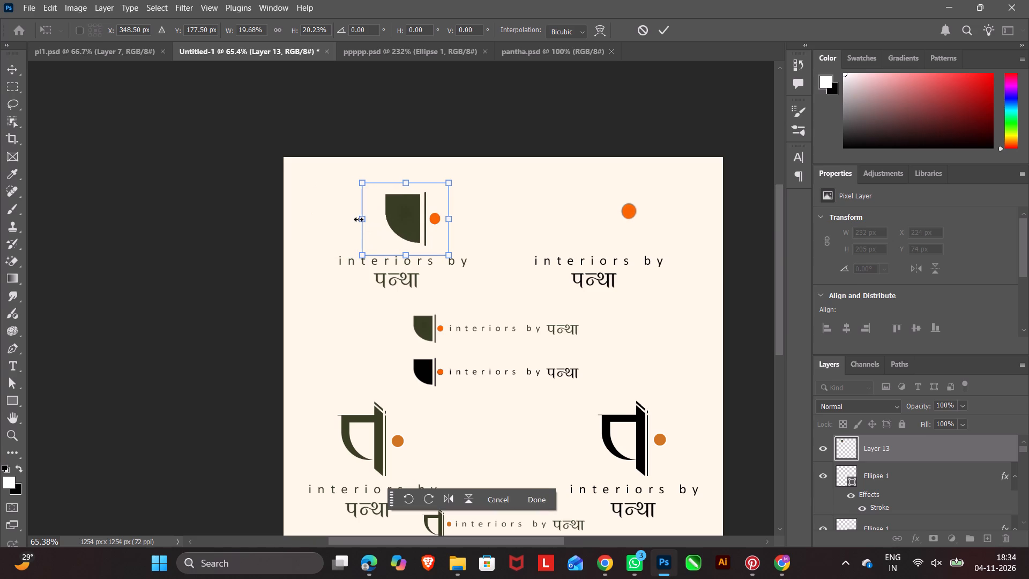
{"action": "left_click_drag", "start_coordinate": [408, 180], "coordinate": [408, 188]}
{"action": "left_click_drag", "start_coordinate": [411, 222], "coordinate": [402, 222]}
{"action": "left_click", "coordinate": [541, 501]}
{"action": "left_click", "coordinate": [349, 355]}
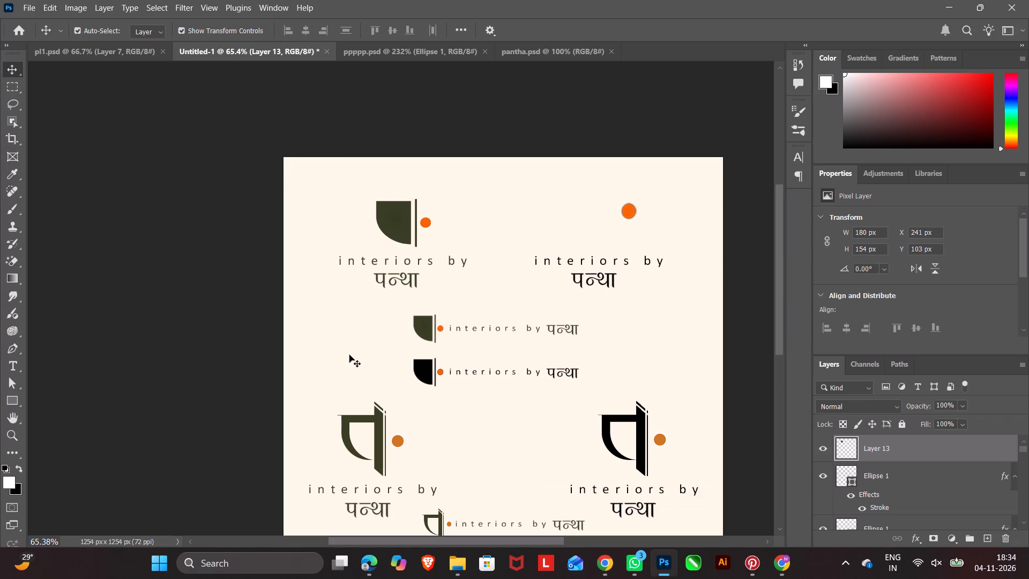
Duplicate the green quarter-round mark and move the copy above the black stacked logo's text.
{"action": "left_click", "coordinate": [400, 226]}
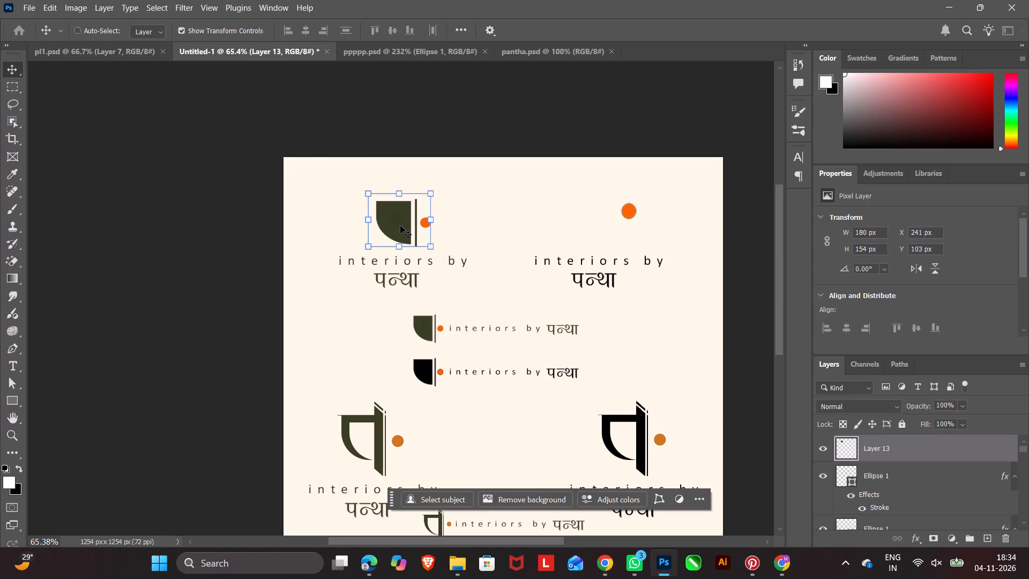
{"action": "key", "text": "ctrl+j"}
{"action": "left_click_drag", "start_coordinate": [400, 226], "coordinate": [572, 224]}
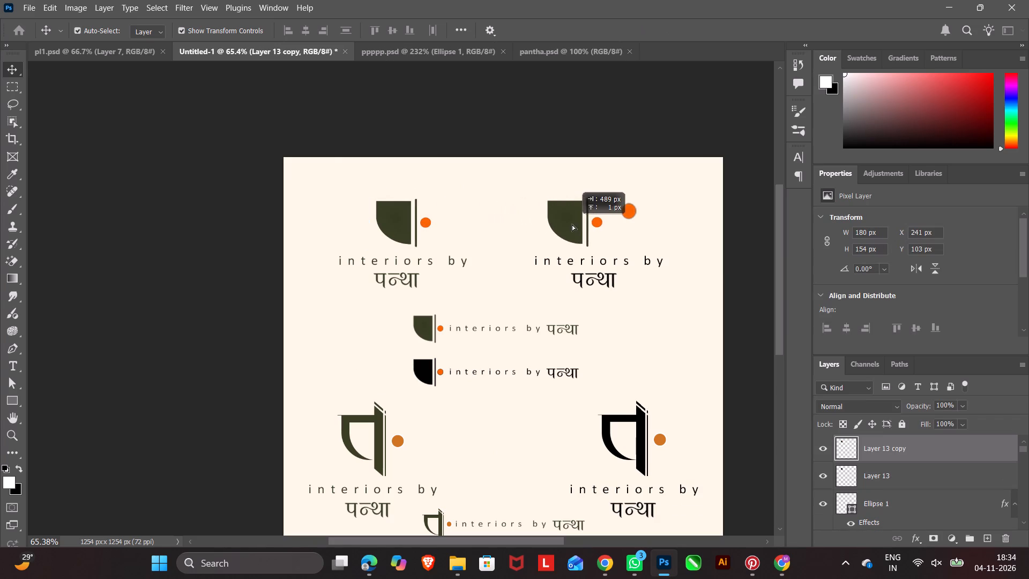
{"action": "left_click_drag", "start_coordinate": [572, 224], "coordinate": [574, 224]}
Delete the old orange dot beside the new mark above the black stacked logo's text.
{"action": "left_click", "coordinate": [630, 213]}
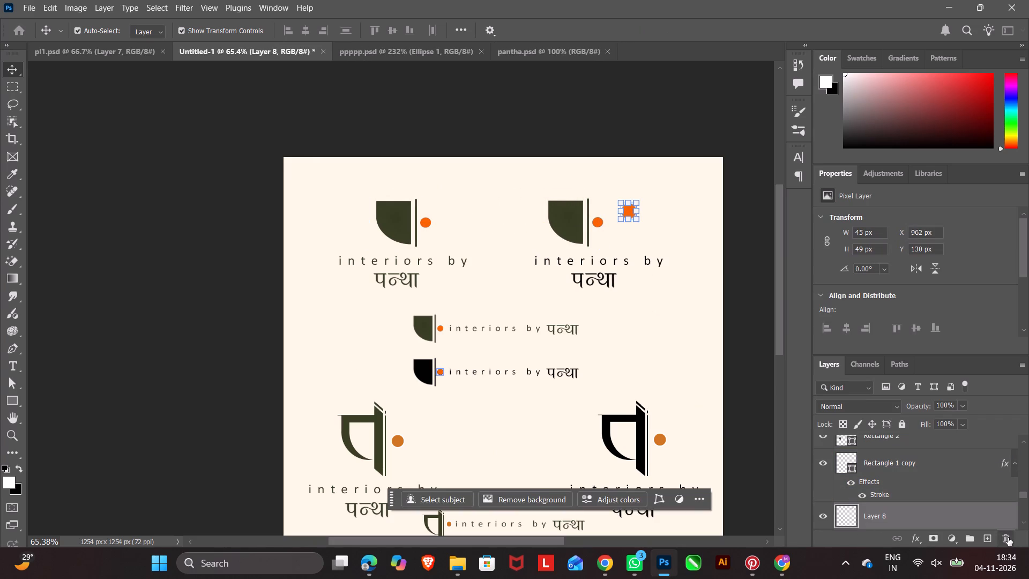
{"action": "left_click", "coordinate": [1009, 540]}
{"action": "left_click", "coordinate": [490, 220]}
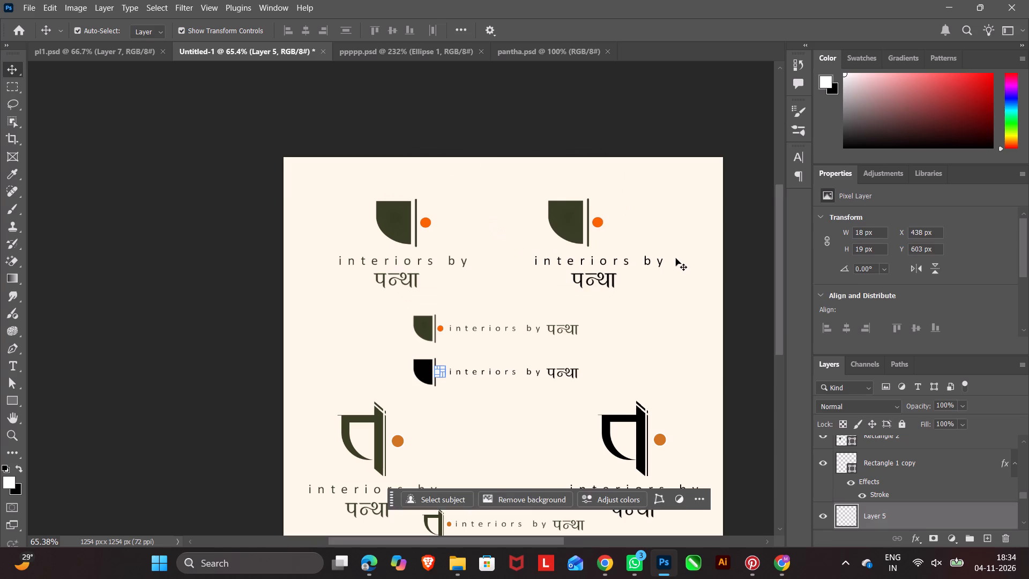
Centre the copied quarter-round mark above the black stacked logo's text, at about X 797 px, Y 103 px.
{"action": "left_click", "coordinate": [676, 258]}
{"action": "left_click", "coordinate": [581, 219]}
{"action": "left_click_drag", "start_coordinate": [565, 221], "coordinate": [566, 222]}
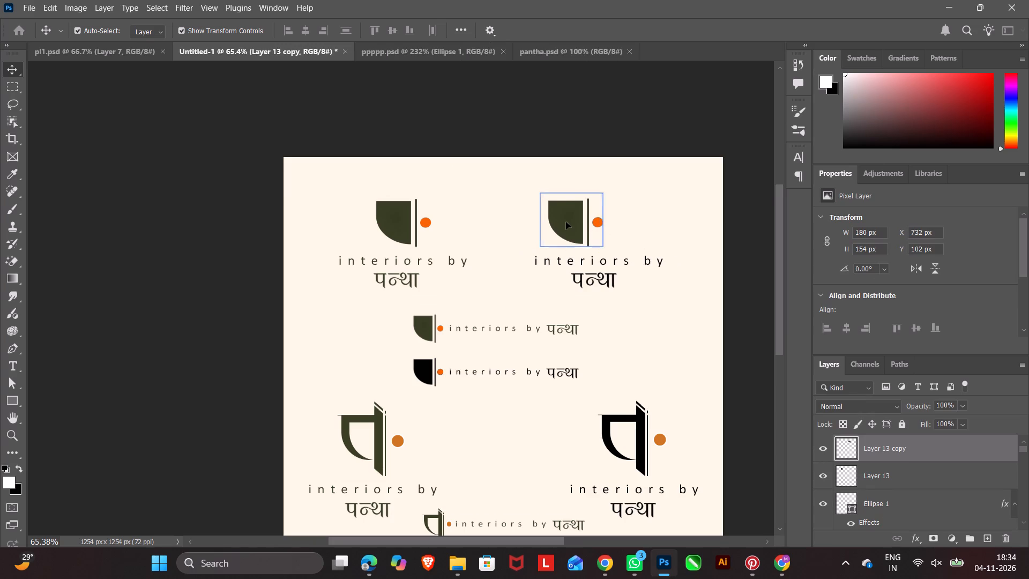
{"action": "left_click_drag", "start_coordinate": [566, 222], "coordinate": [586, 223]}
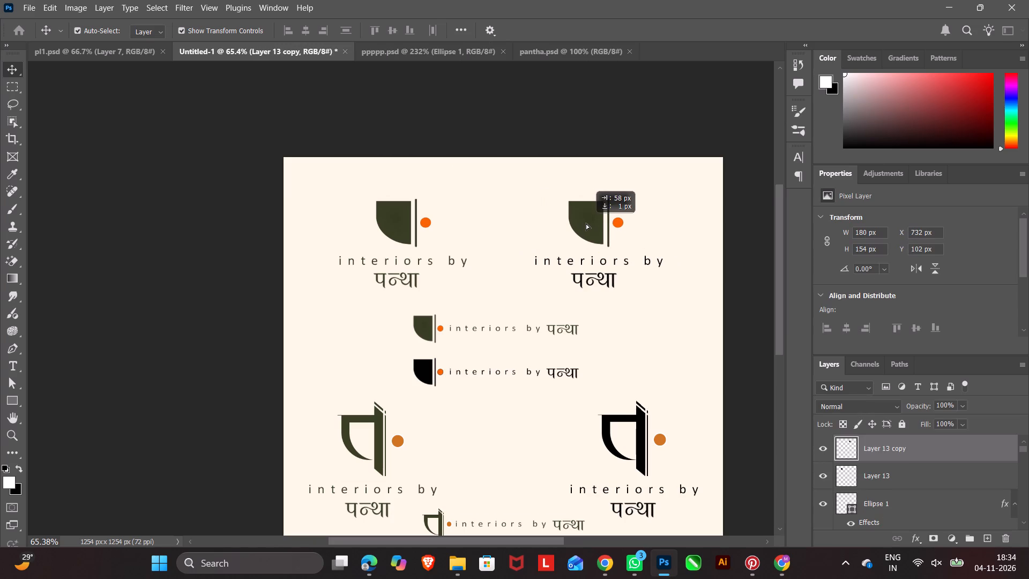
{"action": "left_click_drag", "start_coordinate": [586, 223], "coordinate": [586, 224]}
{"action": "left_click", "coordinate": [678, 346]}
Select the orange dot of the copied quarter-round mark with the Object Selection tool and duplicate it onto its own layer.
{"action": "left_click", "coordinate": [594, 234]}
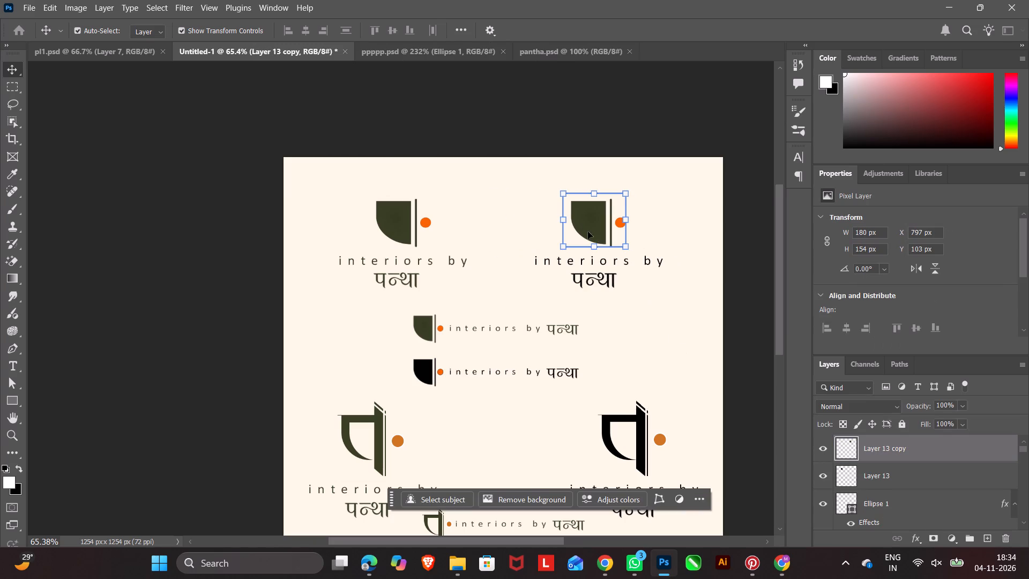
{"action": "left_click", "coordinate": [13, 123]}
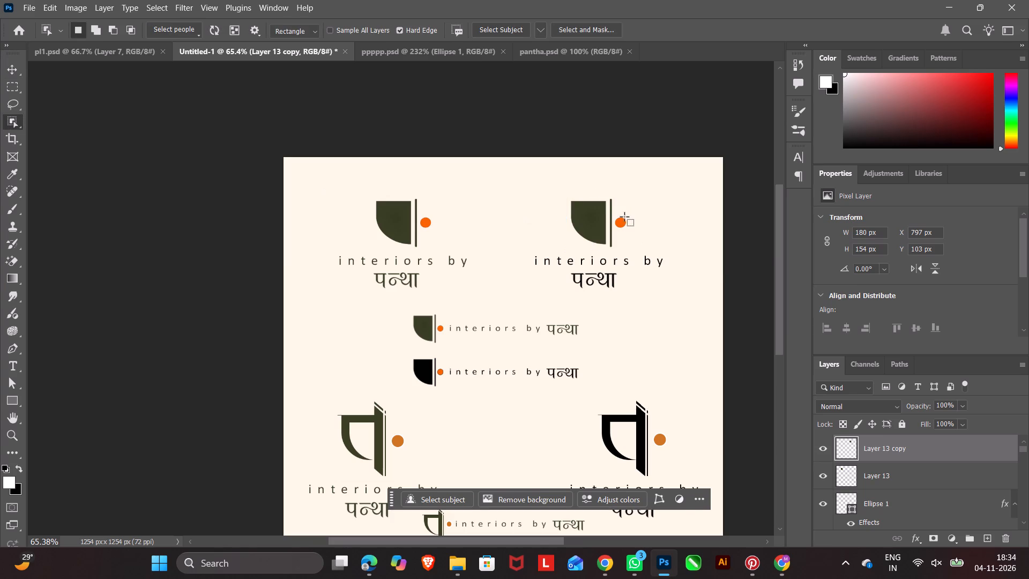
{"action": "left_click_drag", "start_coordinate": [628, 214], "coordinate": [614, 233]}
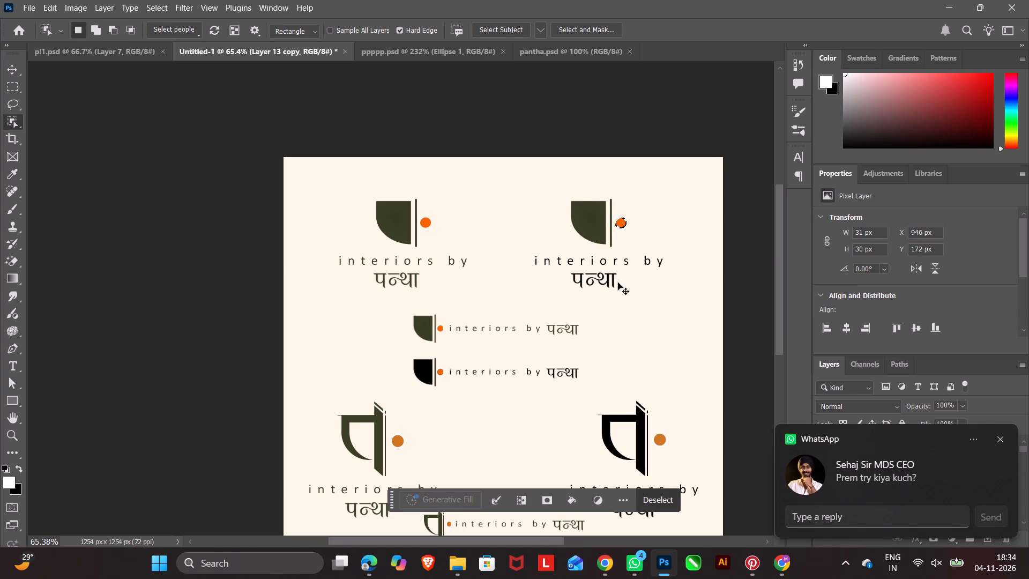
{"action": "key", "text": "ctrl+j"}
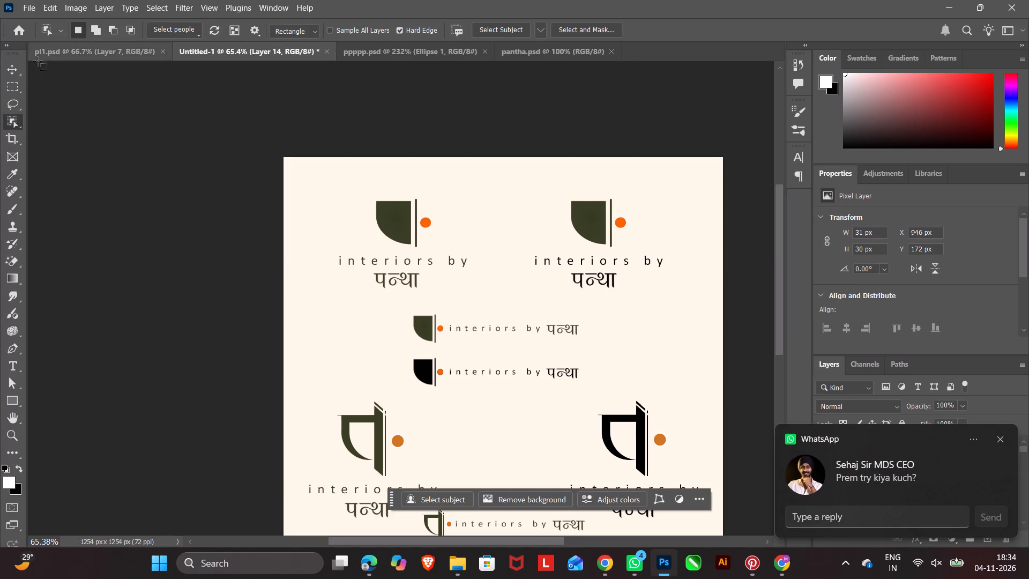
{"action": "left_click", "coordinate": [15, 70]}
{"action": "left_click", "coordinate": [153, 132]}
Add a Stroke effect with a solid black gradient to the quarter-round mark above the black stacked text.
{"action": "left_click", "coordinate": [584, 212]}
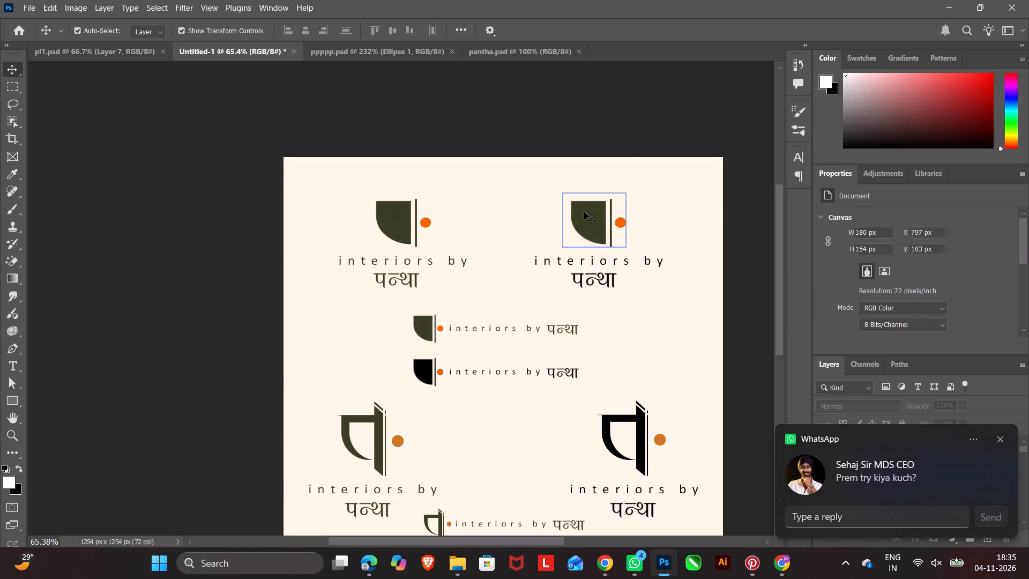
{"action": "left_click", "coordinate": [918, 540]}
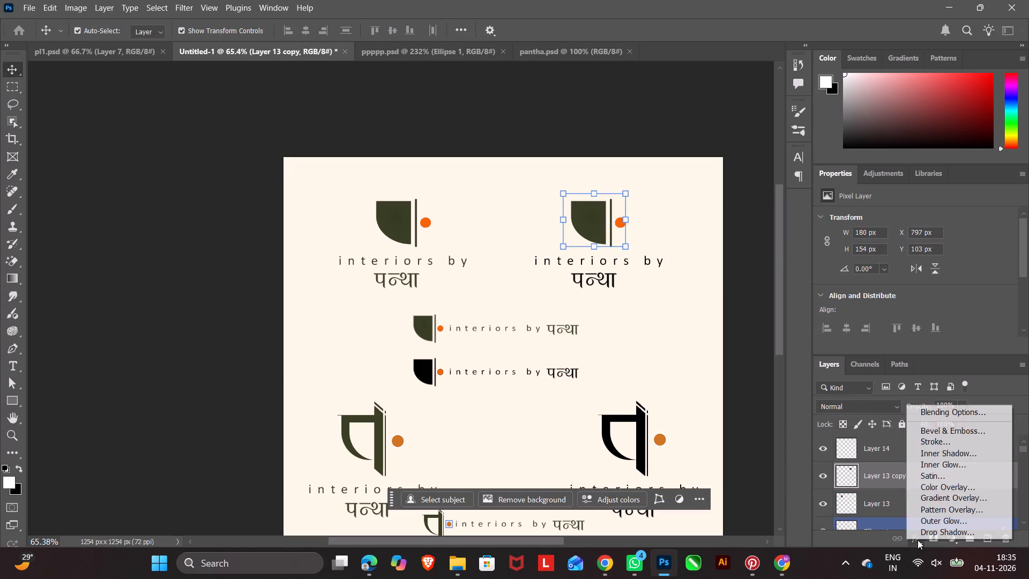
{"action": "left_click", "coordinate": [946, 441]}
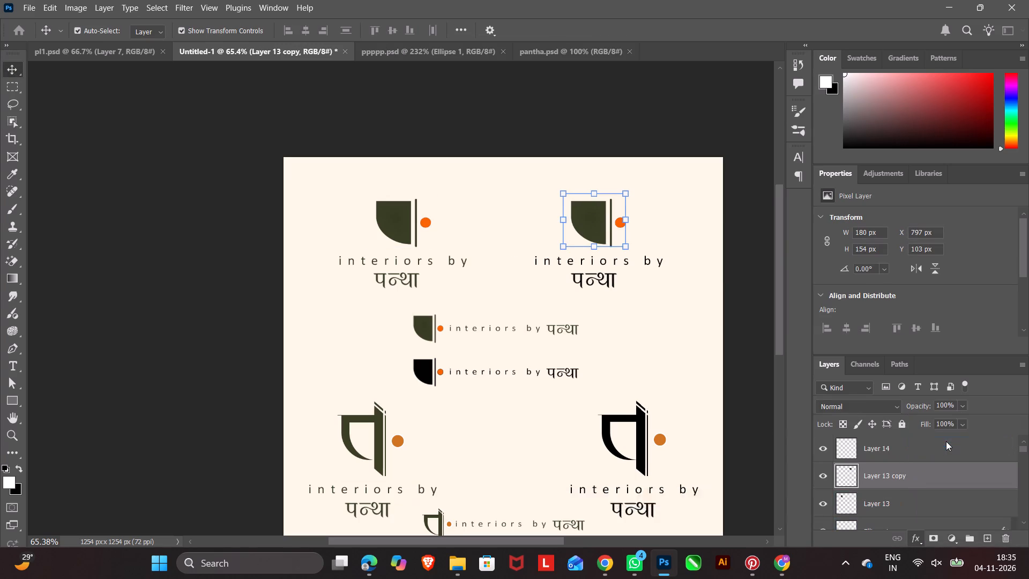
{"action": "left_click", "coordinate": [795, 353]}
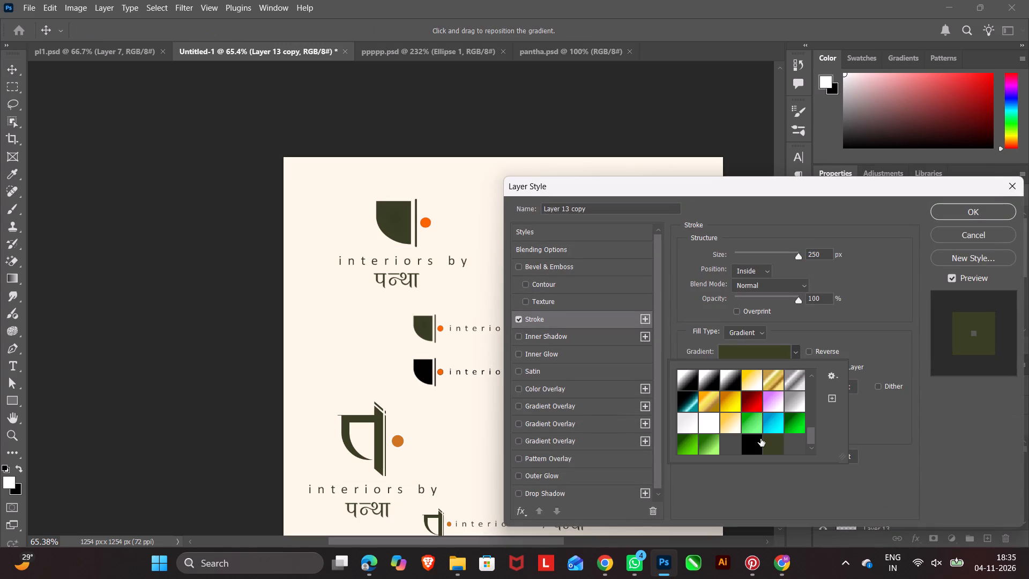
{"action": "left_click", "coordinate": [760, 439]}
{"action": "left_click", "coordinate": [974, 203]}
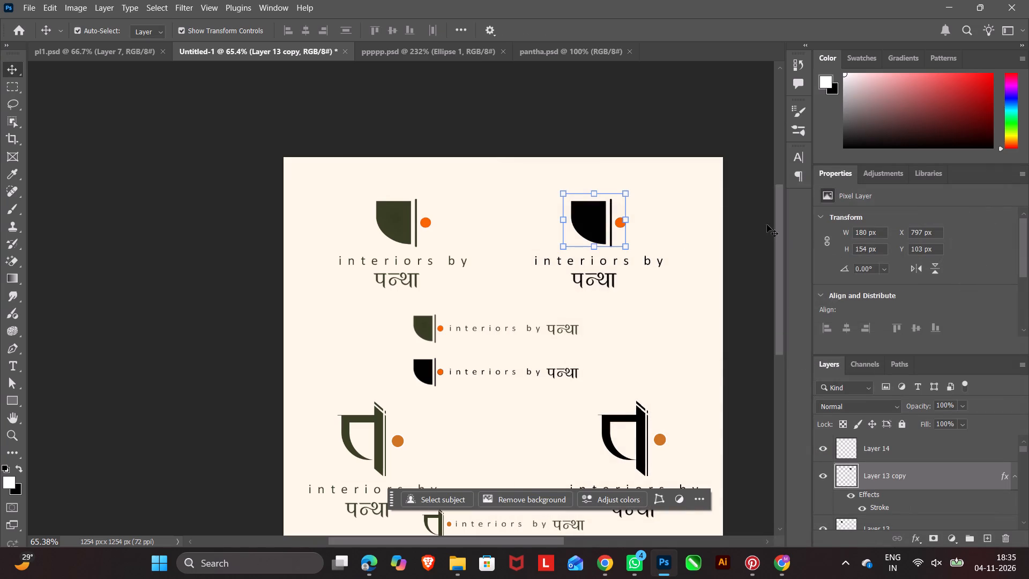
{"action": "left_click", "coordinate": [759, 217]}
Delete the small green and black quarter-round marks from the two upper horizontal logos.
{"action": "left_click", "coordinate": [425, 328]}
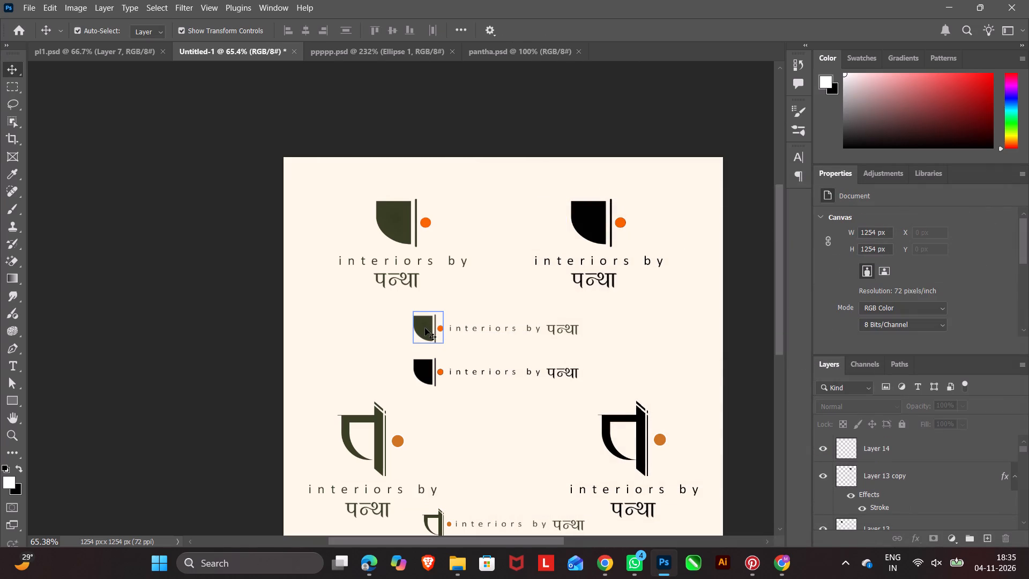
{"action": "left_click", "coordinate": [1002, 535]}
{"action": "left_click", "coordinate": [480, 217]}
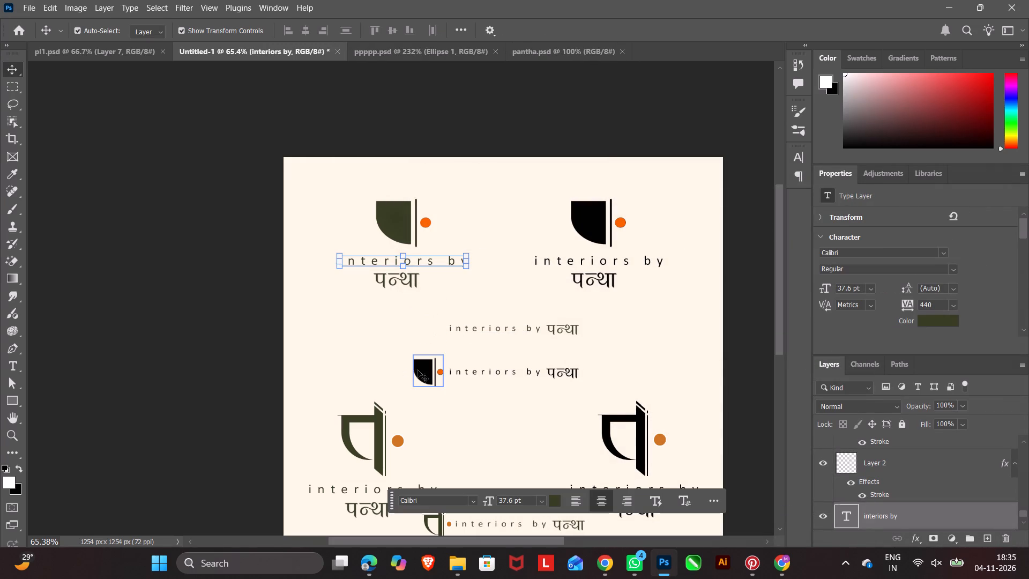
{"action": "left_click", "coordinate": [419, 369]}
{"action": "left_click", "coordinate": [1003, 534]}
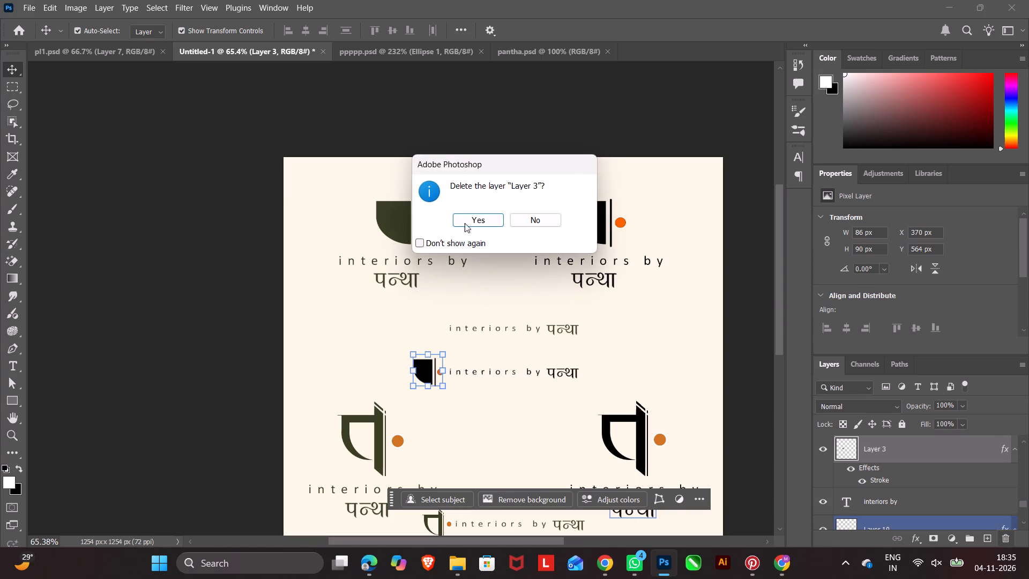
{"action": "left_click", "coordinate": [471, 219]}
{"action": "left_click", "coordinate": [403, 339]}
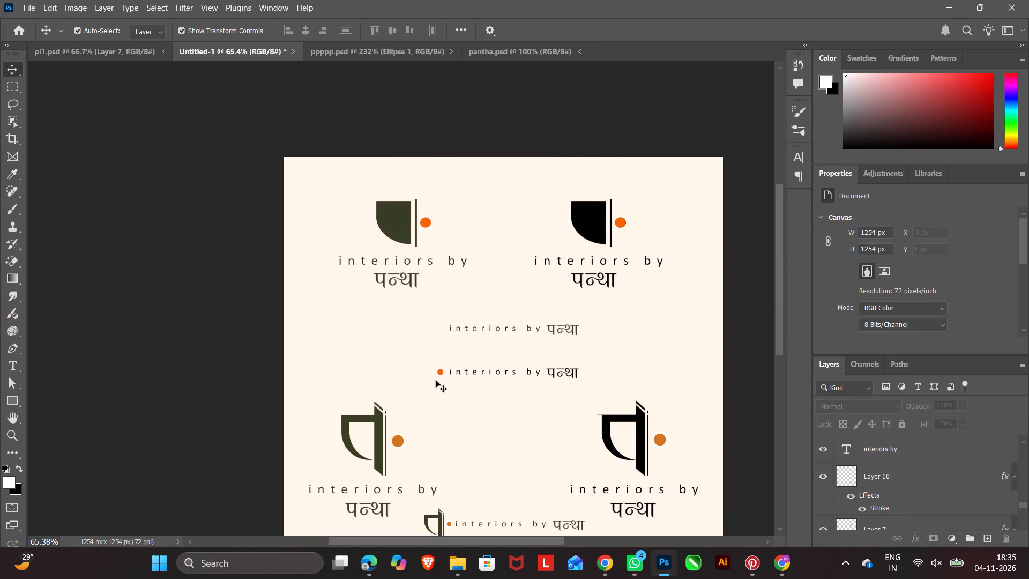
Delete the leftover orange dot in front of the upper black horizontal logo's text.
{"action": "left_click", "coordinate": [439, 370]}
{"action": "left_click", "coordinate": [1006, 538]}
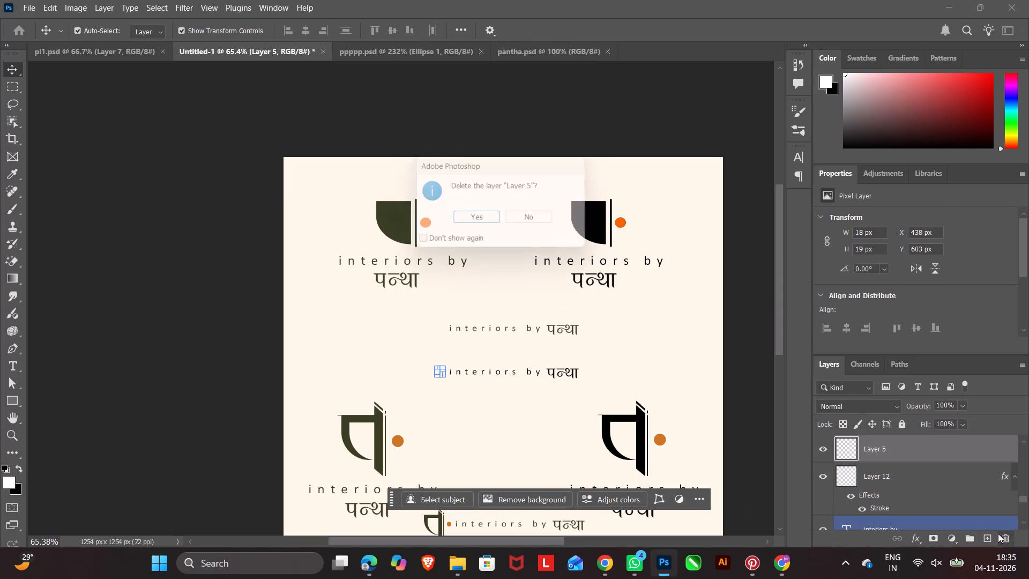
{"action": "left_click", "coordinate": [468, 222]}
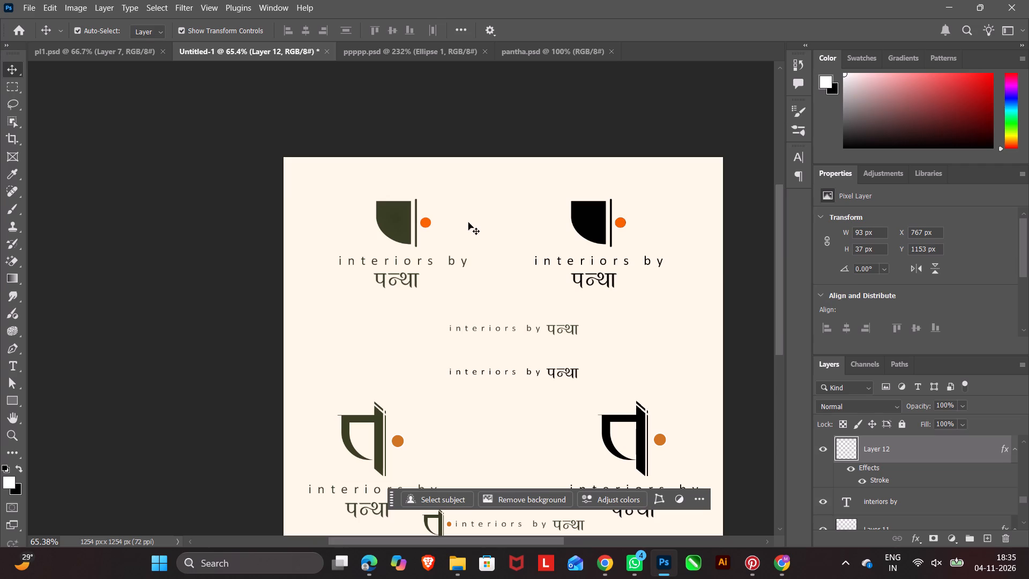
Duplicate the large green quarter-round mark and move the copy down in front of the green horizontal text.
{"action": "left_click", "coordinate": [392, 219]}
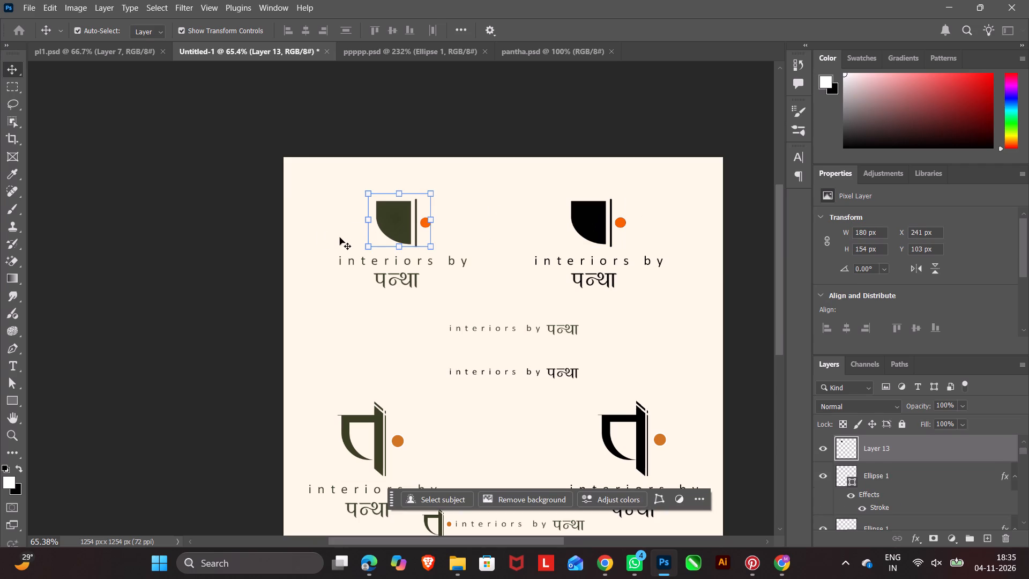
{"action": "key", "text": "ctrl+j"}
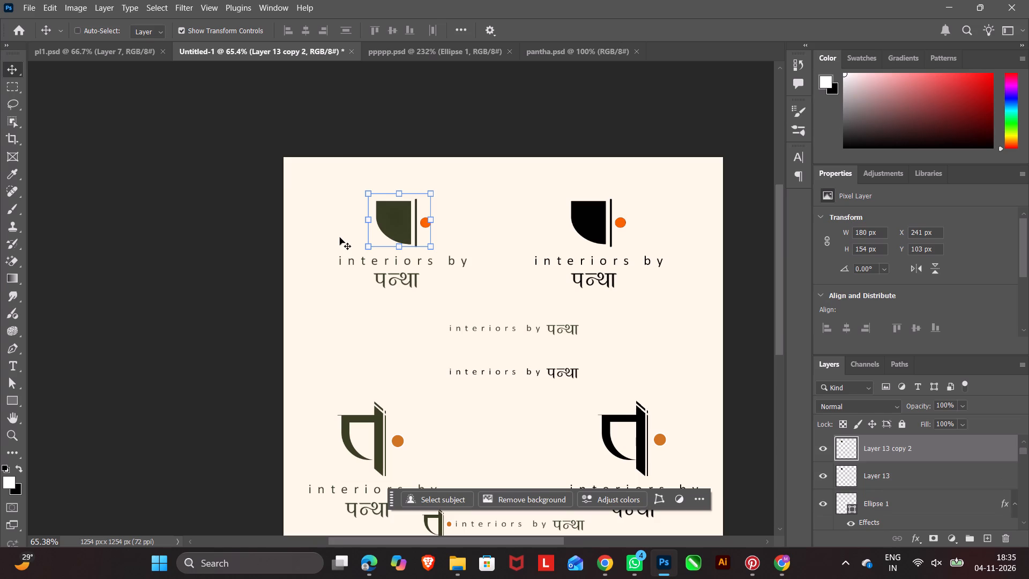
{"action": "left_click_drag", "start_coordinate": [398, 217], "coordinate": [399, 245]}
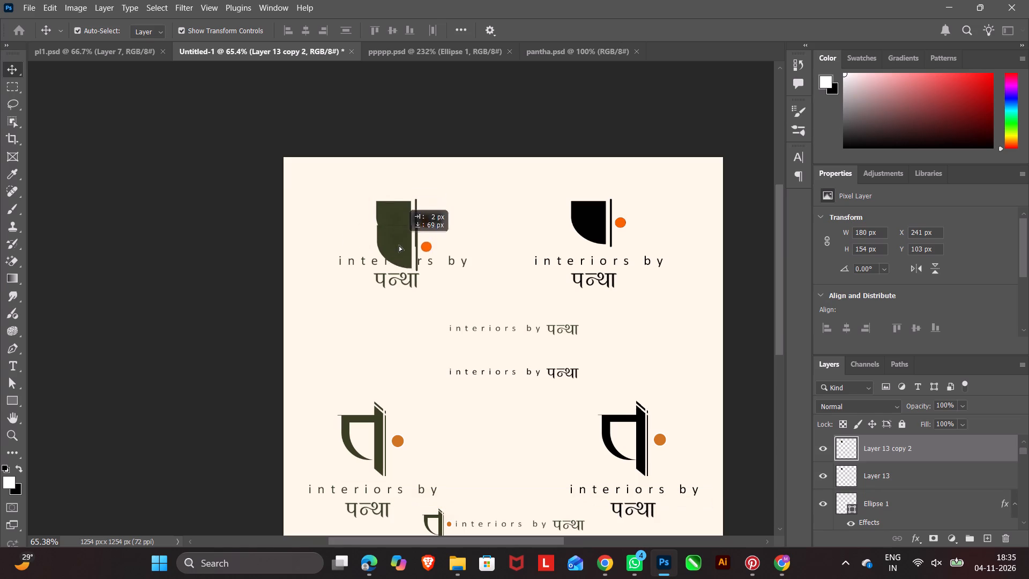
{"action": "left_click_drag", "start_coordinate": [399, 245], "coordinate": [413, 321]}
Shrink the copied mark to about 103 × 92 px and line it up with the green horizontal text.
{"action": "left_click_drag", "start_coordinate": [383, 324], "coordinate": [405, 326]}
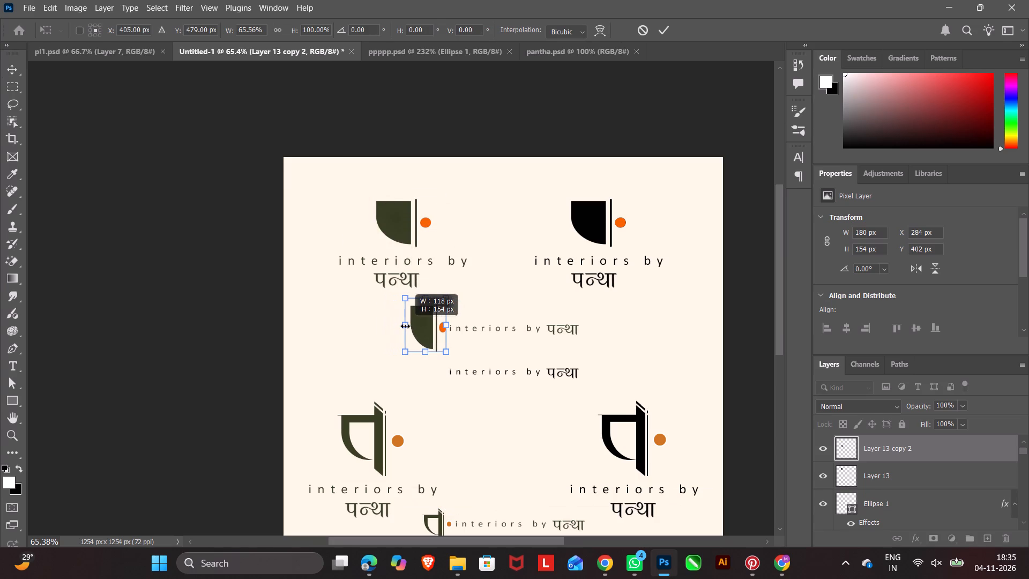
{"action": "left_click_drag", "start_coordinate": [405, 326], "coordinate": [407, 326]}
{"action": "left_click_drag", "start_coordinate": [425, 299], "coordinate": [427, 314]}
{"action": "left_click_drag", "start_coordinate": [427, 352], "coordinate": [427, 345]}
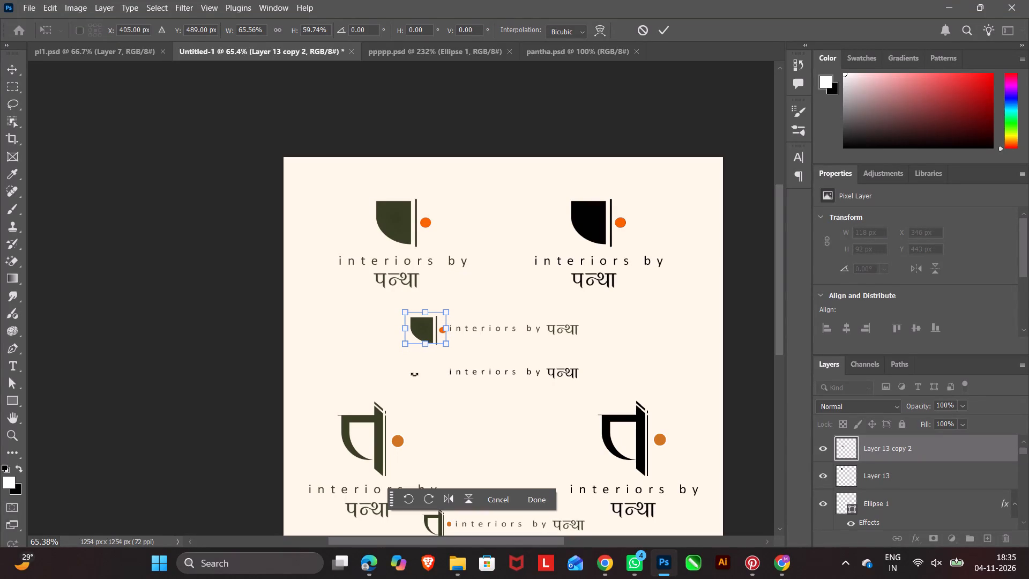
{"action": "left_click_drag", "start_coordinate": [406, 329], "coordinate": [411, 329]}
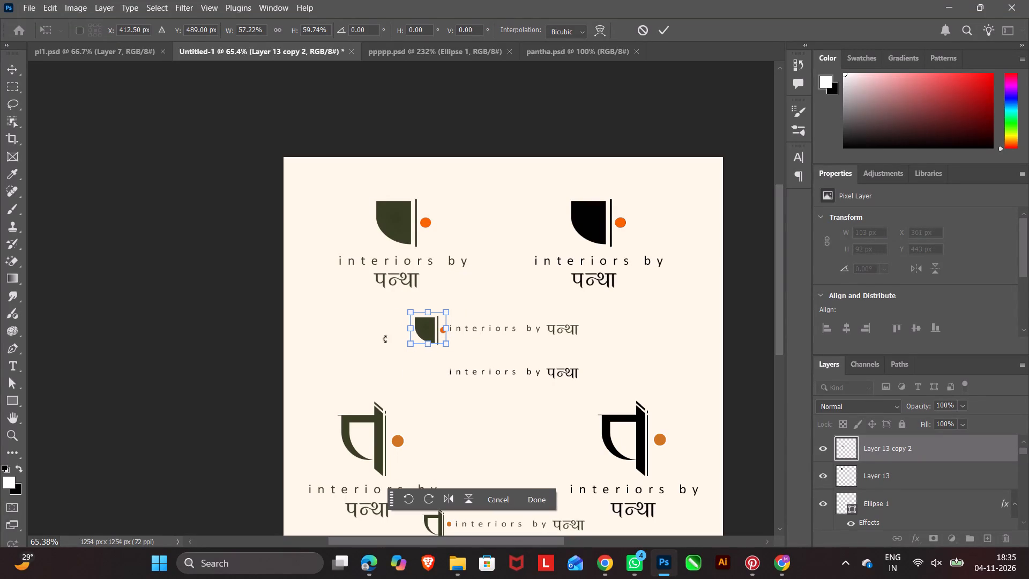
{"action": "left_click", "coordinate": [540, 500]}
{"action": "left_click", "coordinate": [361, 392]}
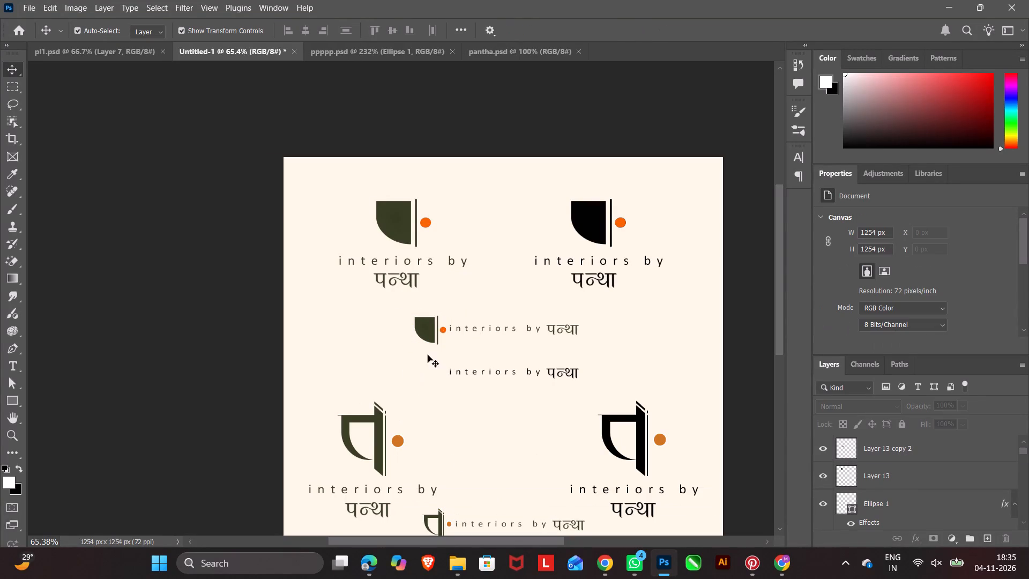
{"action": "left_click", "coordinate": [426, 331]}
{"action": "key", "text": "Up"}
{"action": "key", "text": "Up"}
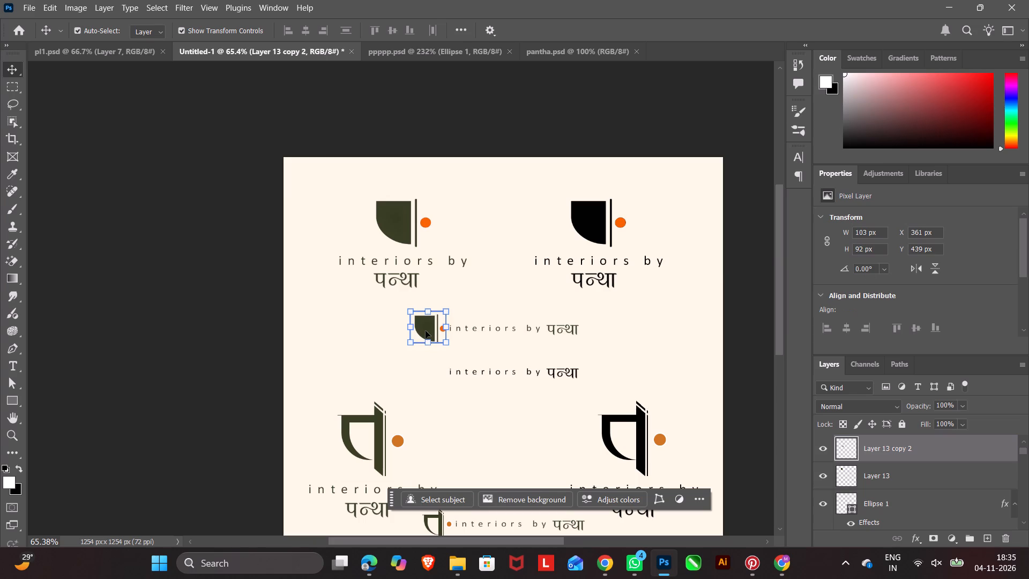
{"action": "left_click", "coordinate": [369, 337]}
Duplicate the small green quarter-round mark and place the copy in front of the black horizontal text.
{"action": "left_click", "coordinate": [422, 320]}
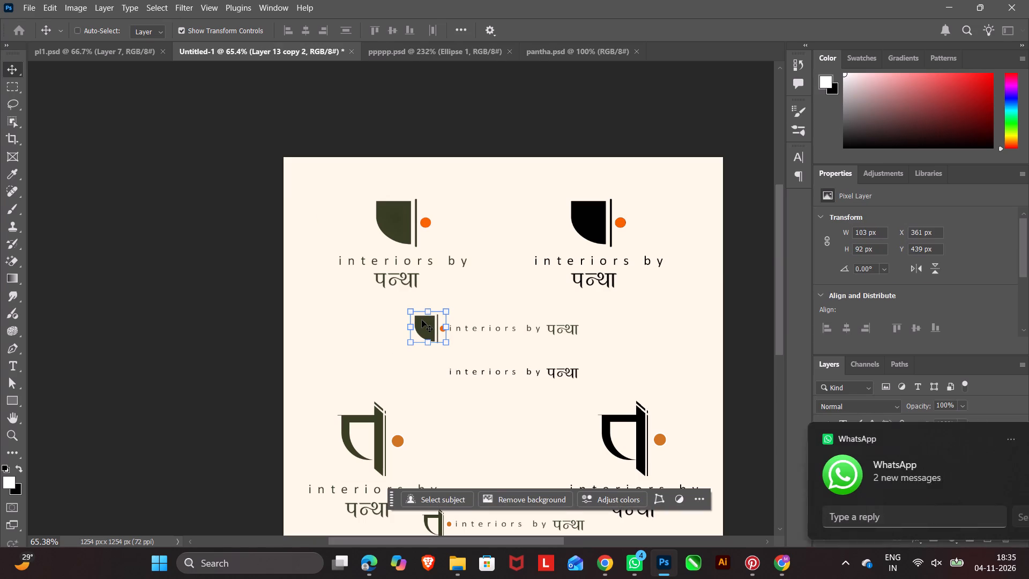
{"action": "key", "text": "ctrl+j"}
{"action": "left_click_drag", "start_coordinate": [427, 329], "coordinate": [430, 359]}
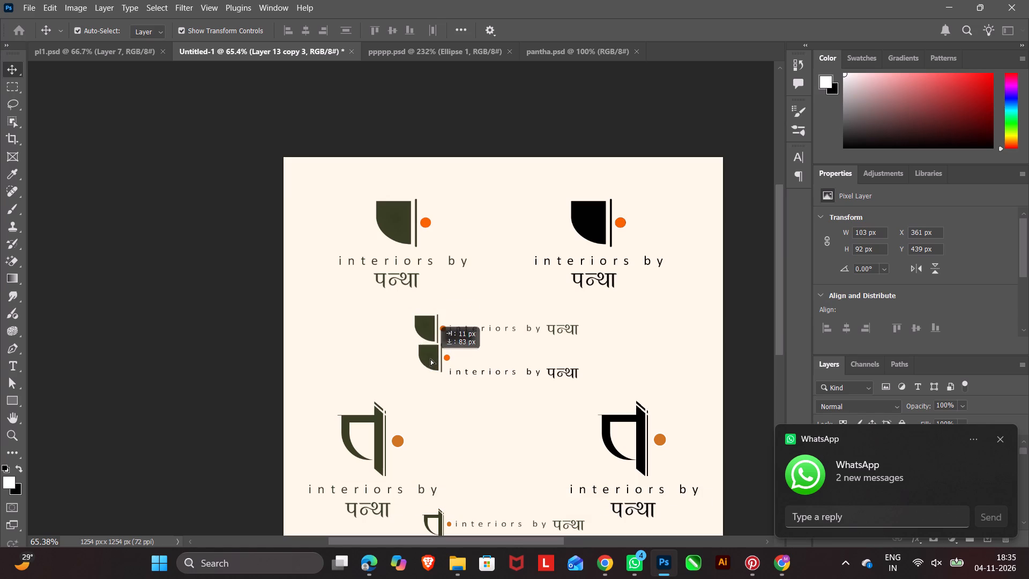
{"action": "left_click_drag", "start_coordinate": [430, 359], "coordinate": [426, 370]}
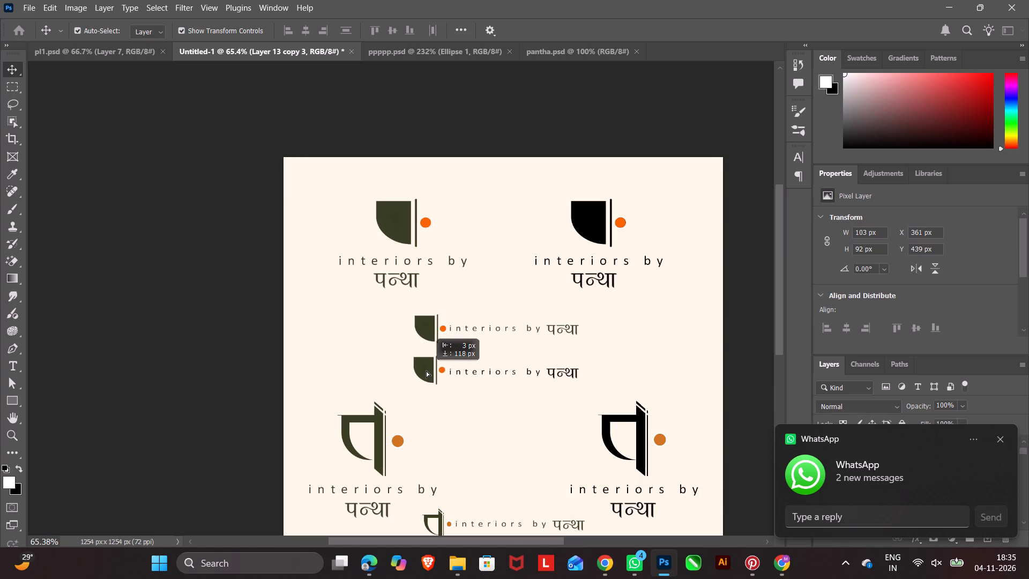
{"action": "left_click_drag", "start_coordinate": [426, 370], "coordinate": [427, 374]}
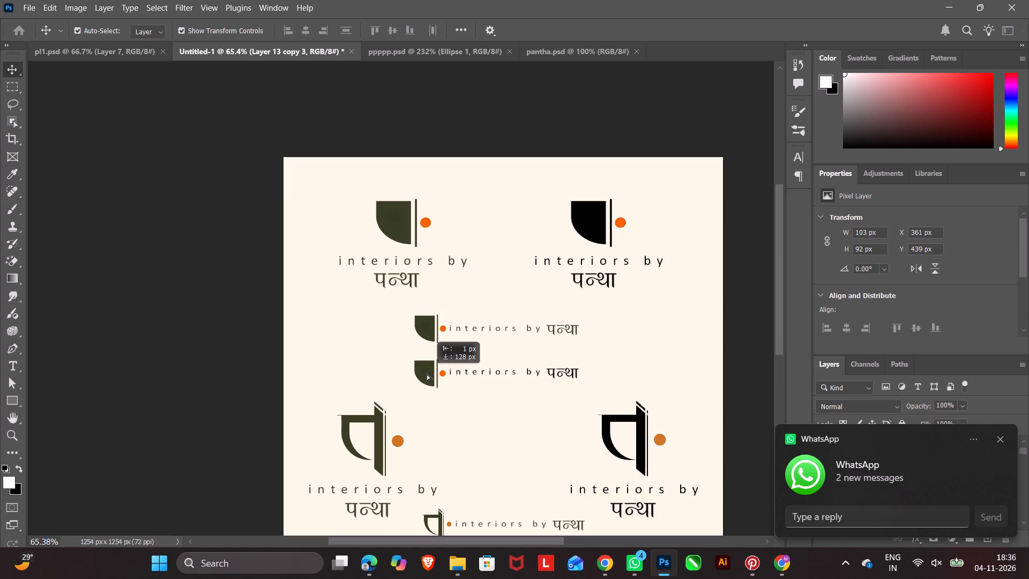
{"action": "left_click_drag", "start_coordinate": [427, 374], "coordinate": [426, 373]}
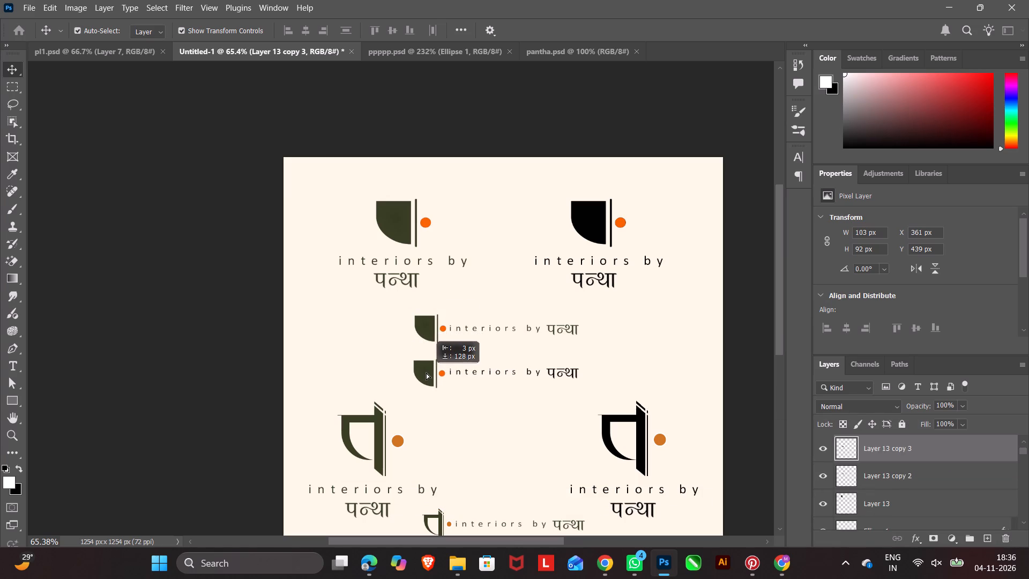
{"action": "left_click_drag", "start_coordinate": [426, 373], "coordinate": [426, 370]}
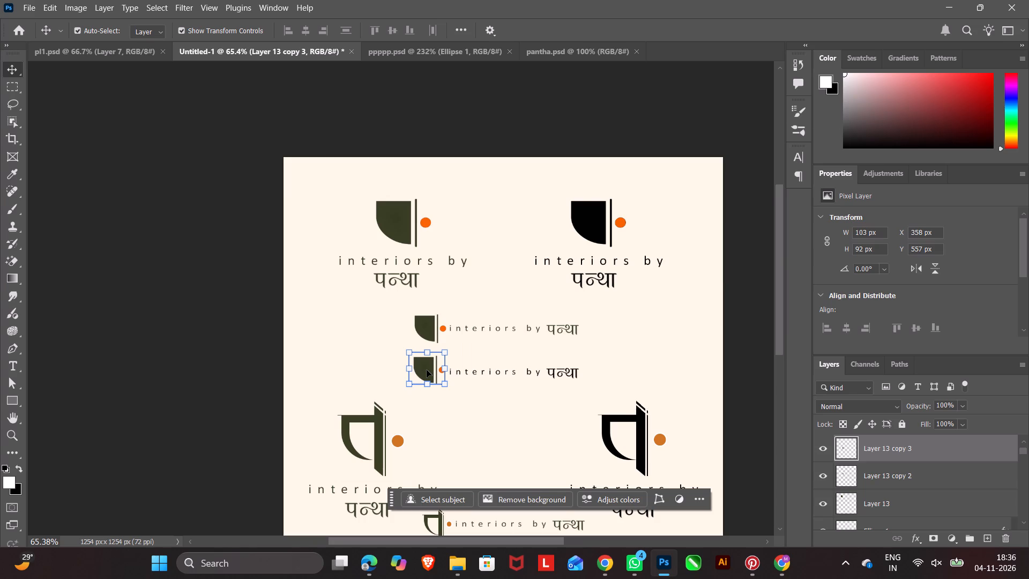
Nudge the lower copy to X 362 px, Y 563 px, aligning it with the mark above and the black text.
{"action": "key", "text": "Right"}
{"action": "key", "text": "Right"}
{"action": "key", "text": "Right"}
{"action": "key", "text": "Right"}
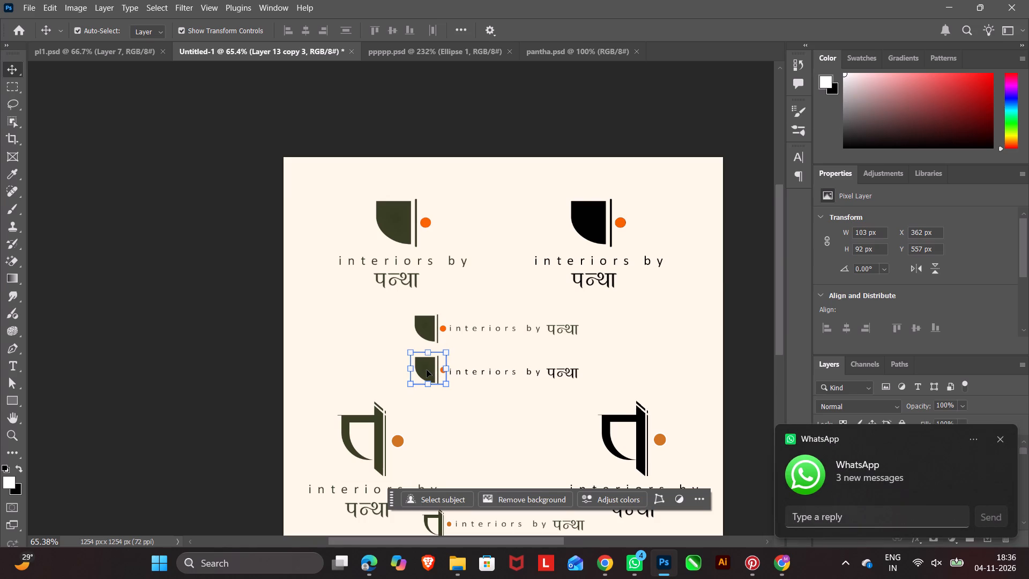
{"action": "key", "text": "Down"}
{"action": "key", "text": "Down"}
{"action": "key", "text": "Down"}
{"action": "key", "text": "Down"}
{"action": "key", "text": "Down"}
{"action": "key", "text": "Down"}
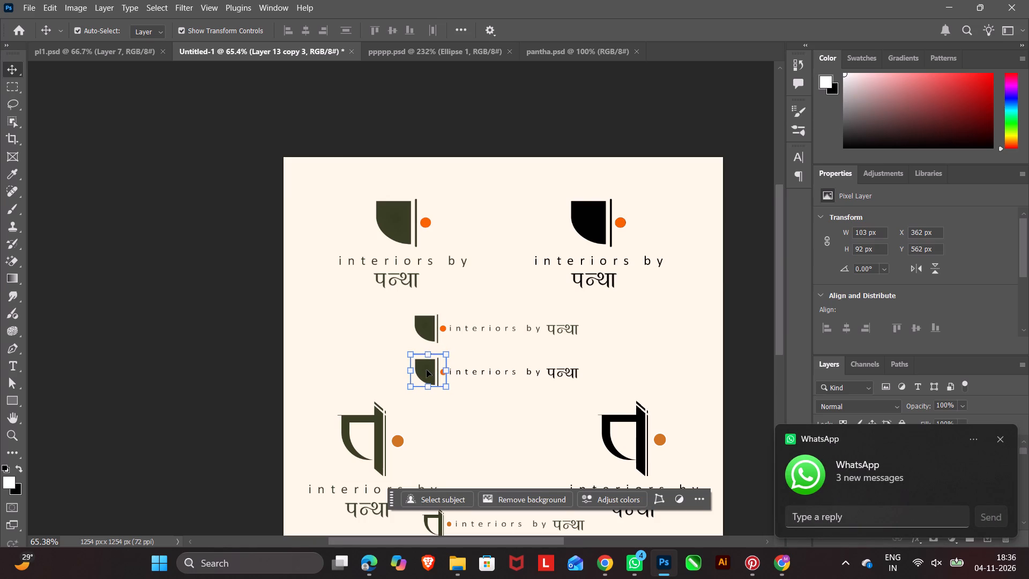
{"action": "key", "text": "Down"}
{"action": "key", "text": "Down"}
{"action": "left_click", "coordinate": [338, 326]}
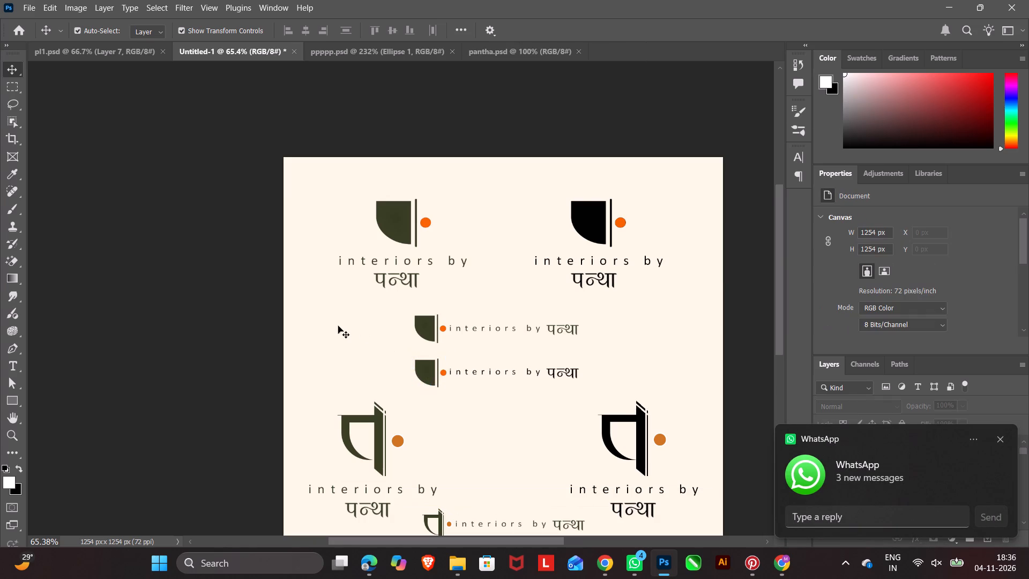
{"action": "left_click", "coordinate": [423, 370]}
{"action": "key", "text": "Up"}
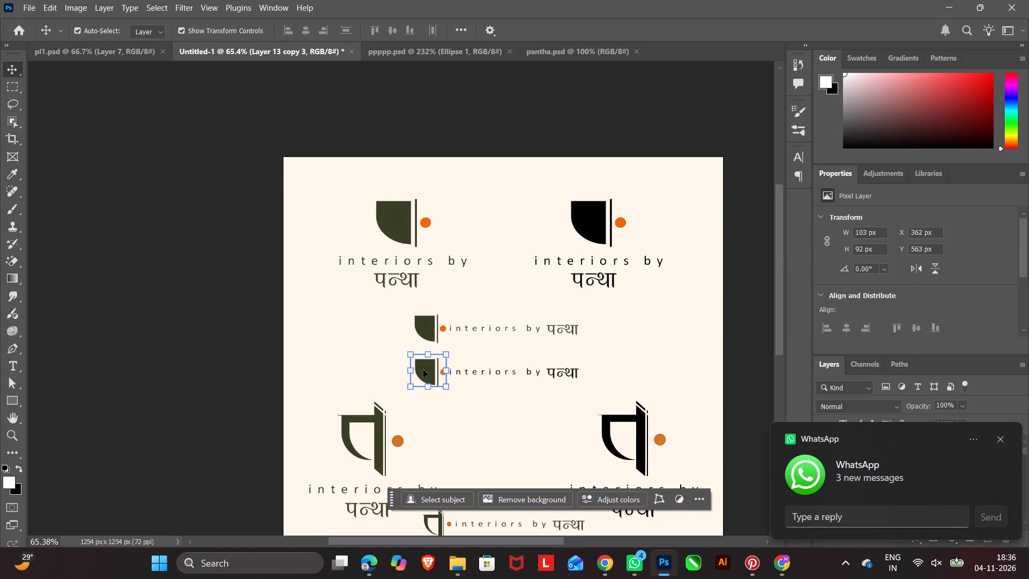
{"action": "left_click", "coordinate": [361, 348]}
Select the orange dot of the lower small mark with the Object Selection tool and duplicate it onto its own layer.
{"action": "scroll", "coordinate": [430, 339], "scroll_direction": "up", "scroll_amount": 15, "text": "alt"}
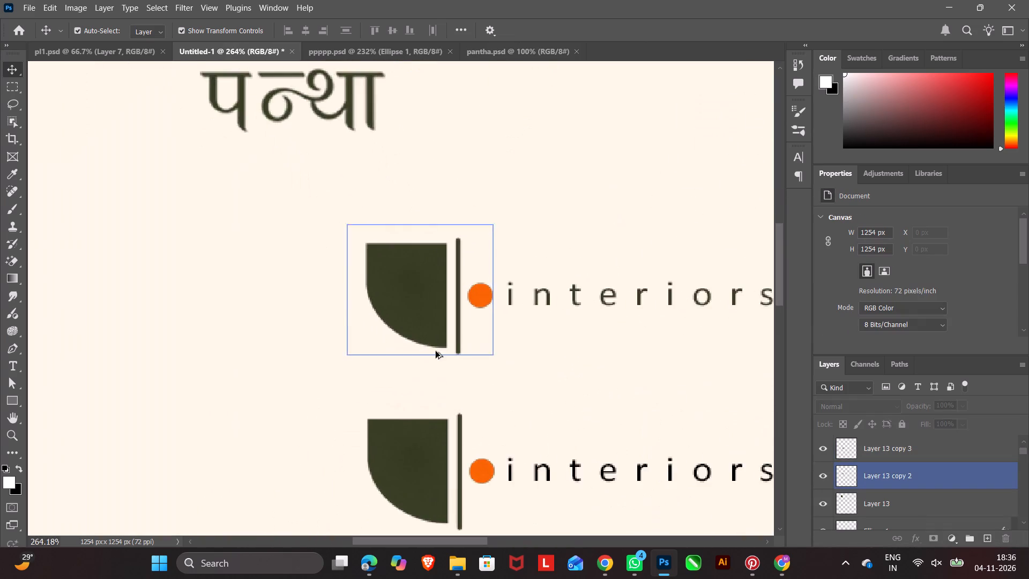
{"action": "scroll", "coordinate": [530, 363], "scroll_direction": "down", "scroll_amount": 8}
{"action": "left_click", "coordinate": [444, 367]}
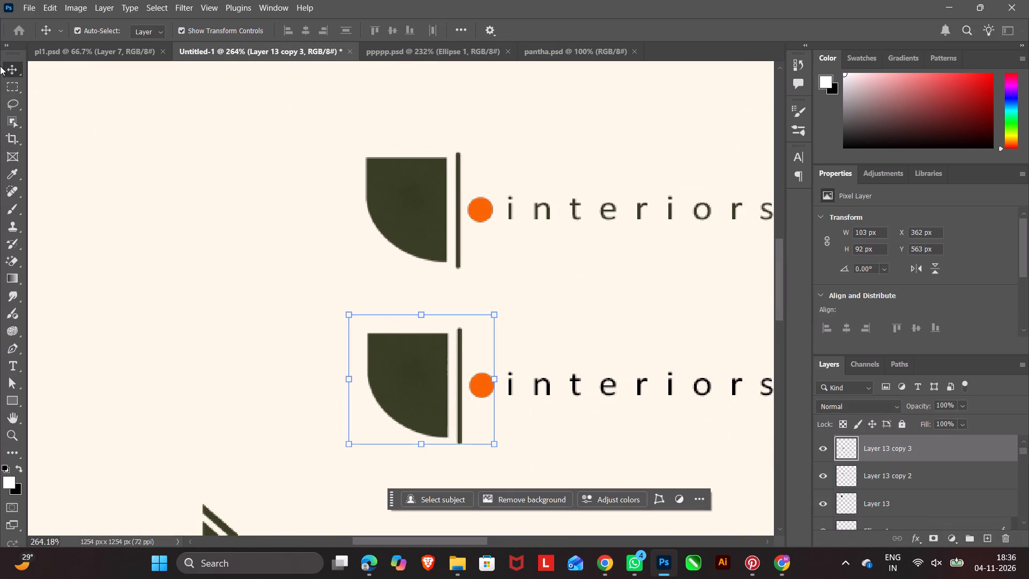
{"action": "left_click", "coordinate": [13, 121]}
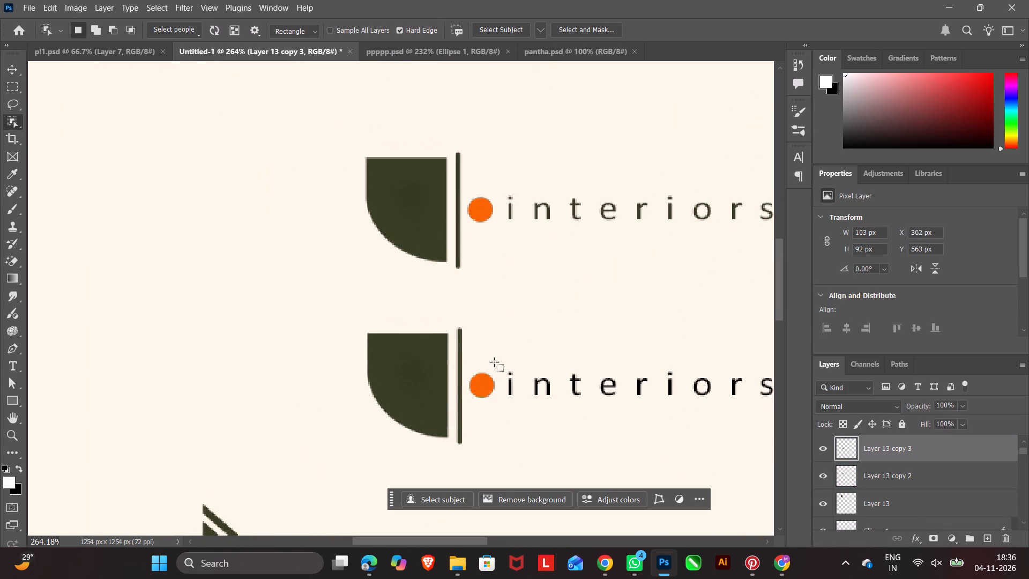
{"action": "left_click_drag", "start_coordinate": [494, 362], "coordinate": [470, 417]}
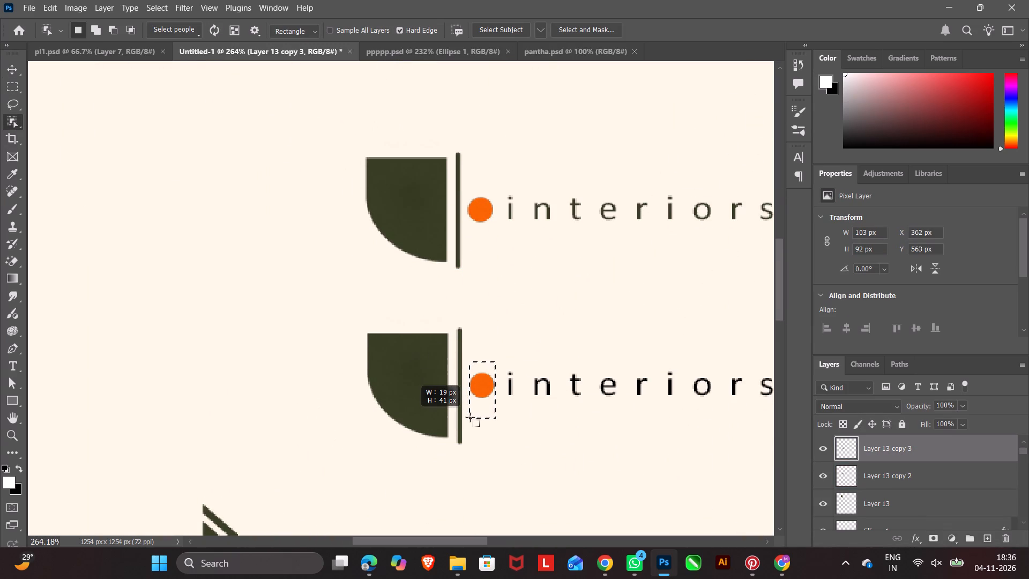
{"action": "left_click_drag", "start_coordinate": [470, 417], "coordinate": [467, 417]}
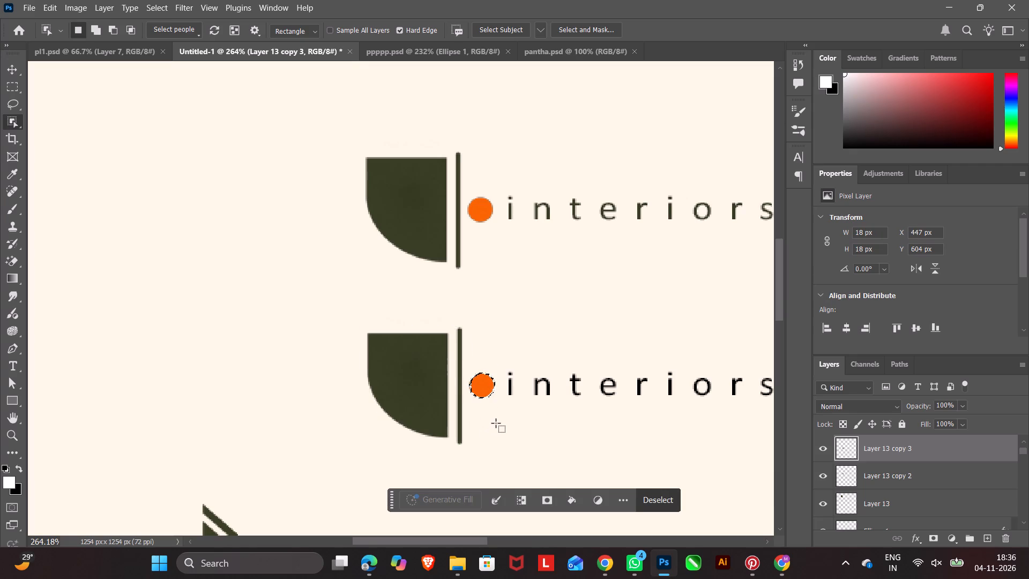
{"action": "key", "text": "ctrl+j"}
{"action": "left_click", "coordinate": [407, 366]}
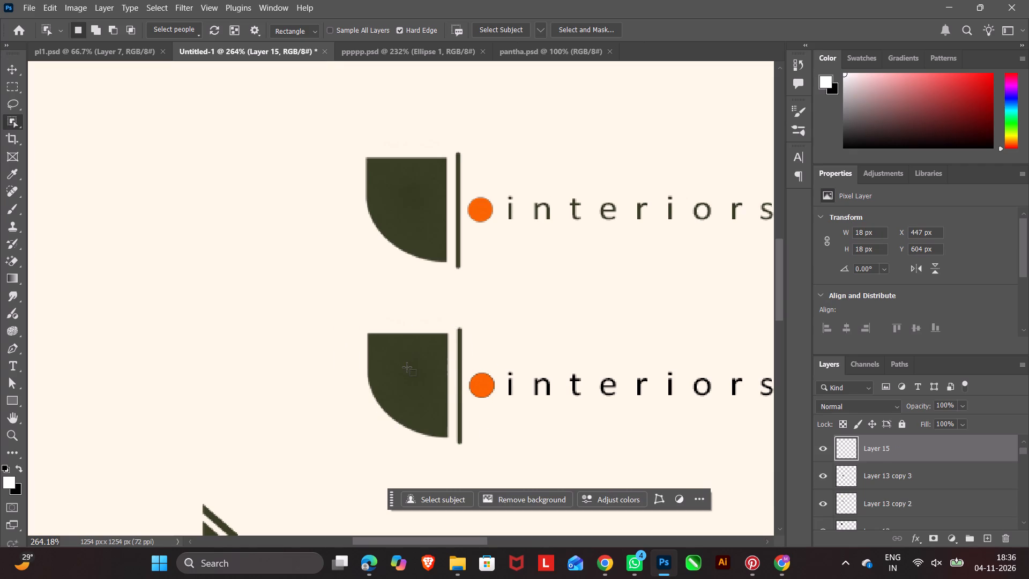
Add a black Stroke effect to the small quarter-round mark in front of the black horizontal text.
{"action": "left_click", "coordinate": [14, 70]}
{"action": "left_click", "coordinate": [406, 412]}
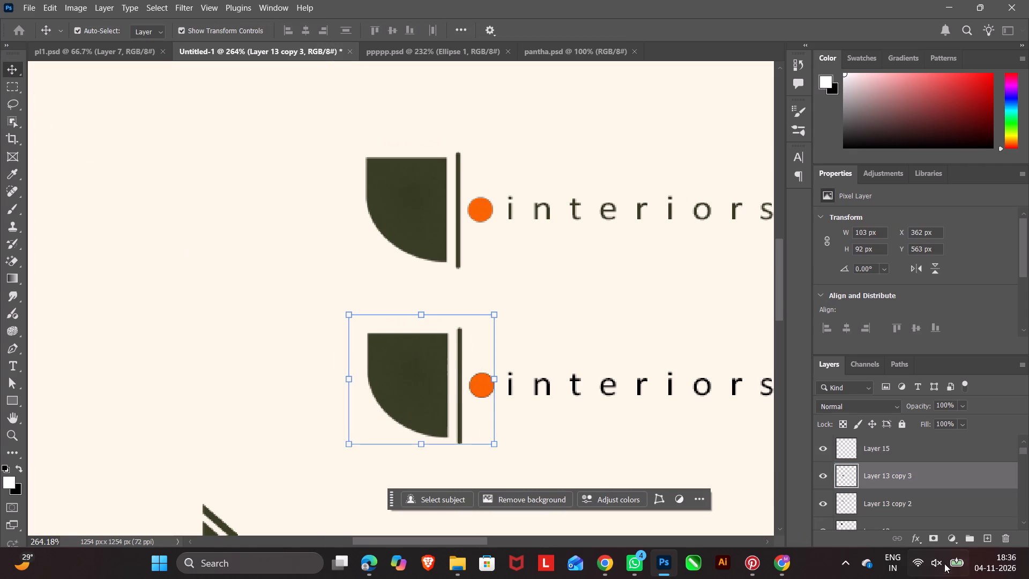
{"action": "left_click", "coordinate": [917, 542]}
{"action": "left_click", "coordinate": [936, 445]}
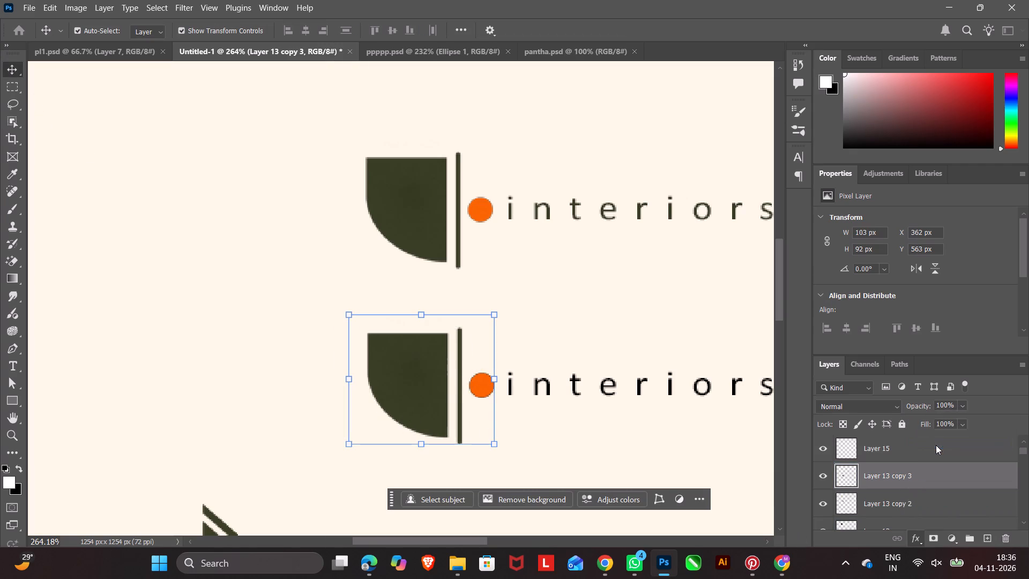
{"action": "left_click", "coordinate": [966, 211]}
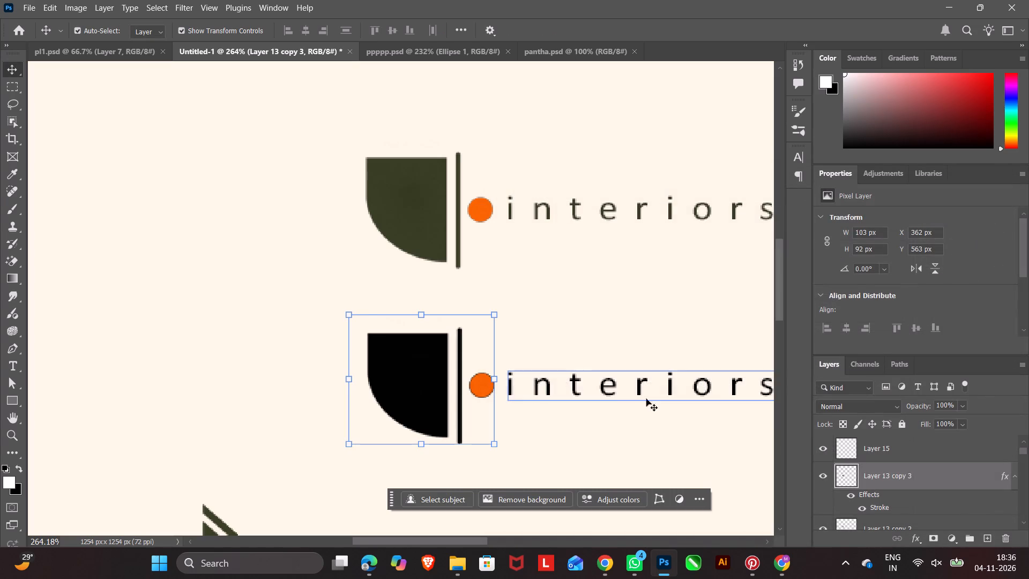
{"action": "left_click", "coordinate": [305, 284]}
Select the whole green stacked प logo with its text and move it up about 50 px.
{"action": "scroll", "coordinate": [327, 295], "scroll_direction": "down", "scroll_amount": 19, "text": "alt"}
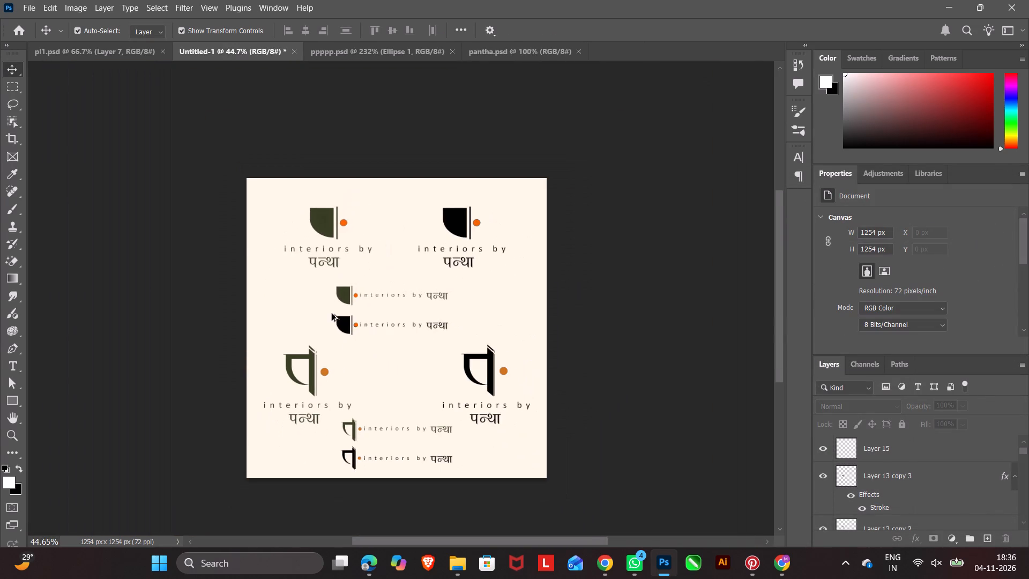
{"action": "scroll", "coordinate": [678, 378], "scroll_direction": "up", "scroll_amount": 1}
{"action": "scroll", "coordinate": [678, 378], "scroll_direction": "down", "scroll_amount": 7}
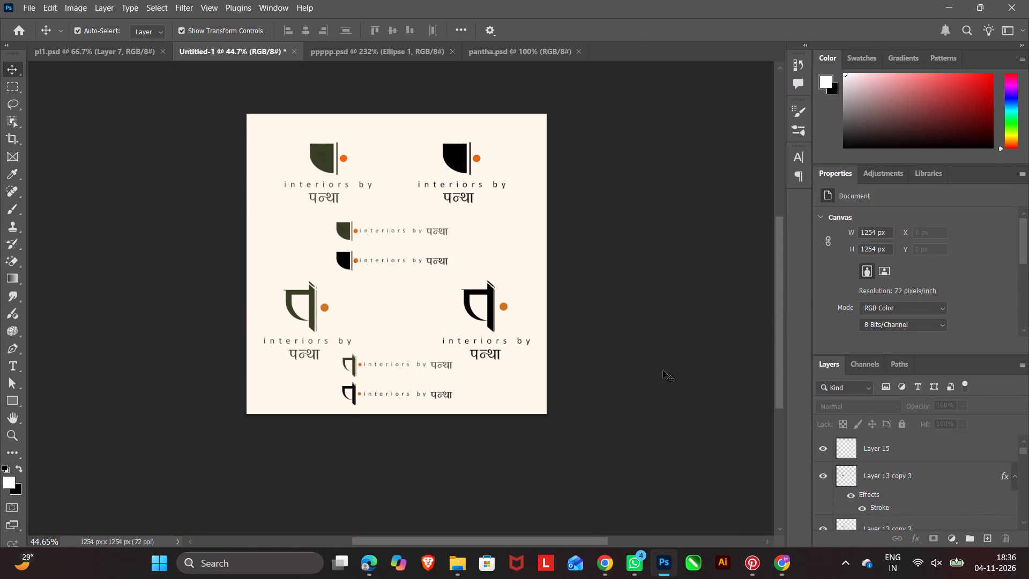
{"action": "left_click_drag", "start_coordinate": [234, 284], "coordinate": [340, 356]}
{"action": "key", "text": "Up"}
{"action": "key", "text": "Up"}
{"action": "key", "text": "Up"}
{"action": "key", "text": "Up"}
{"action": "key", "text": "Up"}
{"action": "key", "text": "Up"}
{"action": "key", "text": "Up"}
{"action": "key", "text": "Up"}
{"action": "key", "text": "Up"}
{"action": "key", "text": "Up"}
{"action": "key", "text": "Up"}
{"action": "key", "text": "Up"}
{"action": "key", "text": "Up"}
{"action": "key", "text": "Up"}
{"action": "key", "text": "Up"}
{"action": "key", "text": "Up"}
{"action": "key", "text": "Up"}
{"action": "key", "text": "Up"}
{"action": "key", "text": "Up"}
{"action": "key", "text": "Up"}
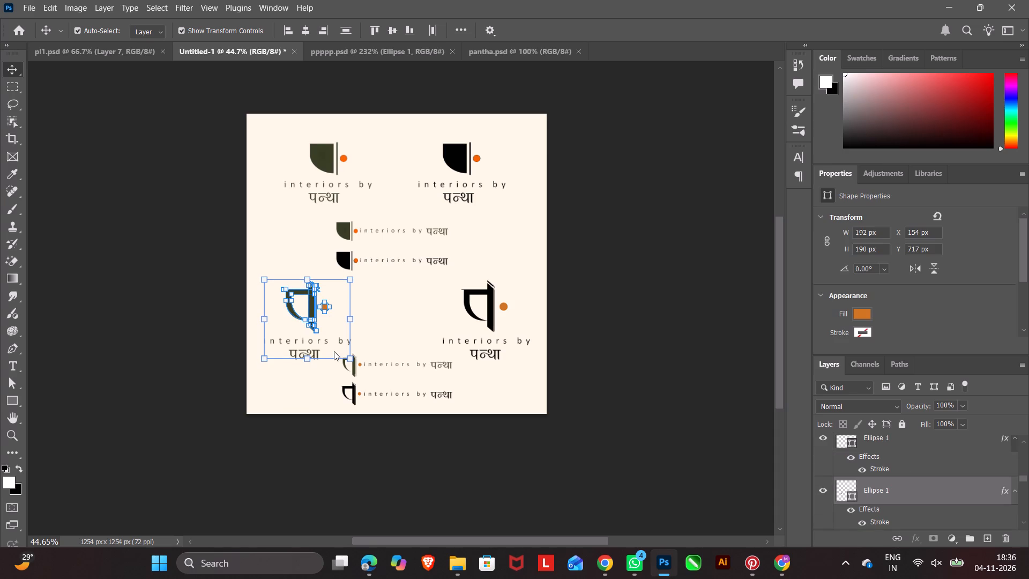
{"action": "key", "text": "Up"}
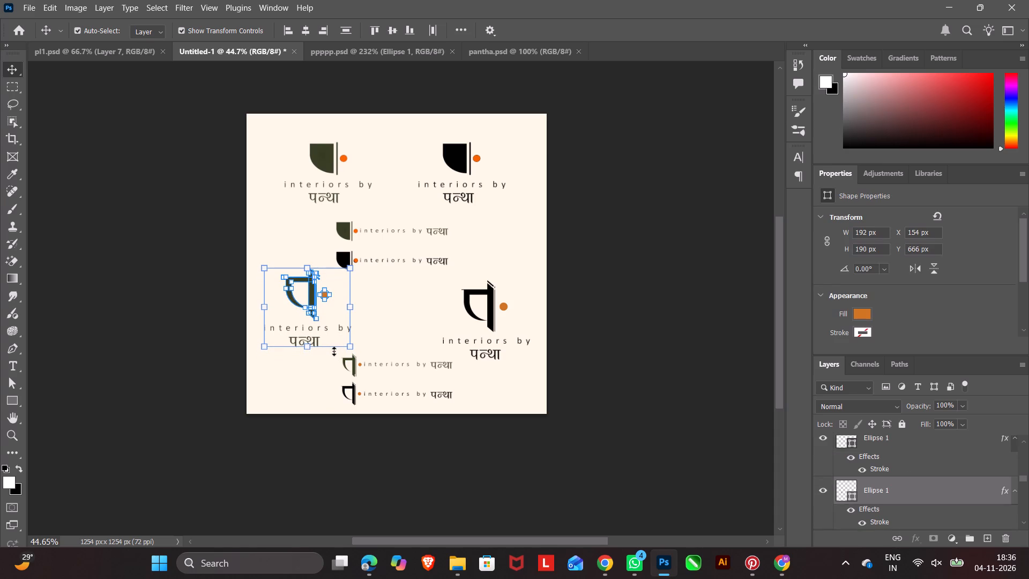
Select the whole black stacked प logo with its text and move it up about 60 px, roughly level with the green one.
{"action": "left_click_drag", "start_coordinate": [583, 256], "coordinate": [471, 357]}
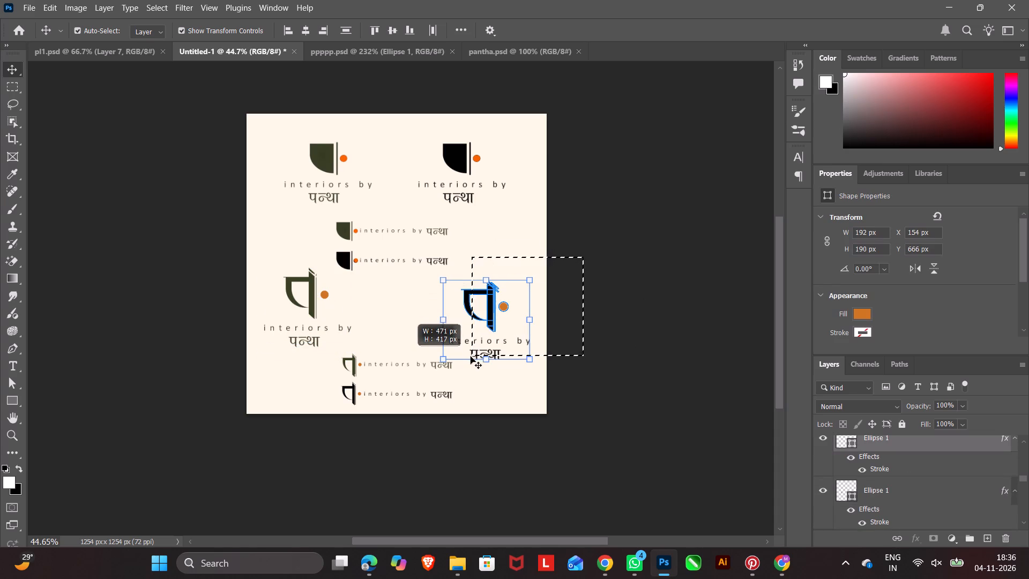
{"action": "left_click_drag", "start_coordinate": [471, 357], "coordinate": [470, 358]}
{"action": "key", "text": "Up"}
{"action": "key", "text": "Up"}
{"action": "key", "text": "Up"}
{"action": "key", "text": "Up"}
{"action": "key", "text": "Up"}
{"action": "key", "text": "Up"}
{"action": "key", "text": "Up"}
{"action": "key", "text": "Up"}
{"action": "key", "text": "Up"}
{"action": "key", "text": "Up"}
{"action": "key", "text": "Up"}
{"action": "key", "text": "Up"}
{"action": "key", "text": "Up"}
{"action": "key", "text": "Up"}
{"action": "key", "text": "Up"}
{"action": "key", "text": "Up"}
{"action": "key", "text": "Up"}
{"action": "key", "text": "Up"}
{"action": "key", "text": "Up"}
{"action": "key", "text": "Up"}
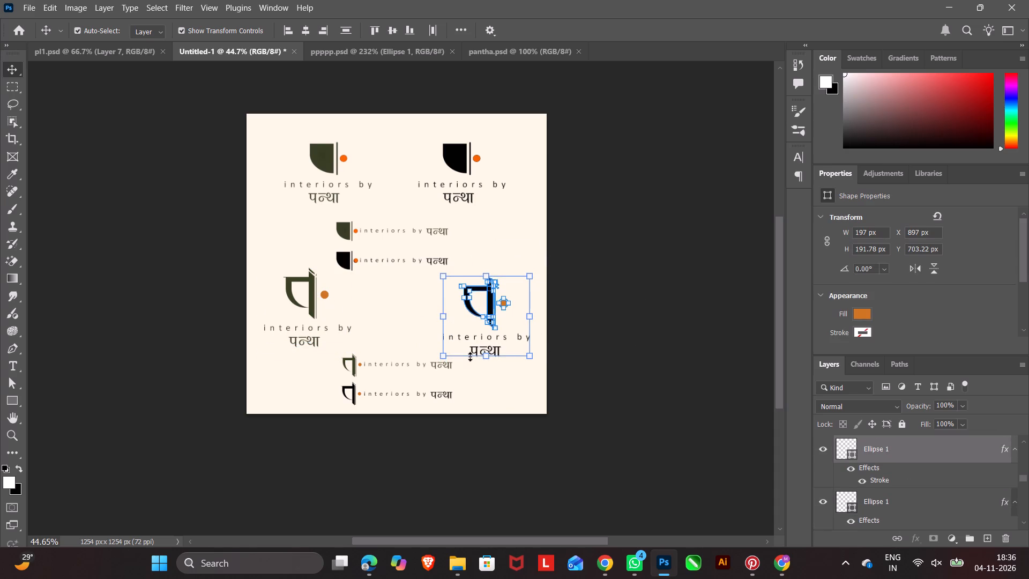
{"action": "key", "text": "Up"}
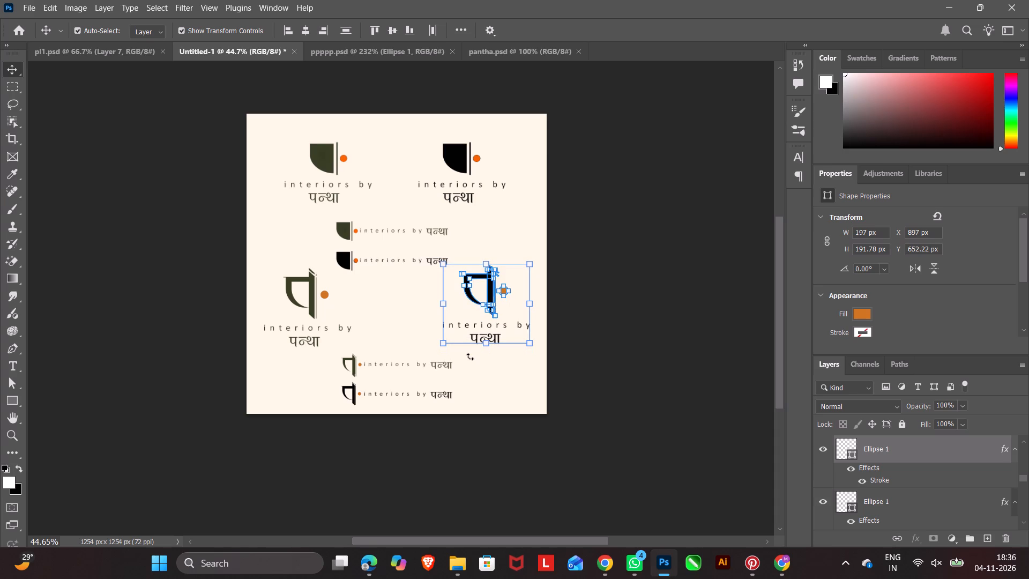
{"action": "key", "text": "Up"}
{"action": "key", "text": "Down"}
{"action": "key", "text": "Down"}
{"action": "key", "text": "Down"}
{"action": "key", "text": "Down"}
{"action": "key", "text": "Down"}
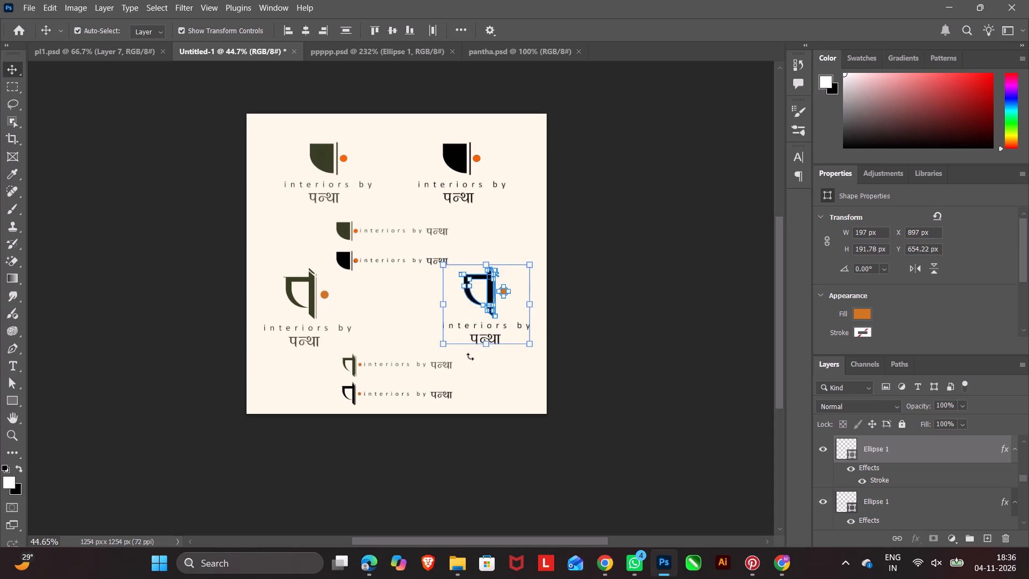
{"action": "key", "text": "Down"}
{"action": "key", "text": "Down"}
{"action": "key", "text": "Down"}
{"action": "key", "text": "Up"}
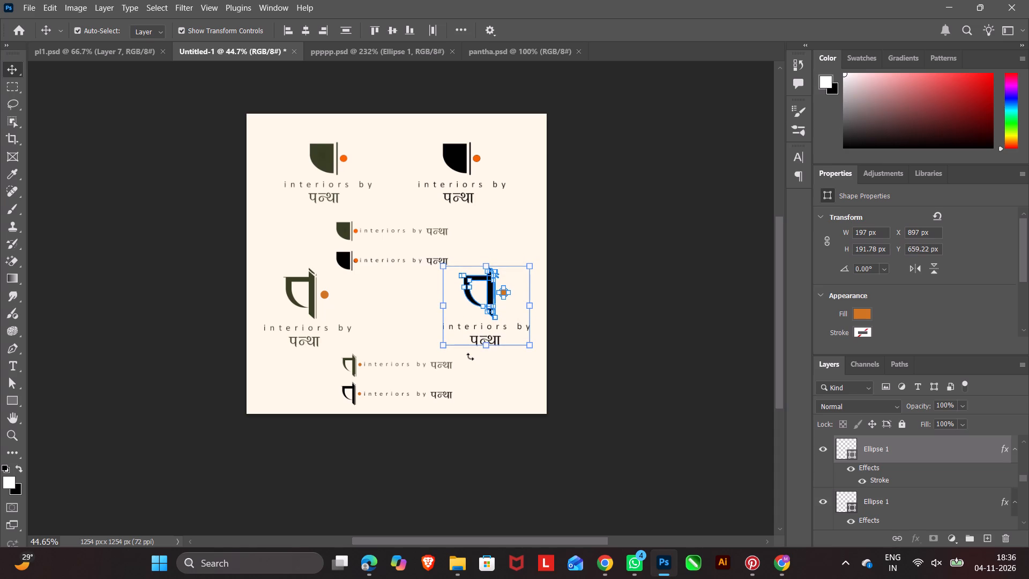
Select both horizontal प logos, green and black, and move them up together about 40 px.
{"action": "left_click", "coordinate": [337, 461]}
{"action": "left_click_drag", "start_coordinate": [338, 463], "coordinate": [439, 355]}
{"action": "key", "text": "Up"}
{"action": "key", "text": "Up"}
{"action": "key", "text": "Up"}
{"action": "key", "text": "Up"}
{"action": "key", "text": "Up"}
{"action": "key", "text": "Up"}
{"action": "key", "text": "Up"}
{"action": "key", "text": "Up"}
{"action": "key", "text": "Up"}
{"action": "key", "text": "Up"}
{"action": "key", "text": "Up"}
{"action": "key", "text": "Up"}
{"action": "key", "text": "Up"}
{"action": "key", "text": "Up"}
{"action": "key", "text": "Up"}
{"action": "key", "text": "Up"}
{"action": "key", "text": "Up"}
{"action": "key", "text": "Up"}
{"action": "key", "text": "Up"}
{"action": "key", "text": "Up"}
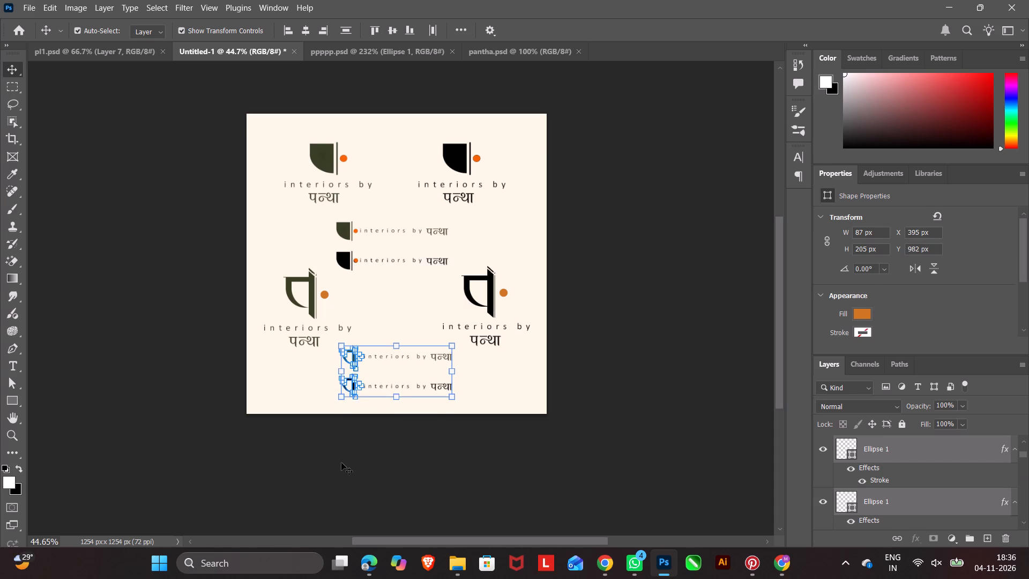
{"action": "left_click", "coordinate": [399, 489]}
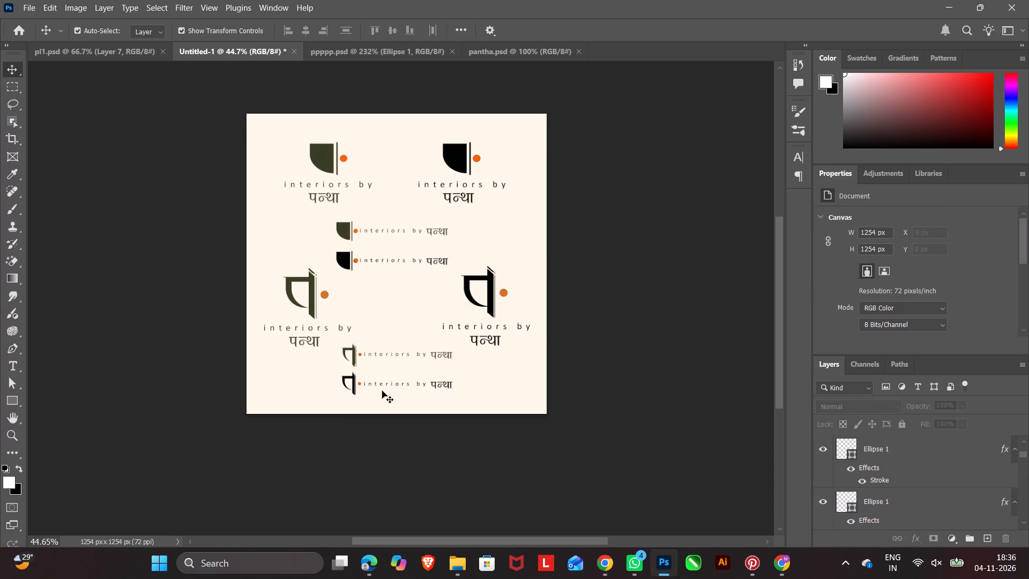
Examine the spacing of the logo versions across the sheet and the small प marks beside their text.
{"action": "scroll", "coordinate": [349, 361], "scroll_direction": "up", "scroll_amount": 11, "text": "alt"}
{"action": "scroll", "coordinate": [360, 374], "scroll_direction": "down", "scroll_amount": 5, "text": "alt"}
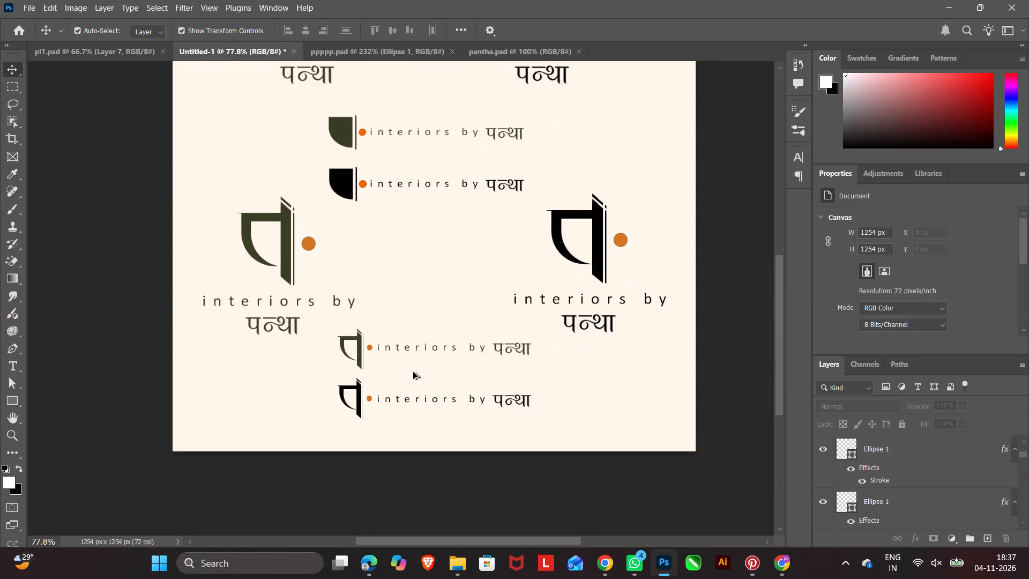
{"action": "scroll", "coordinate": [474, 372], "scroll_direction": "down", "scroll_amount": 3, "text": "alt"}
{"action": "scroll", "coordinate": [416, 374], "scroll_direction": "up", "scroll_amount": 3, "text": "alt"}
{"action": "scroll", "coordinate": [410, 373], "scroll_direction": "down", "scroll_amount": 3, "text": "alt"}
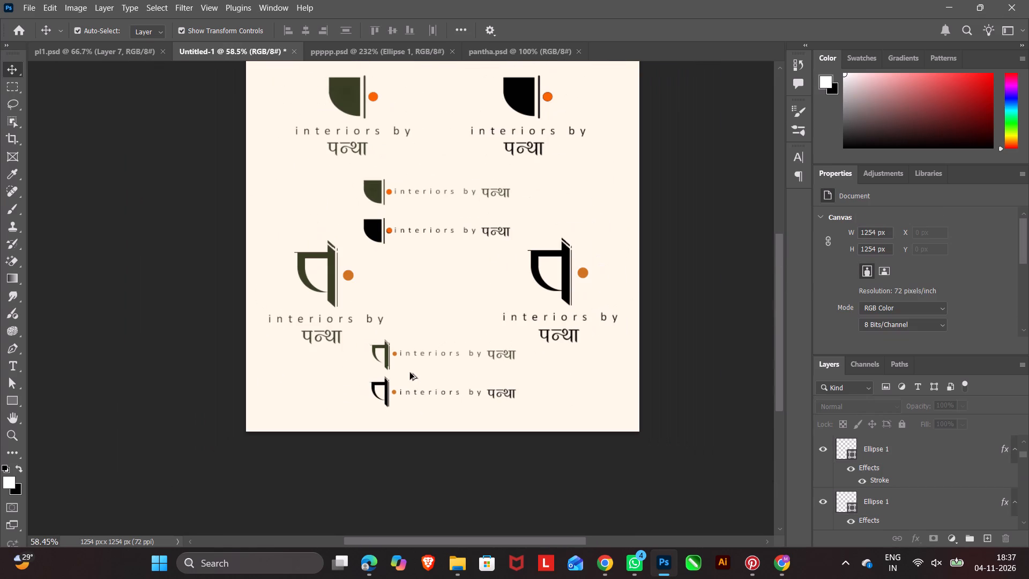
{"action": "scroll", "coordinate": [396, 370], "scroll_direction": "up", "scroll_amount": 18, "text": "alt"}
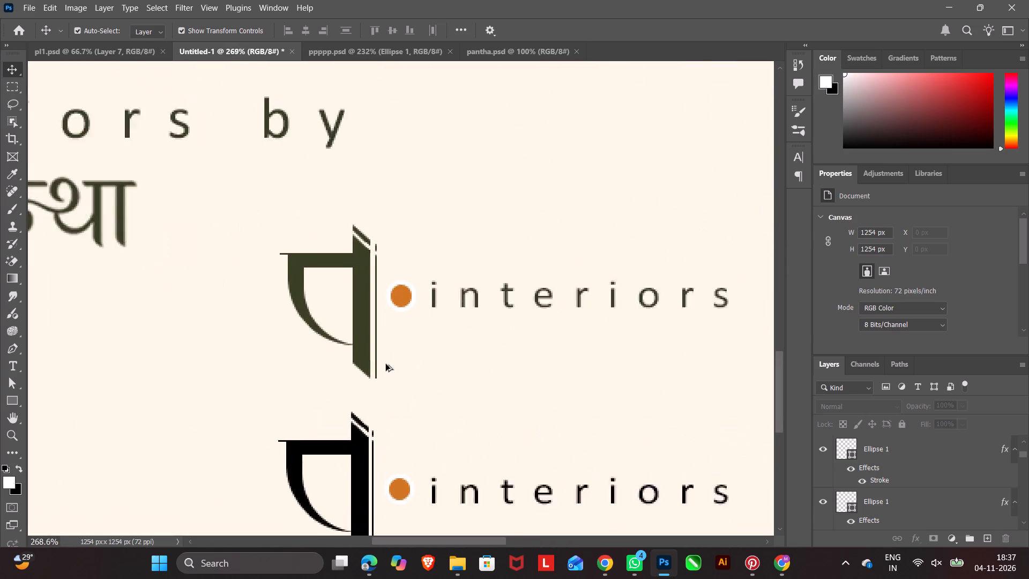
{"action": "scroll", "coordinate": [386, 364], "scroll_direction": "down", "scroll_amount": 19, "text": "alt"}
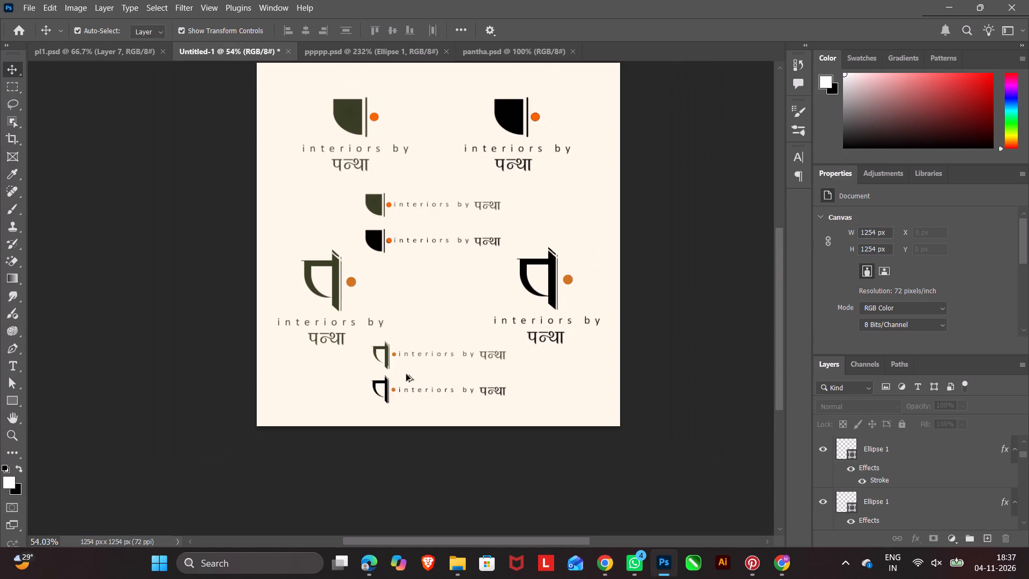
{"action": "scroll", "coordinate": [666, 395], "scroll_direction": "up", "scroll_amount": 5}
{"action": "scroll", "coordinate": [668, 392], "scroll_direction": "down", "scroll_amount": 4}
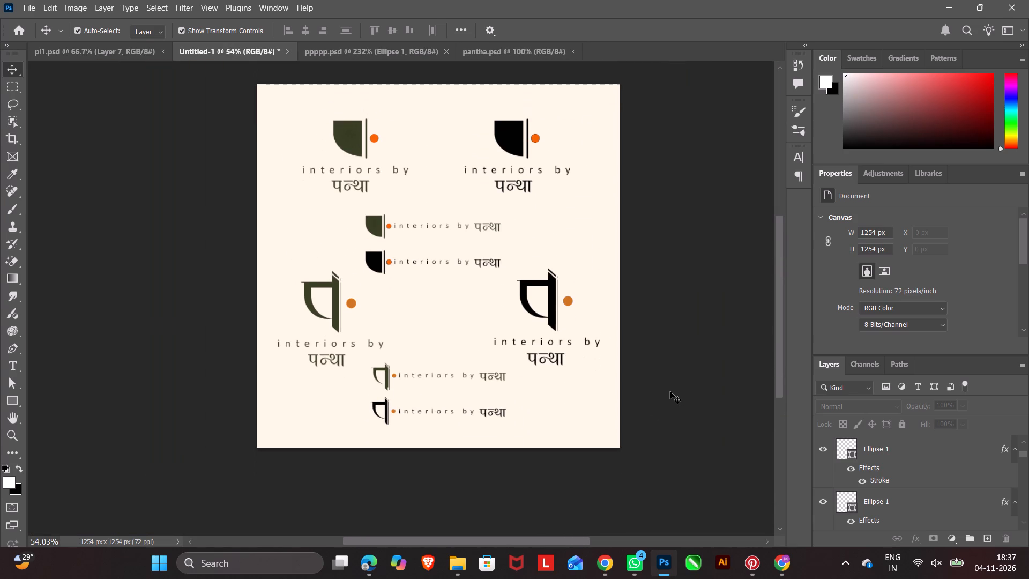
{"action": "scroll", "coordinate": [670, 391], "scroll_direction": "up", "scroll_amount": 5}
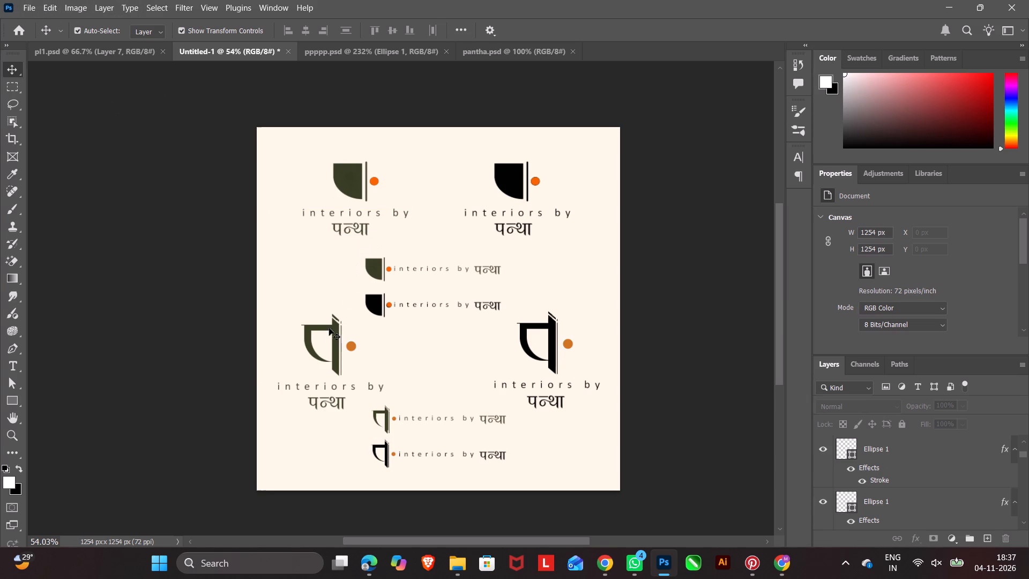
Duplicate the cream inner cutout of the green stacked प mark and bring the copy to the top of the layer stack.
{"action": "left_click", "coordinate": [319, 342]}
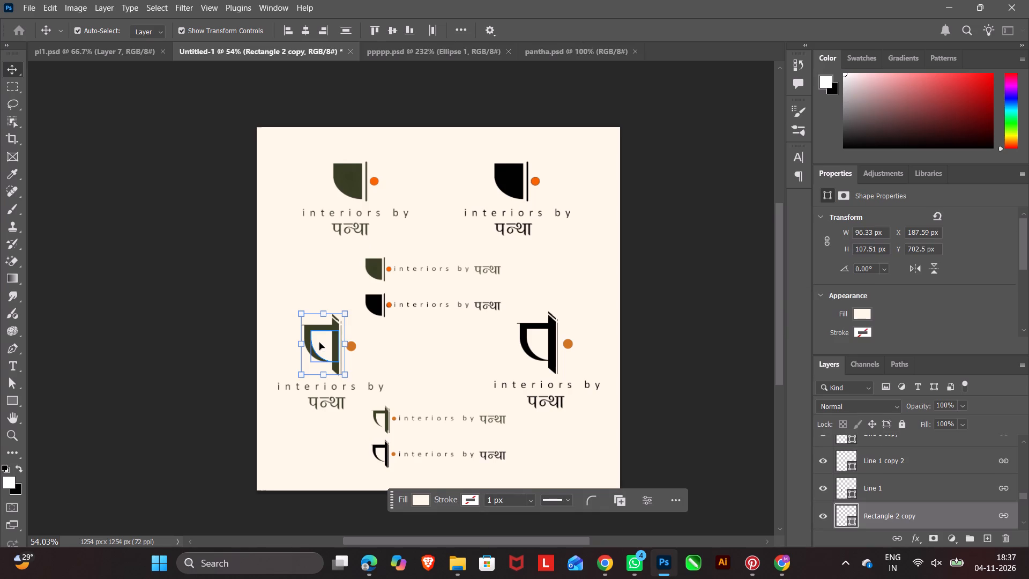
{"action": "key", "text": "ctrl+c"}
{"action": "key", "text": "ctrl+v"}
{"action": "left_click_drag", "start_coordinate": [439, 305], "coordinate": [364, 230]}
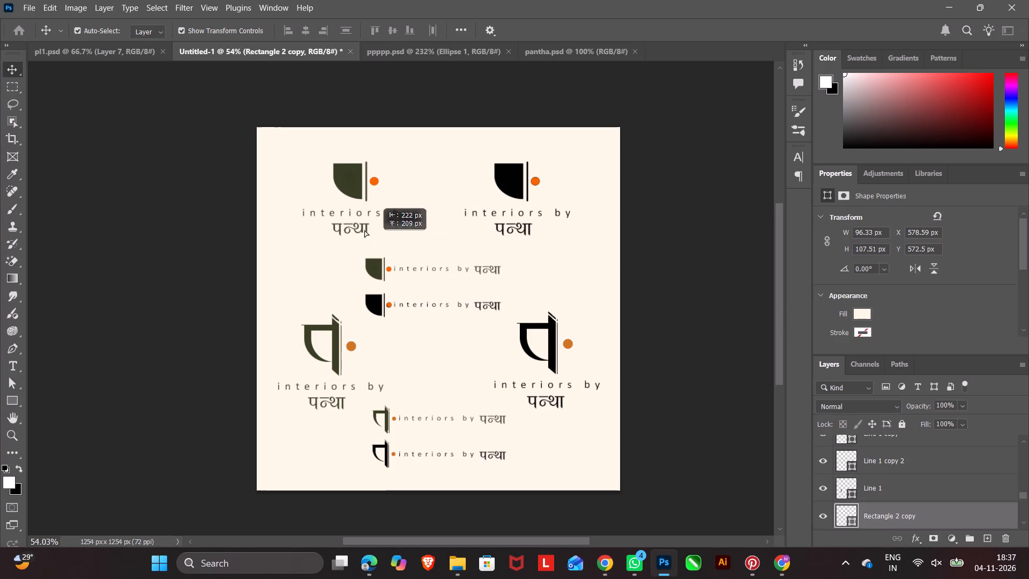
{"action": "left_click_drag", "start_coordinate": [364, 230], "coordinate": [279, 167]}
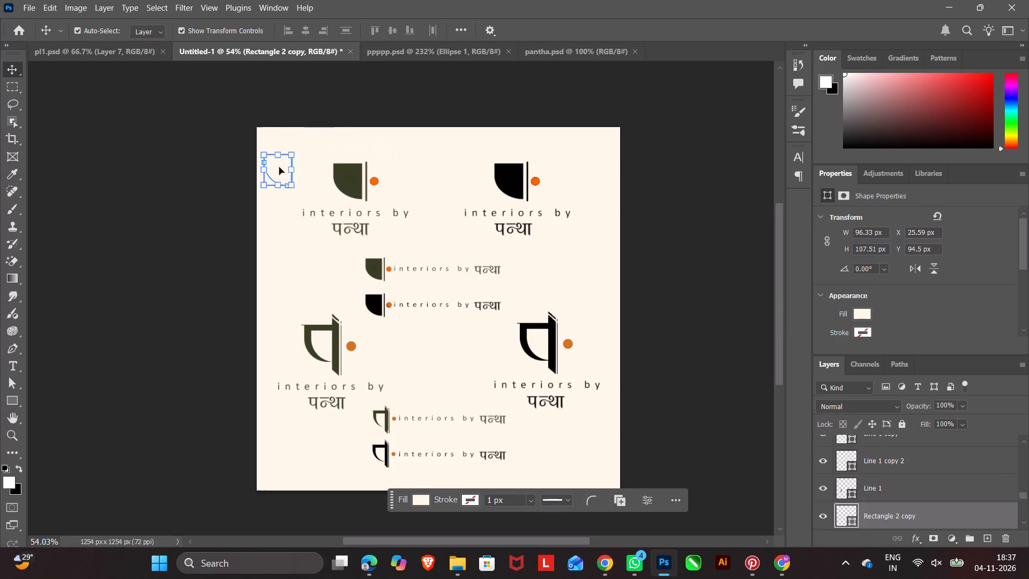
{"action": "left_click_drag", "start_coordinate": [906, 518], "coordinate": [895, 424]}
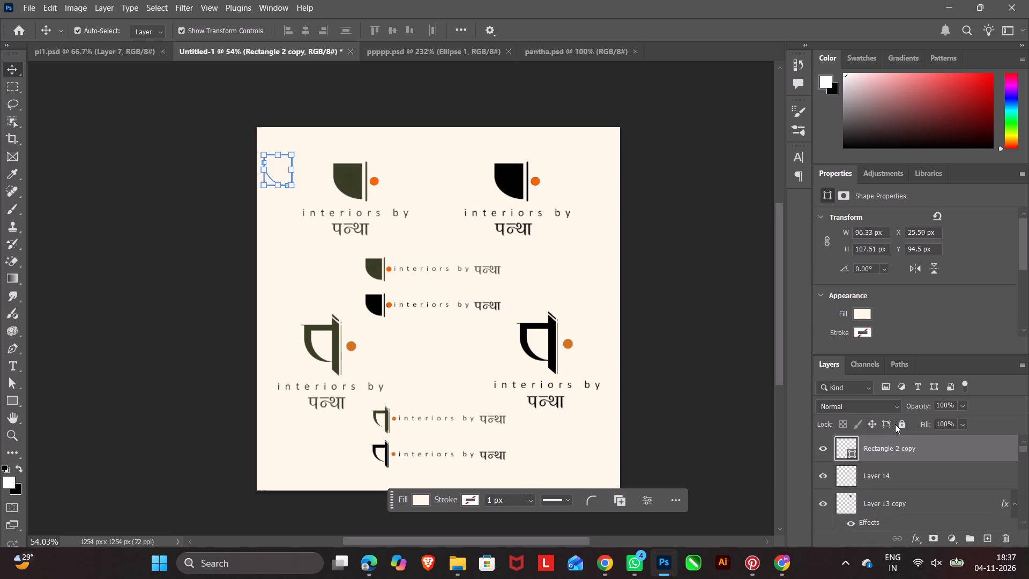
Place the cream cutout inside the green stacked quarter-round mark and narrow it to about 63 px wide.
{"action": "left_click_drag", "start_coordinate": [275, 168], "coordinate": [332, 180]}
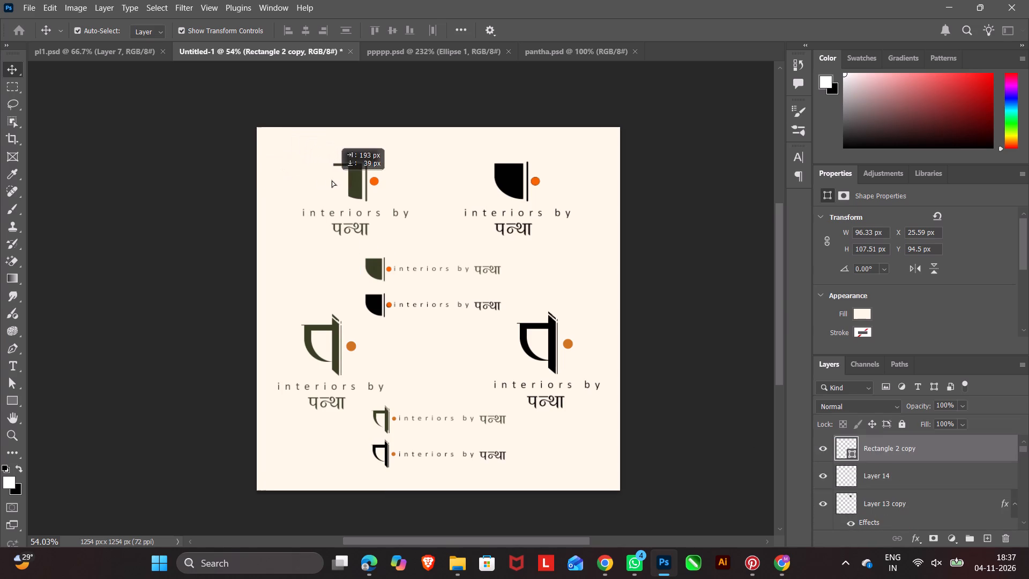
{"action": "left_click_drag", "start_coordinate": [332, 180], "coordinate": [350, 180]}
{"action": "left_click_drag", "start_coordinate": [366, 182], "coordinate": [359, 181]}
{"action": "left_click", "coordinate": [540, 501]}
{"action": "left_click", "coordinate": [676, 346]}
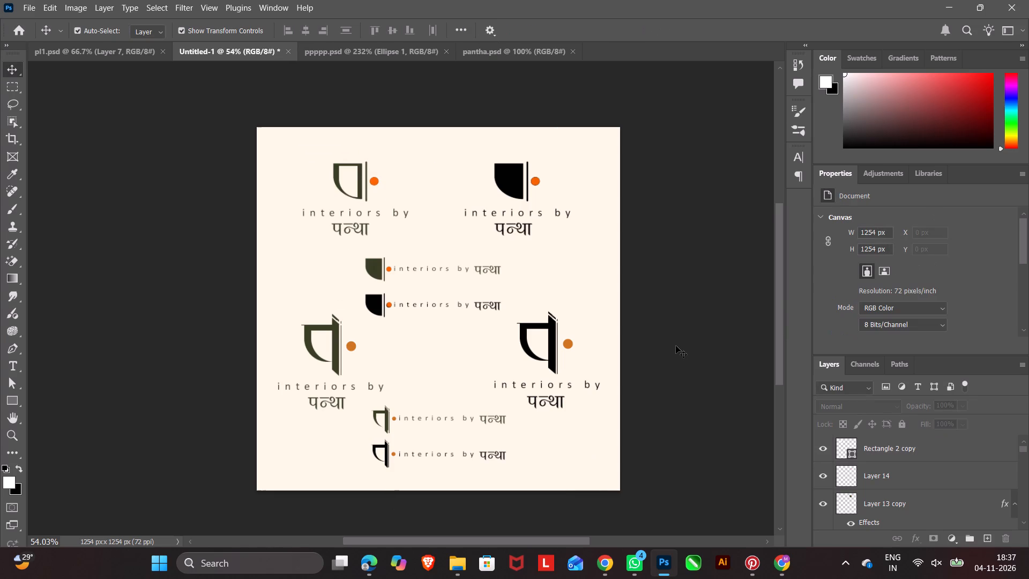
Shorten the cream cutout from its bottom and top edges to about 91 px high for a more even green outline.
{"action": "scroll", "coordinate": [337, 195], "scroll_direction": "up", "scroll_amount": 11, "text": "alt"}
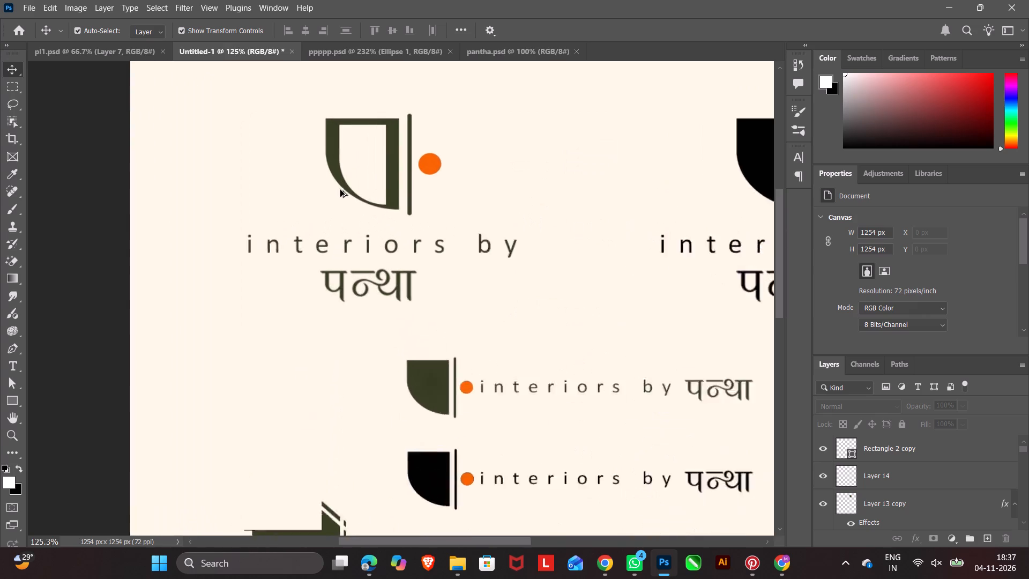
{"action": "scroll", "coordinate": [340, 190], "scroll_direction": "up", "scroll_amount": 1, "text": "alt"}
{"action": "left_click", "coordinate": [362, 165]}
{"action": "left_click_drag", "start_coordinate": [365, 209], "coordinate": [366, 198]}
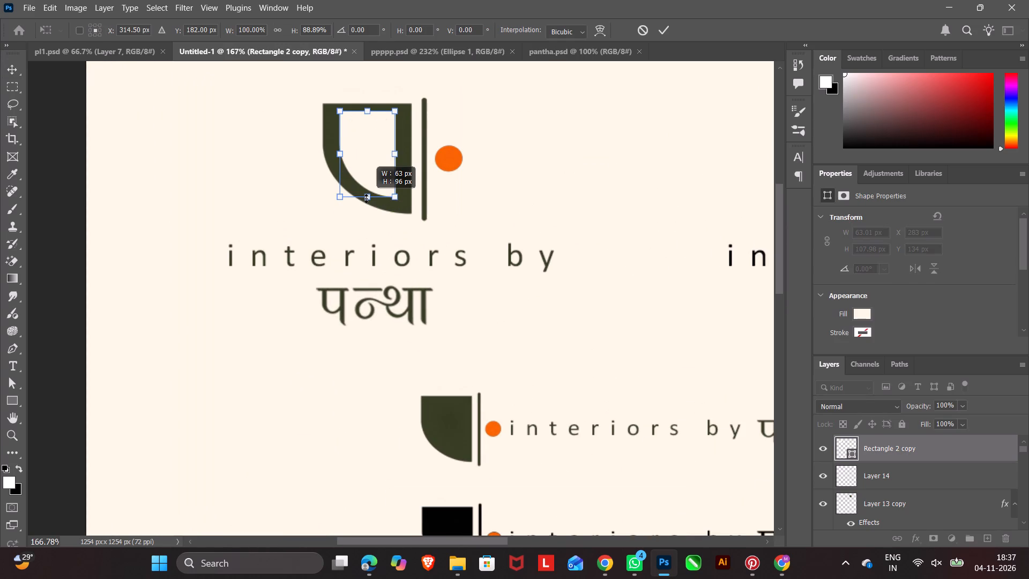
{"action": "left_click_drag", "start_coordinate": [366, 198], "coordinate": [367, 197]}
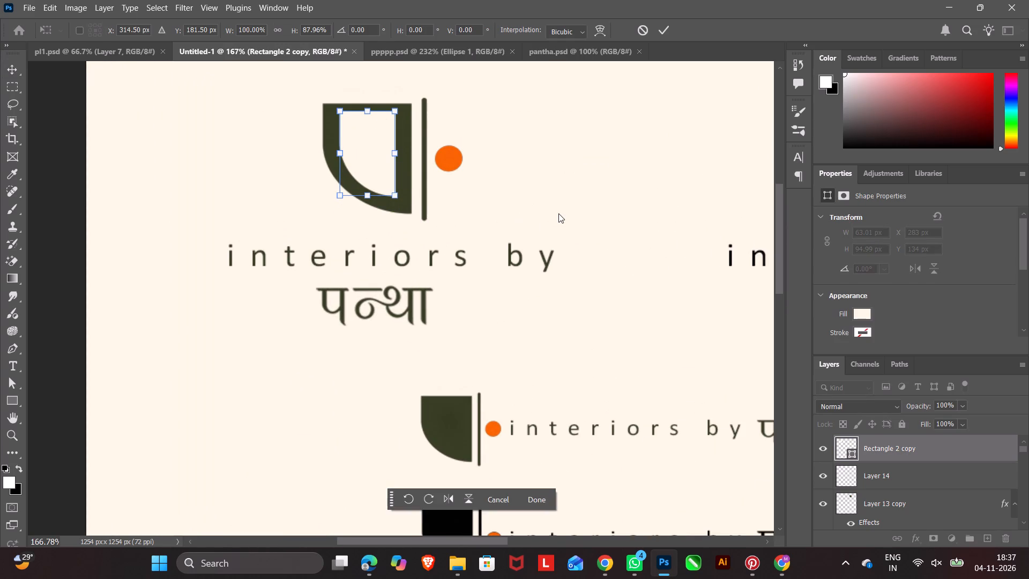
{"action": "left_click", "coordinate": [558, 213]}
{"action": "left_click", "coordinate": [557, 366]}
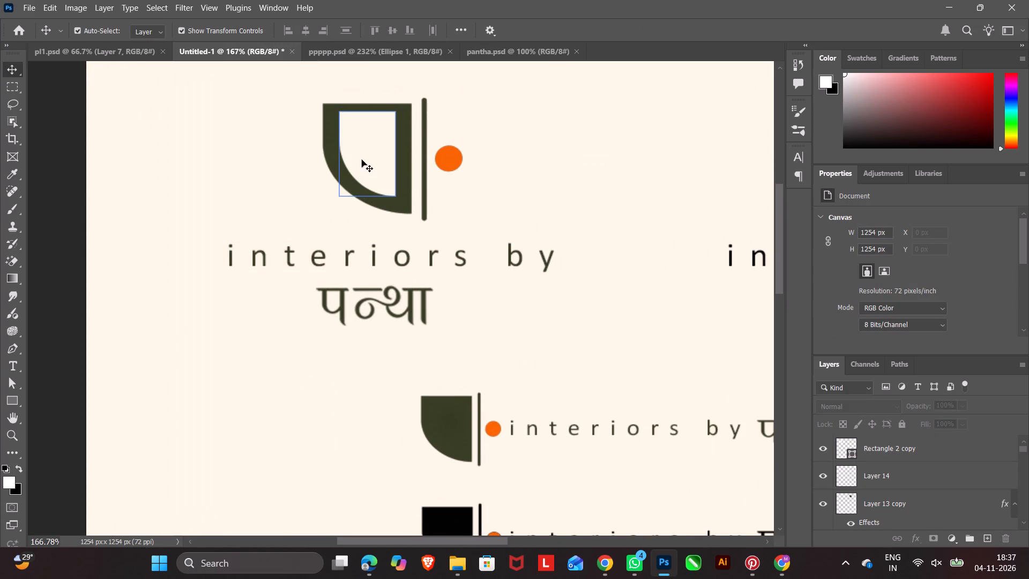
{"action": "left_click", "coordinate": [362, 159]}
{"action": "left_click", "coordinate": [366, 110]}
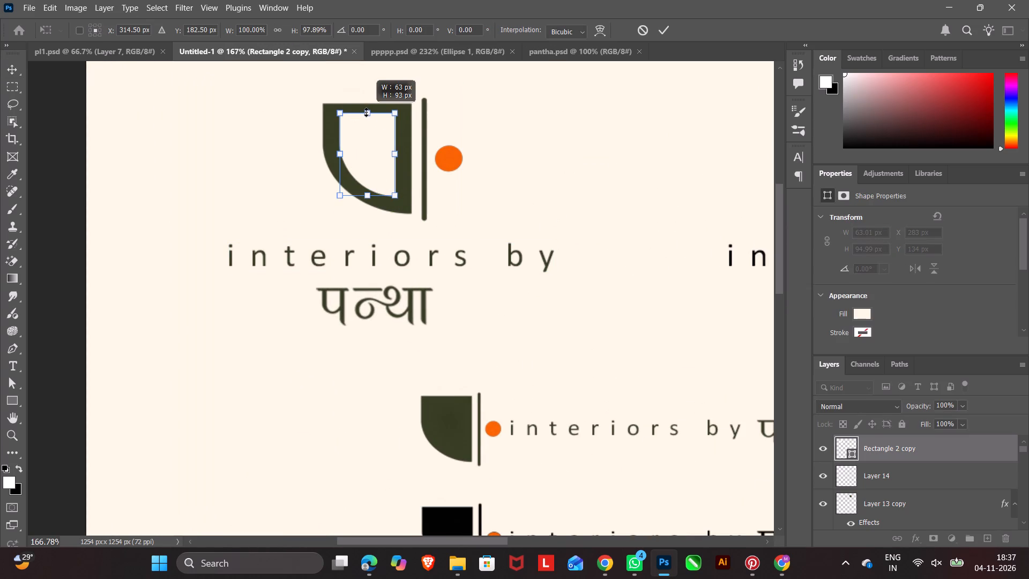
{"action": "left_click", "coordinate": [576, 344]}
{"action": "left_click", "coordinate": [542, 498]}
{"action": "left_click", "coordinate": [617, 303]}
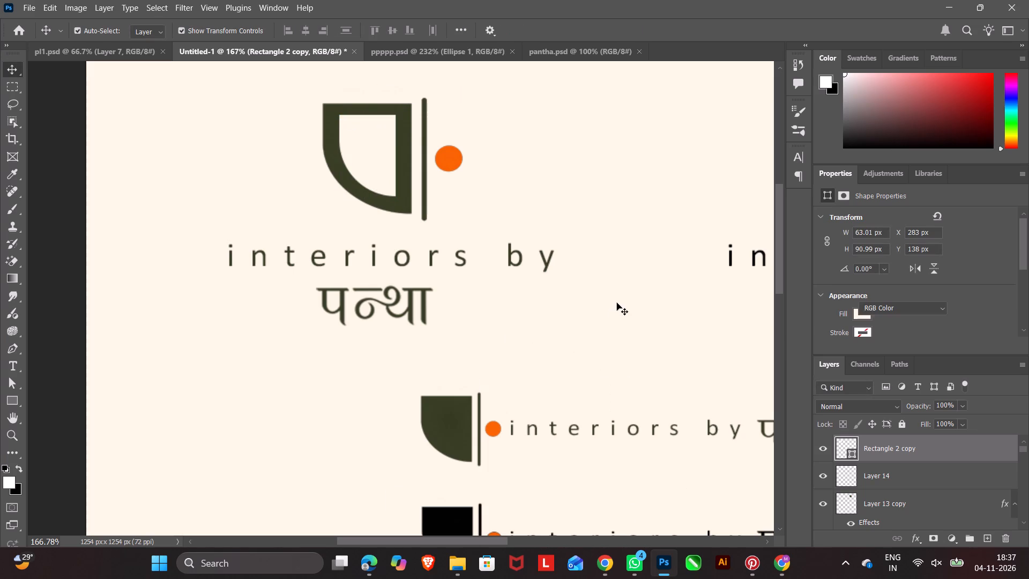
{"action": "left_click", "coordinate": [617, 303]}
Duplicate the resized cream cutout and place the copy inside the black stacked quarter-round mark.
{"action": "left_click", "coordinate": [361, 131]}
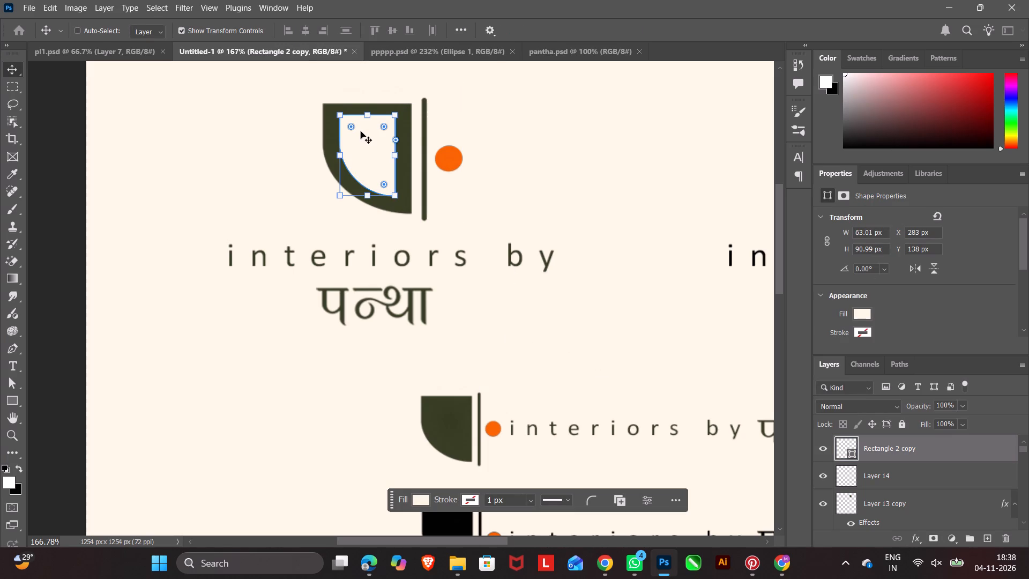
{"action": "key", "text": "ctrl+c"}
{"action": "key", "text": "ctrl+v"}
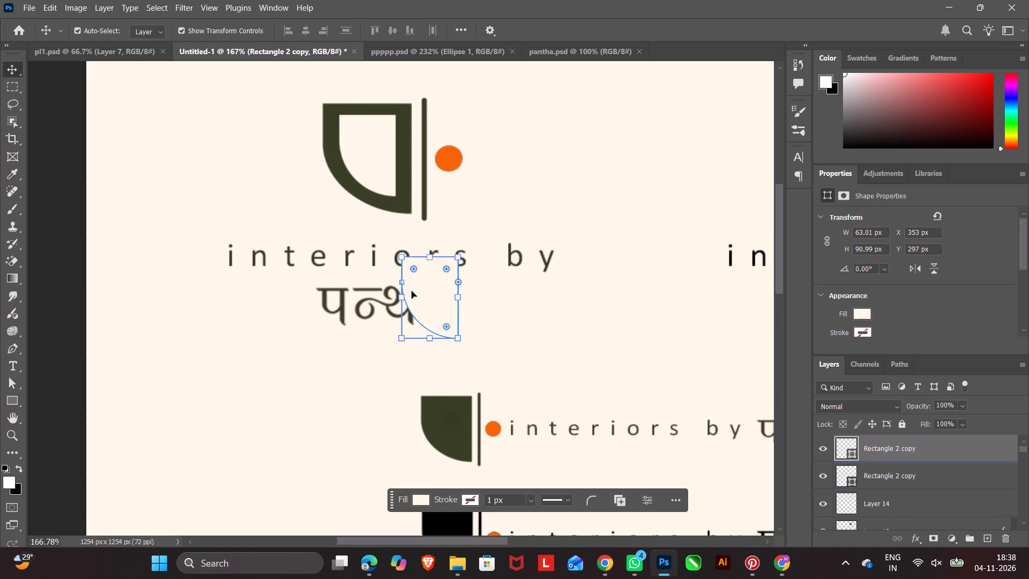
{"action": "left_click_drag", "start_coordinate": [416, 297], "coordinate": [778, 309]}
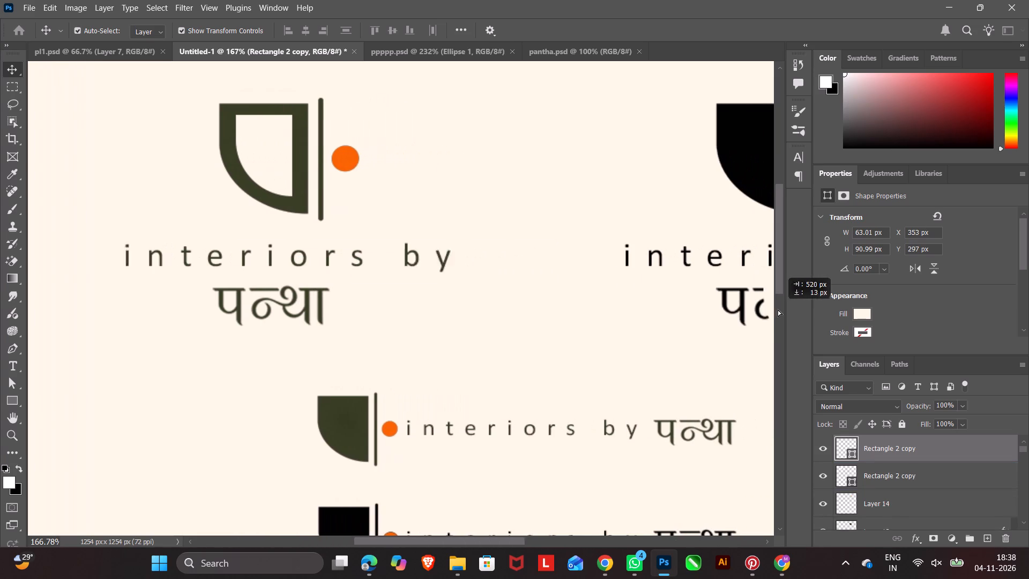
{"action": "left_click_drag", "start_coordinate": [778, 309], "coordinate": [706, 159]}
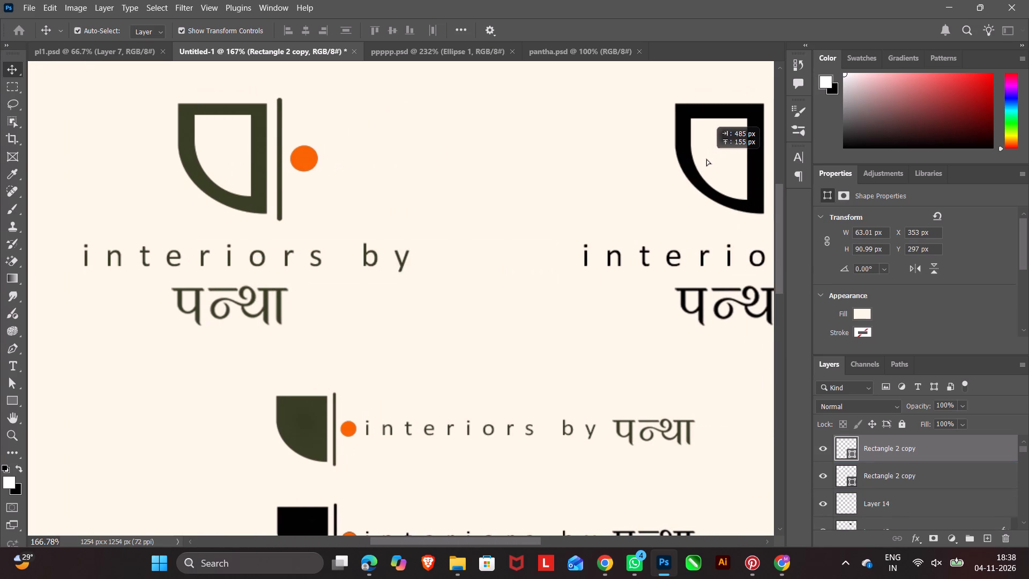
{"action": "left_click_drag", "start_coordinate": [706, 159], "coordinate": [704, 155]}
{"action": "left_click", "coordinate": [551, 357]}
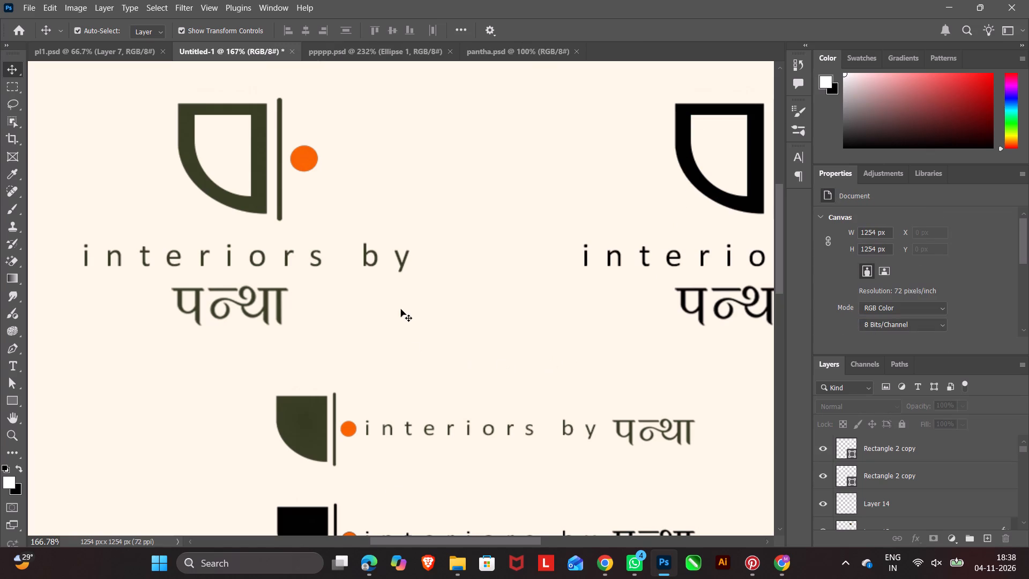
Duplicate the cream cutout inside the green stacked quarter-round mark.
{"action": "scroll", "coordinate": [335, 311], "scroll_direction": "down", "scroll_amount": 10, "text": "alt"}
{"action": "scroll", "coordinate": [390, 360], "scroll_direction": "down", "scroll_amount": 2}
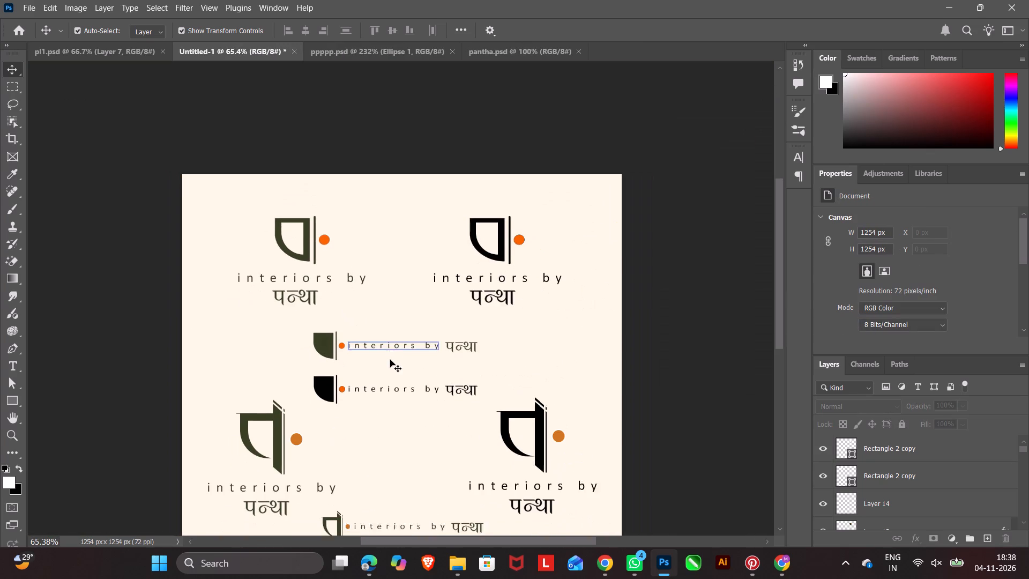
{"action": "scroll", "coordinate": [390, 360], "scroll_direction": "down", "scroll_amount": 5}
{"action": "scroll", "coordinate": [390, 341], "scroll_direction": "up", "scroll_amount": 3}
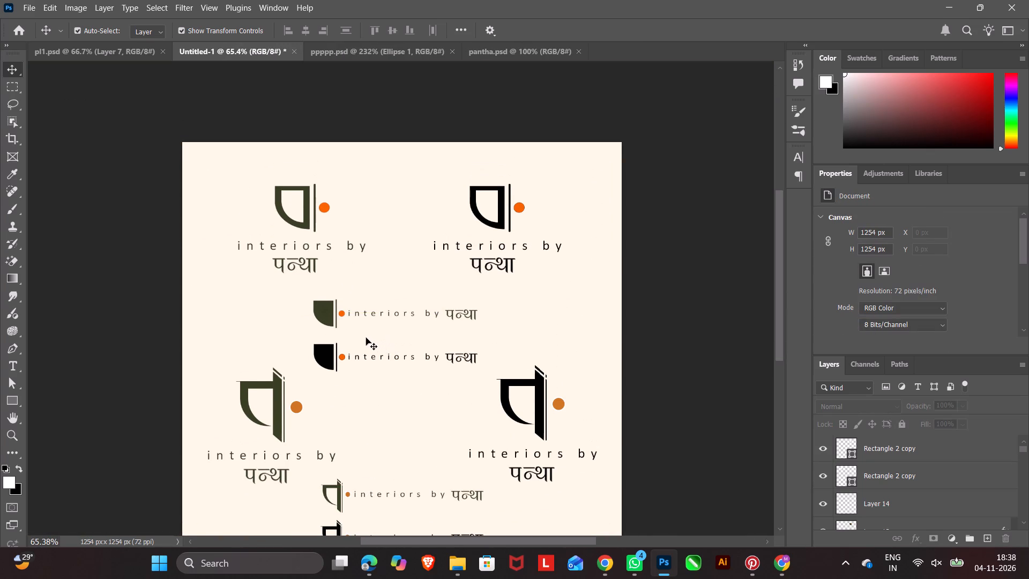
{"action": "left_click", "coordinate": [690, 303]}
{"action": "scroll", "coordinate": [276, 224], "scroll_direction": "up", "scroll_amount": 10, "text": "alt"}
{"action": "left_click", "coordinate": [315, 181], "text": "alt"}
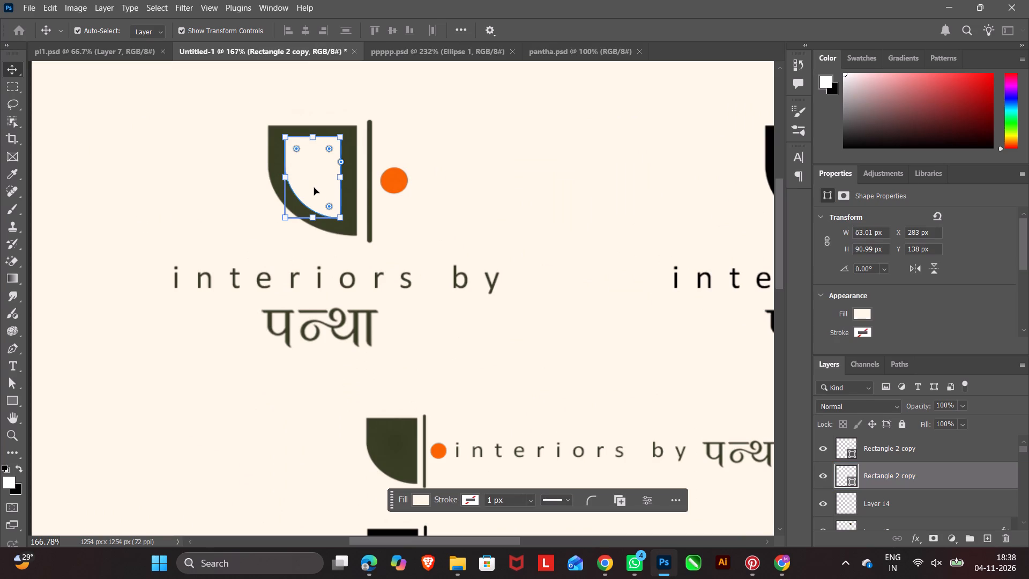
{"action": "key", "text": "ctrl+j"}
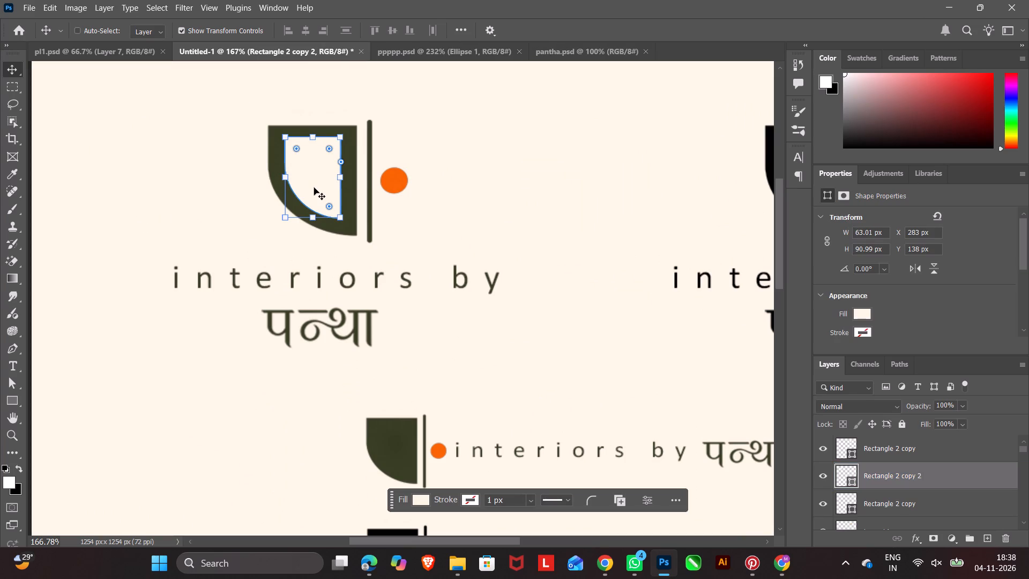
Shrink the duplicated cutout from all four sides to about 32 by 63 px, centred inside the original cream cutout.
{"action": "left_click_drag", "start_coordinate": [314, 138], "coordinate": [314, 140]}
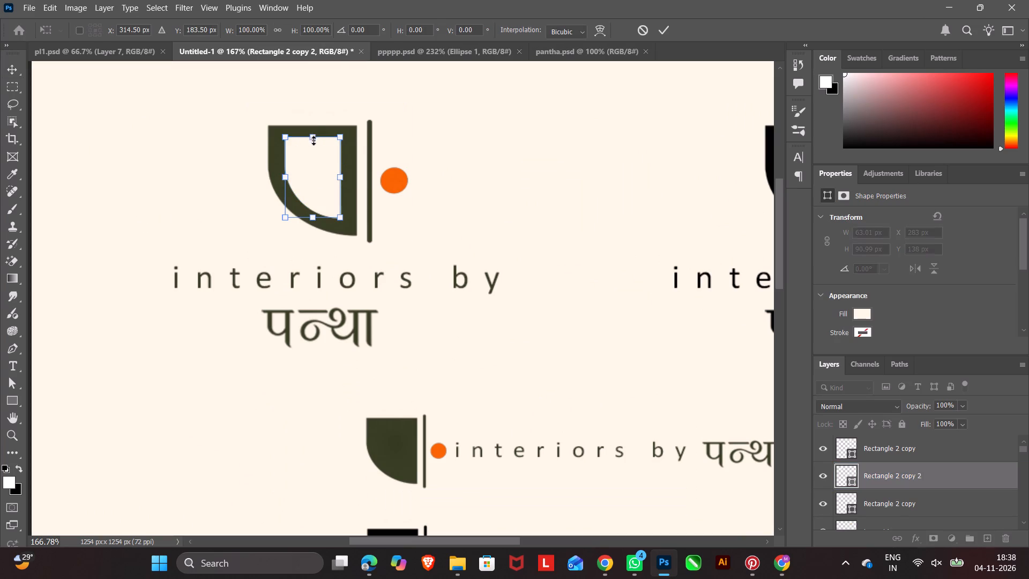
{"action": "left_click_drag", "start_coordinate": [314, 140], "coordinate": [314, 150]}
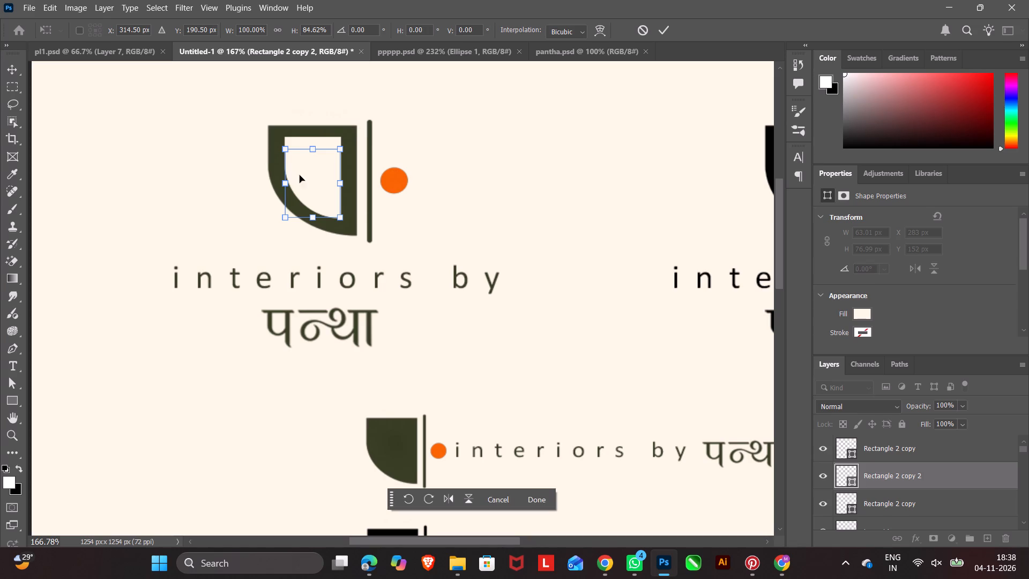
{"action": "left_click_drag", "start_coordinate": [312, 220], "coordinate": [312, 210]}
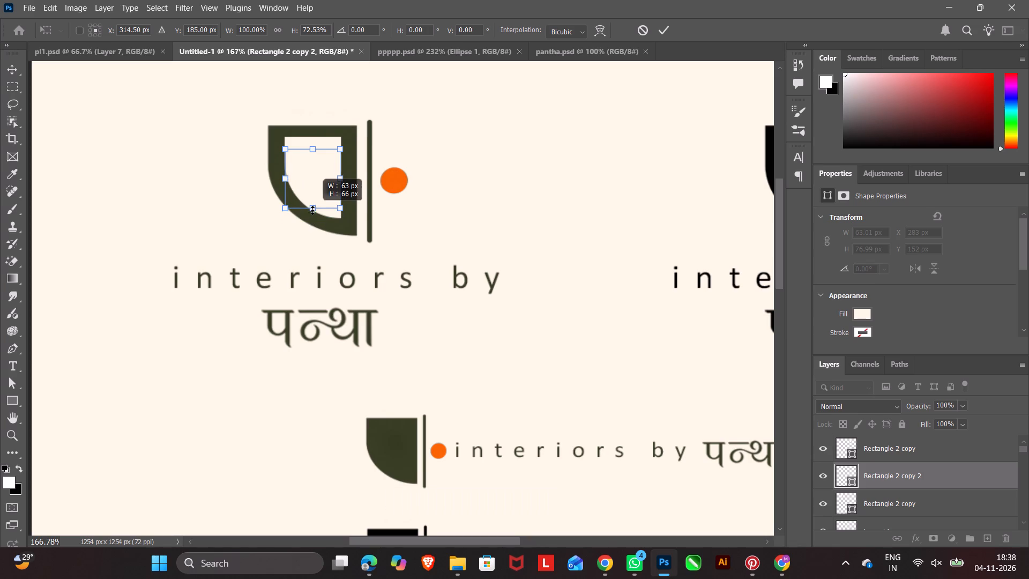
{"action": "left_click_drag", "start_coordinate": [312, 210], "coordinate": [312, 207]}
{"action": "left_click_drag", "start_coordinate": [286, 178], "coordinate": [295, 178]}
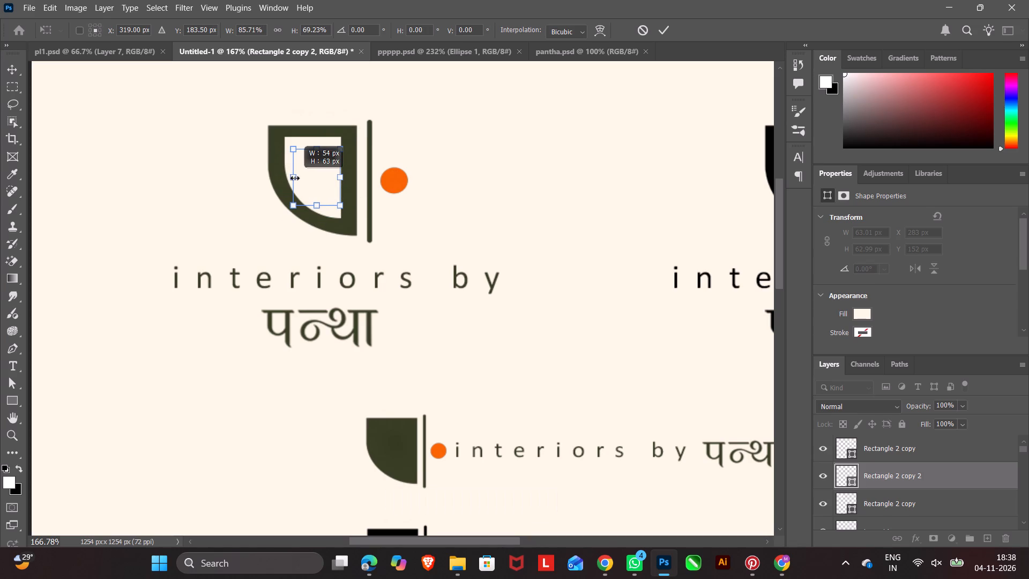
{"action": "left_click_drag", "start_coordinate": [295, 178], "coordinate": [300, 178]}
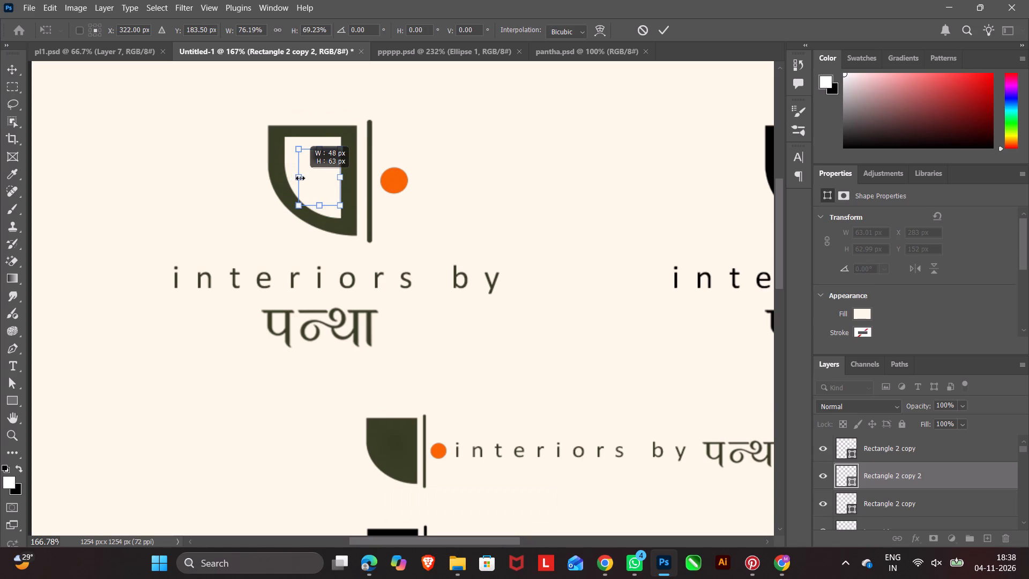
{"action": "left_click_drag", "start_coordinate": [300, 178], "coordinate": [301, 179]}
{"action": "left_click_drag", "start_coordinate": [341, 180], "coordinate": [331, 180]}
{"action": "left_click", "coordinate": [549, 498]}
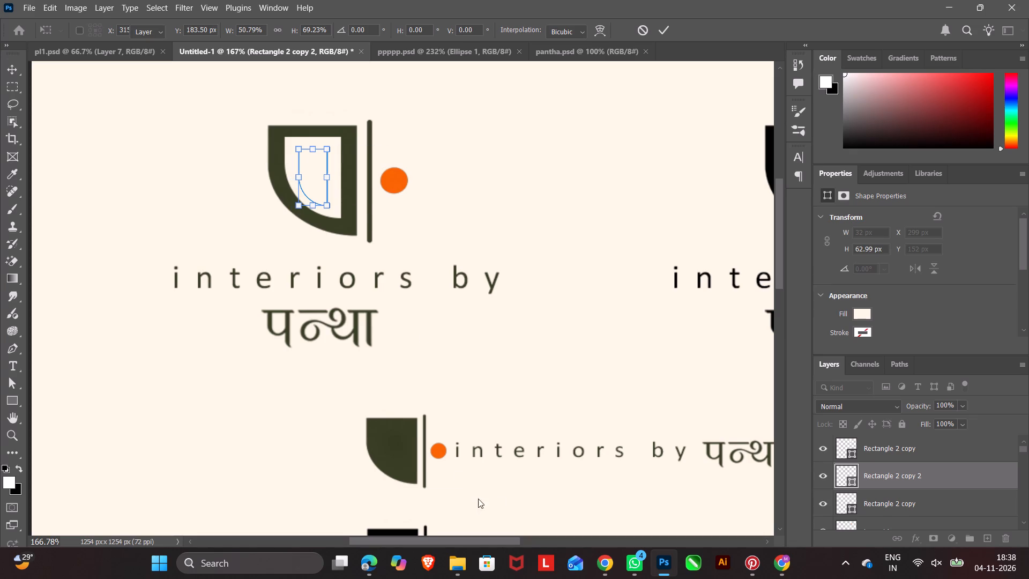
Fill the small inner quarter-round shape with the logo's dark green from the recently used colors.
{"action": "left_click", "coordinate": [421, 498]}
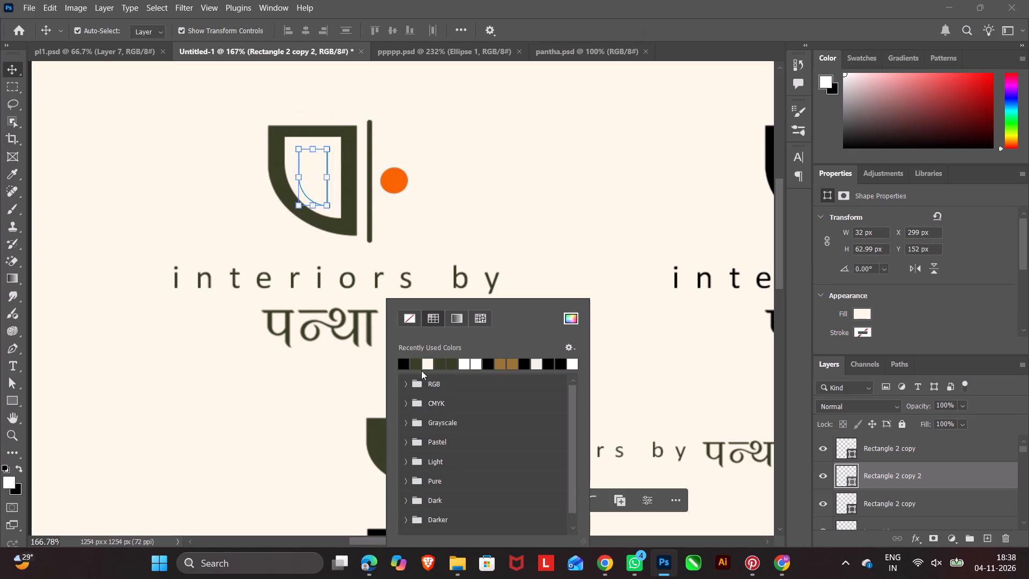
{"action": "left_click", "coordinate": [419, 363]}
{"action": "left_click", "coordinate": [530, 175]}
{"action": "left_click", "coordinate": [530, 175]}
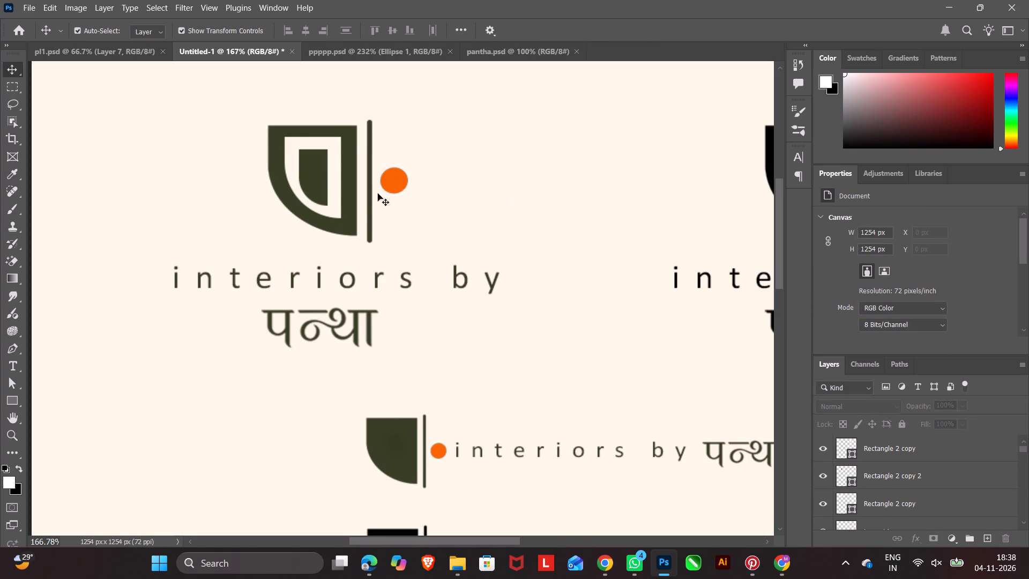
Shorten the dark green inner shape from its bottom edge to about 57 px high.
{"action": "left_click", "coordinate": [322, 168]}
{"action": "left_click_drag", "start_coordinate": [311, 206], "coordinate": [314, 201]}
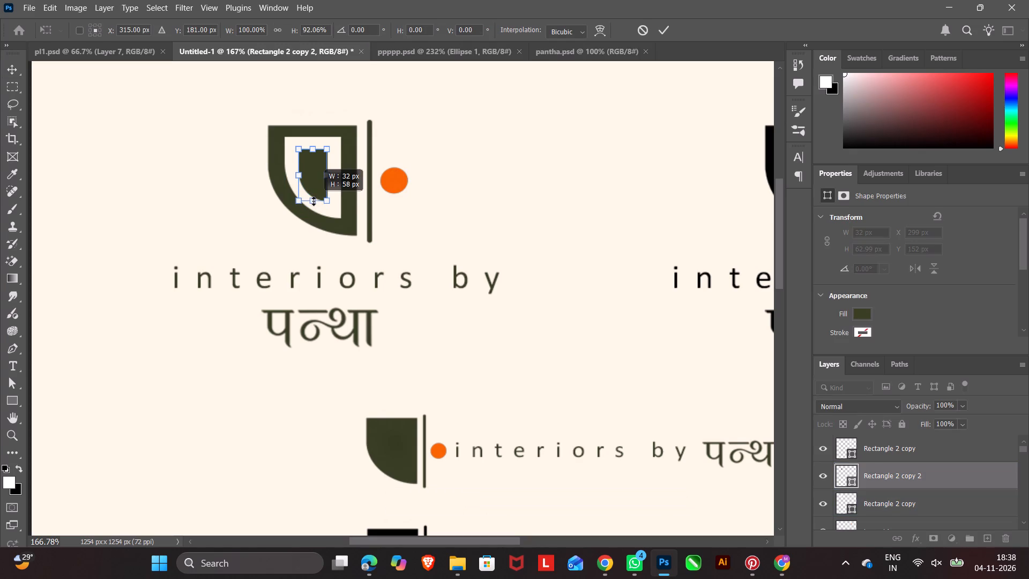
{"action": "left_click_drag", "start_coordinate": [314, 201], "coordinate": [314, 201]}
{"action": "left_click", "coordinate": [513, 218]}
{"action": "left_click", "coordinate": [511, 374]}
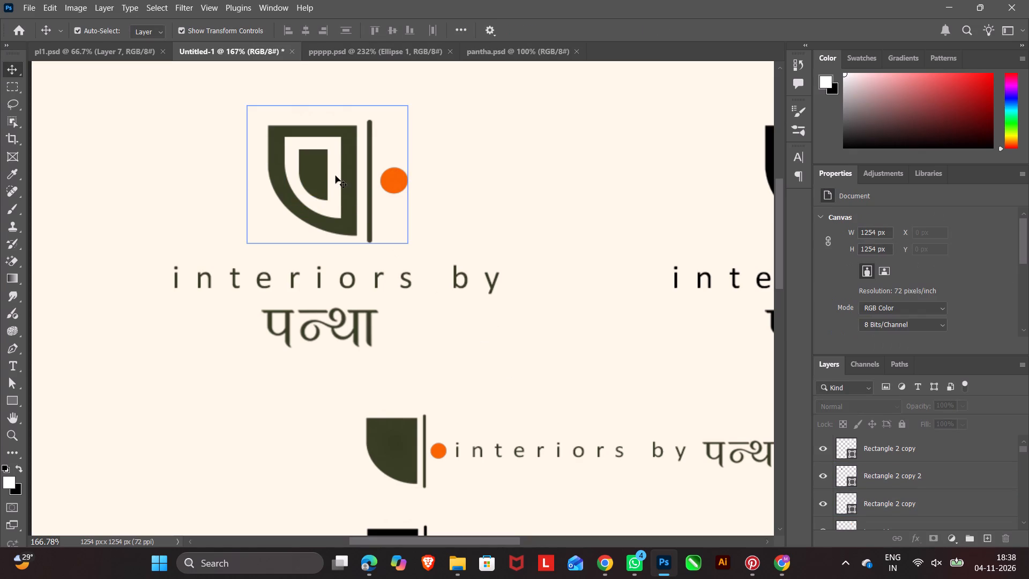
Shift the green inner shape up and left within the cream cutout and enlarge it to about 40 by 62 px.
{"action": "left_click", "coordinate": [322, 170]}
{"action": "scroll", "coordinate": [314, 155], "scroll_direction": "up", "scroll_amount": 8, "text": "alt"}
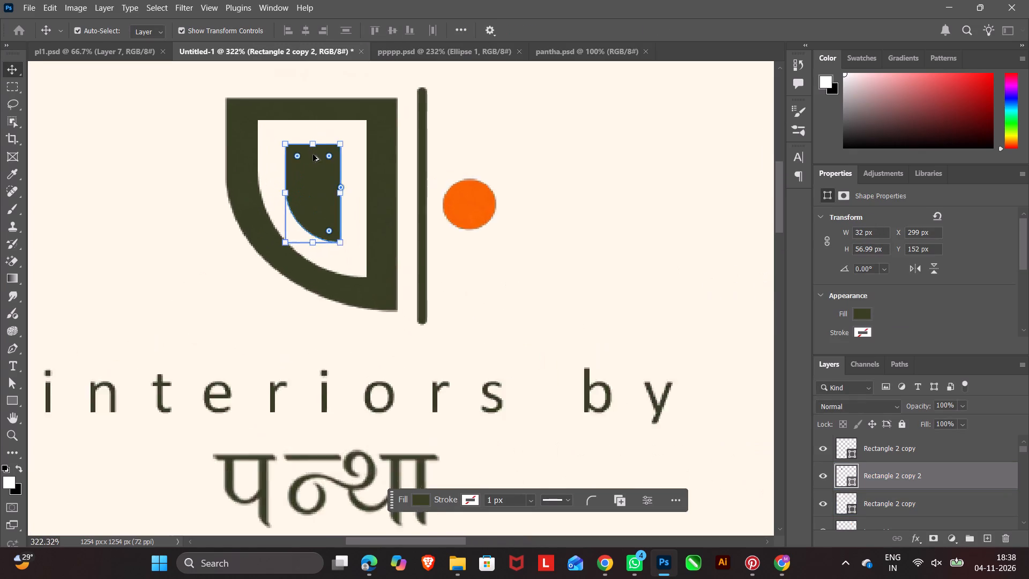
{"action": "scroll", "coordinate": [313, 154], "scroll_direction": "up", "scroll_amount": 2, "text": "alt"}
{"action": "left_click_drag", "start_coordinate": [351, 201], "coordinate": [354, 200]}
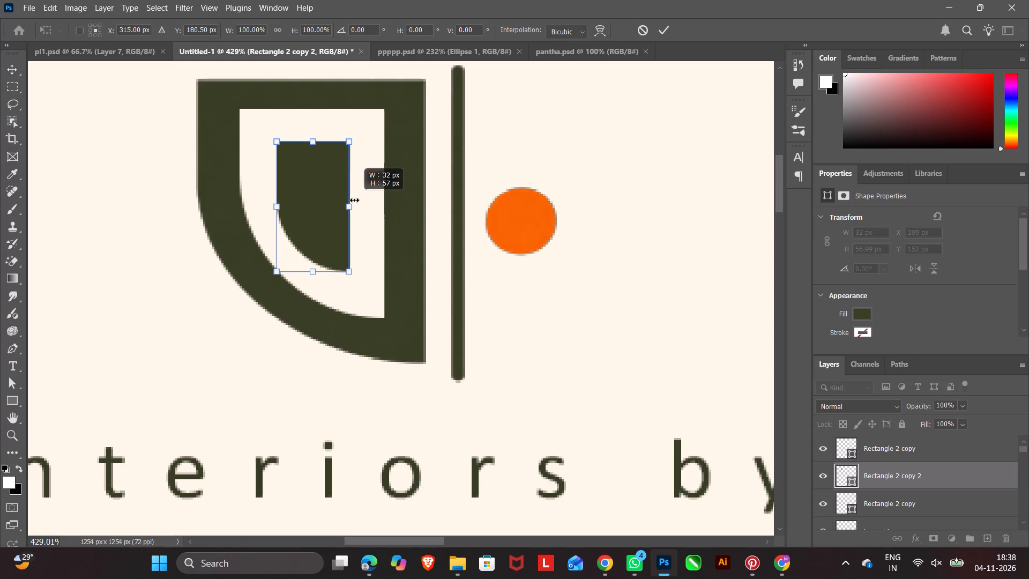
{"action": "left_click_drag", "start_coordinate": [354, 200], "coordinate": [357, 201]}
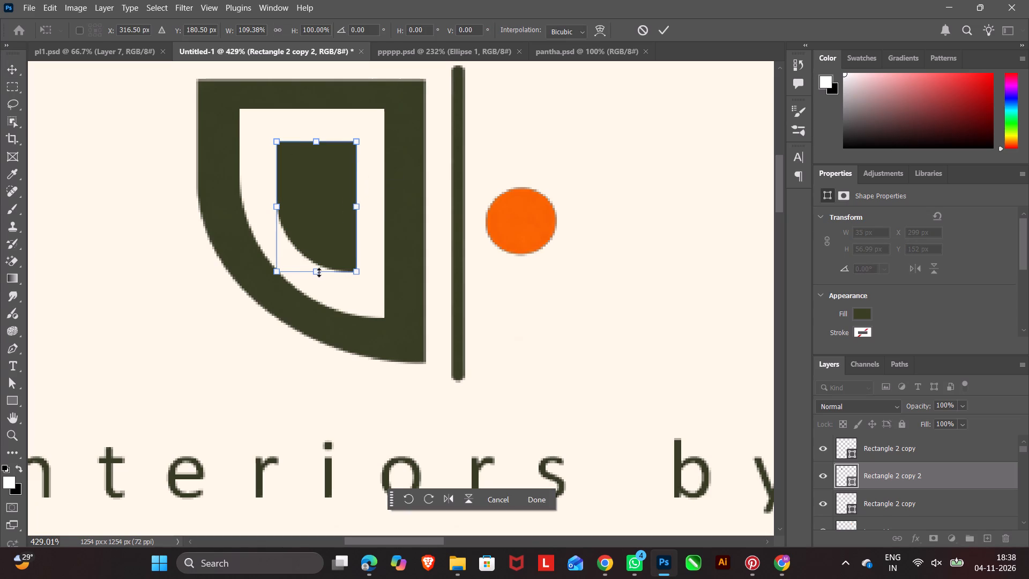
{"action": "left_click", "coordinate": [319, 272]}
{"action": "left_click_drag", "start_coordinate": [320, 214], "coordinate": [320, 212]}
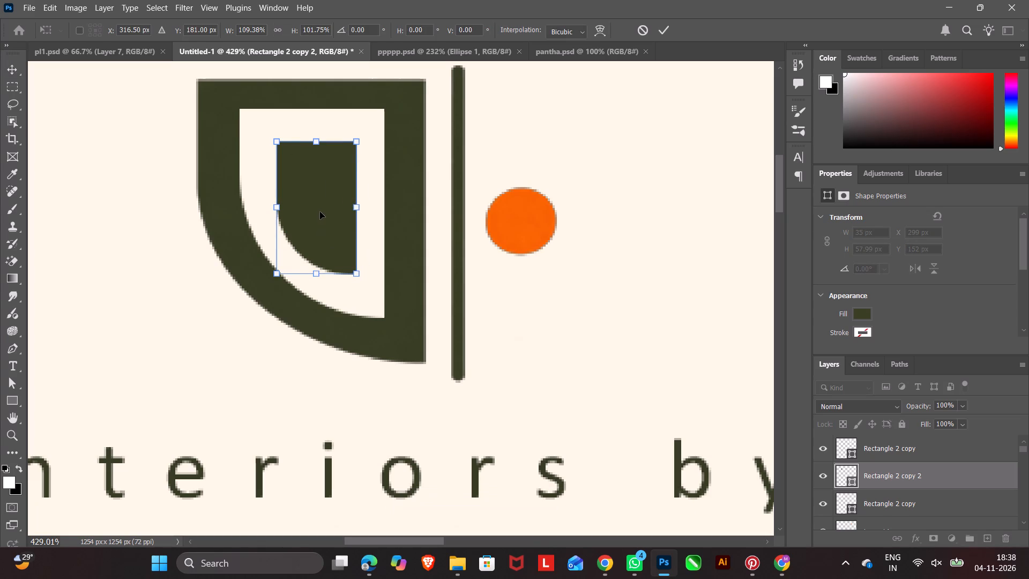
{"action": "left_click_drag", "start_coordinate": [320, 212], "coordinate": [319, 204]}
{"action": "left_click_drag", "start_coordinate": [351, 264], "coordinate": [354, 269]}
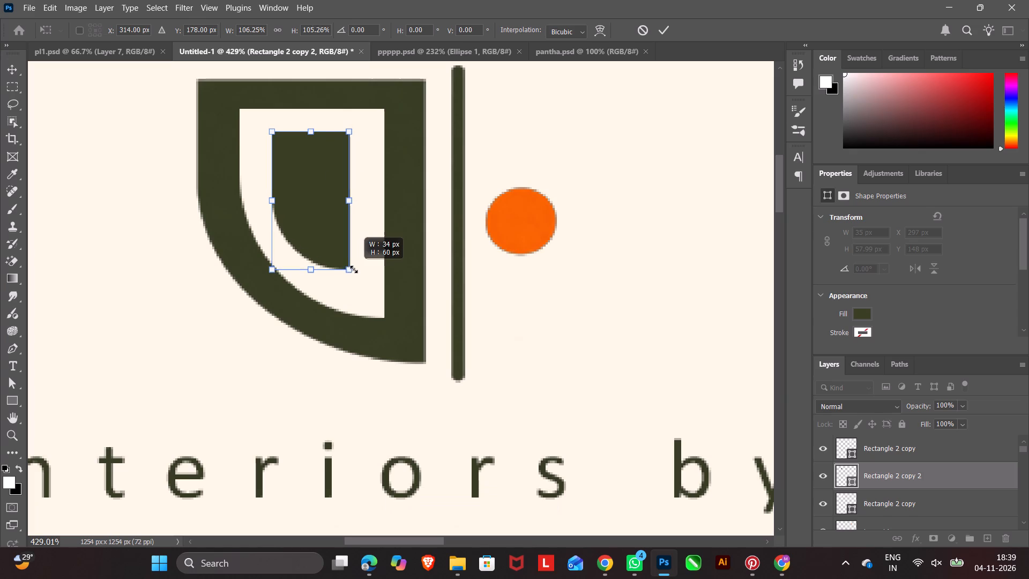
{"action": "left_click_drag", "start_coordinate": [354, 269], "coordinate": [362, 275]}
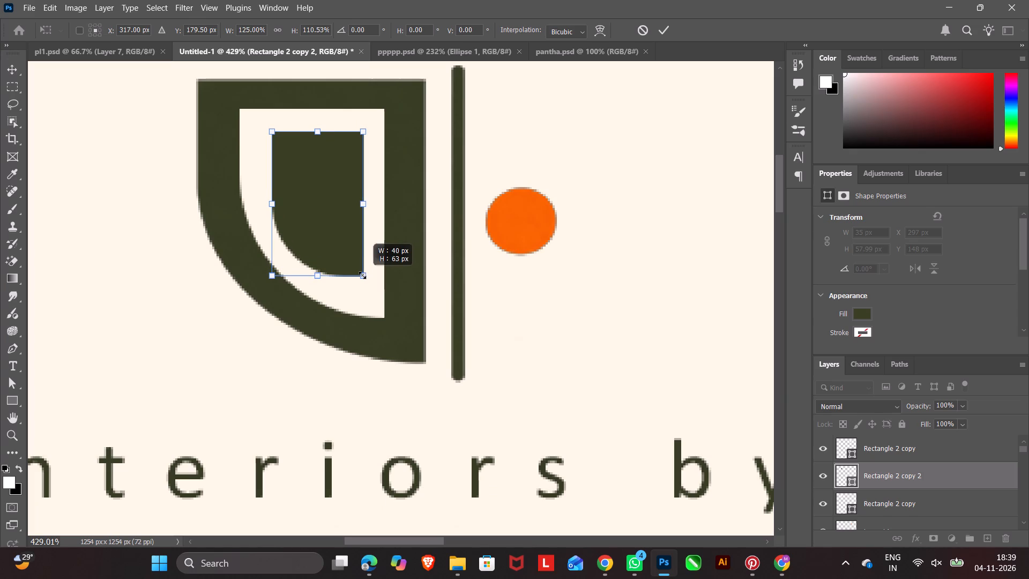
{"action": "left_click_drag", "start_coordinate": [362, 275], "coordinate": [362, 272]}
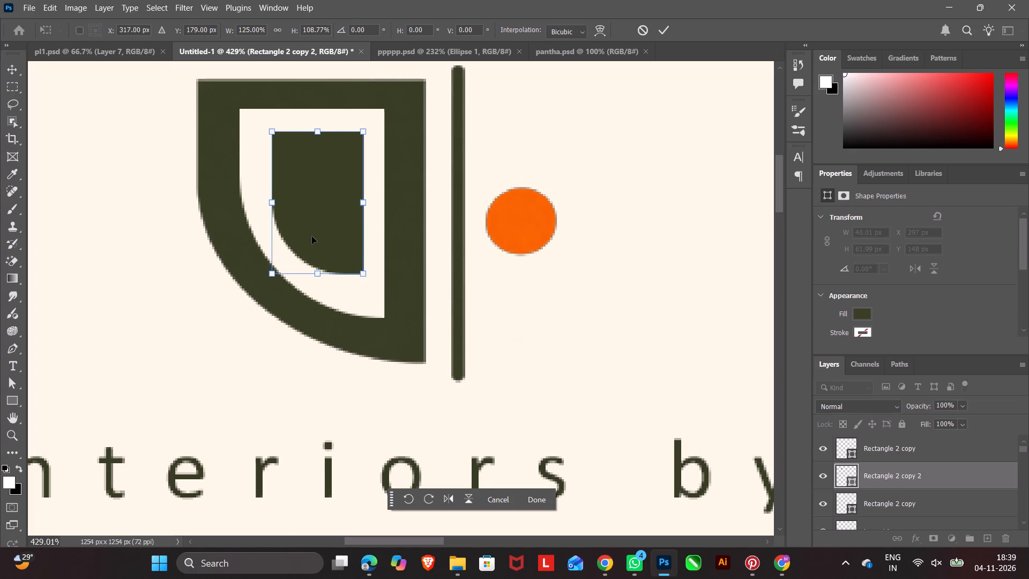
{"action": "left_click", "coordinate": [534, 499]}
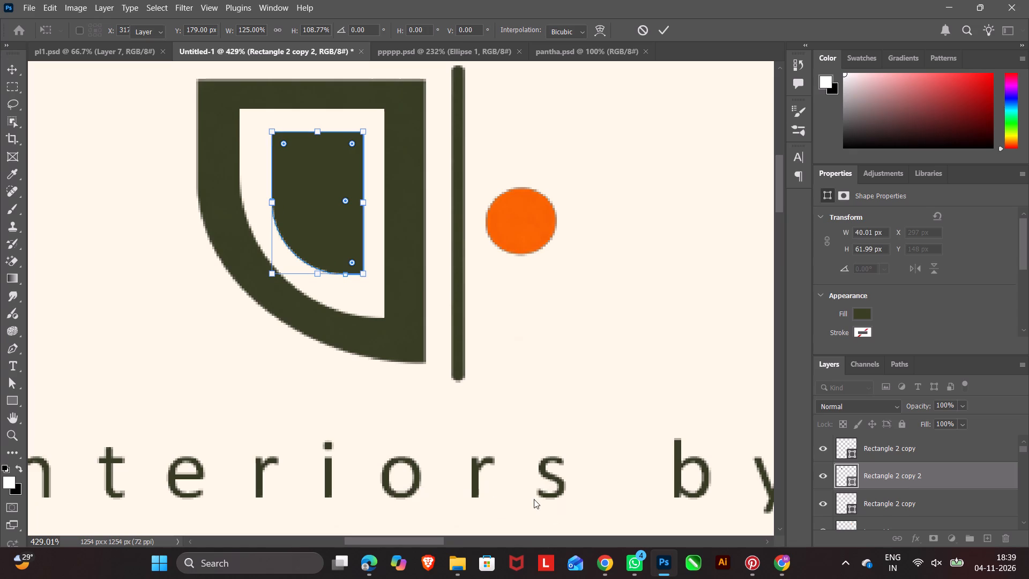
Set the green inner shape's bottom-left corner radius to 40 px.
{"action": "left_click", "coordinate": [14, 399]}
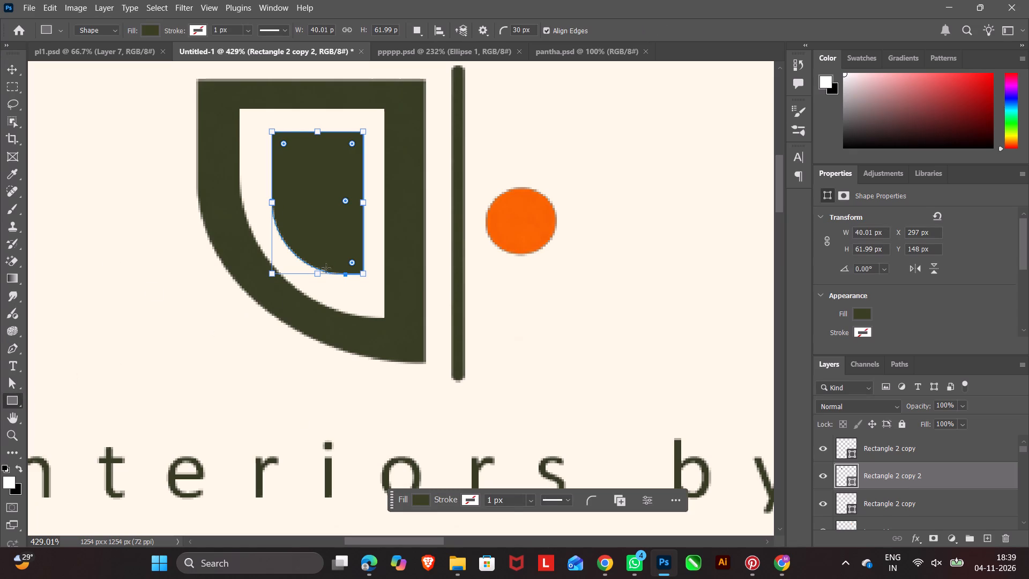
{"action": "left_click", "coordinate": [586, 501]}
{"action": "left_click", "coordinate": [613, 471]}
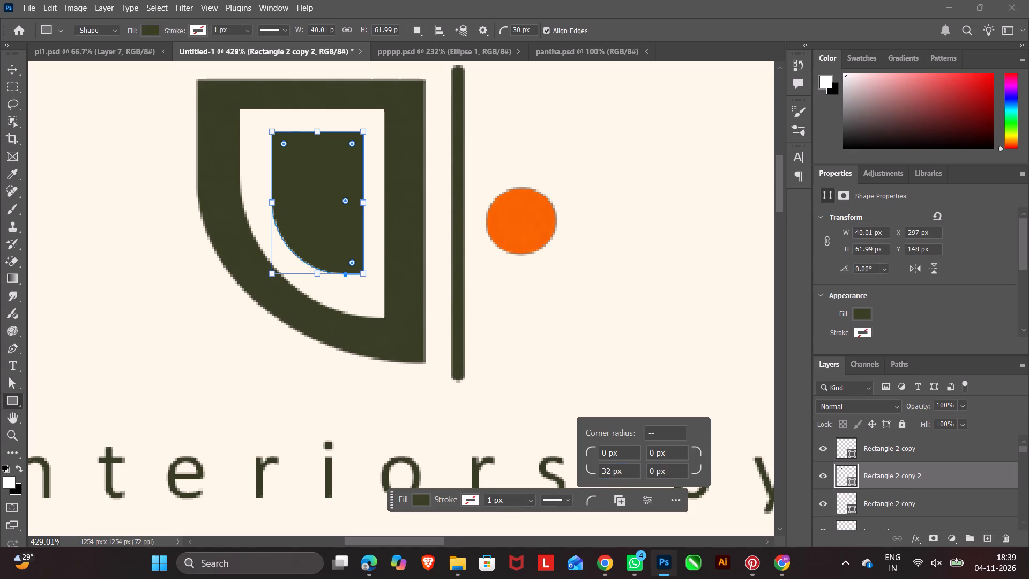
{"action": "scroll", "coordinate": [612, 468], "scroll_direction": "down", "scroll_amount": 9}
{"action": "scroll", "coordinate": [612, 468], "scroll_direction": "up", "scroll_amount": 18}
{"action": "scroll", "coordinate": [612, 467], "scroll_direction": "down", "scroll_amount": 1}
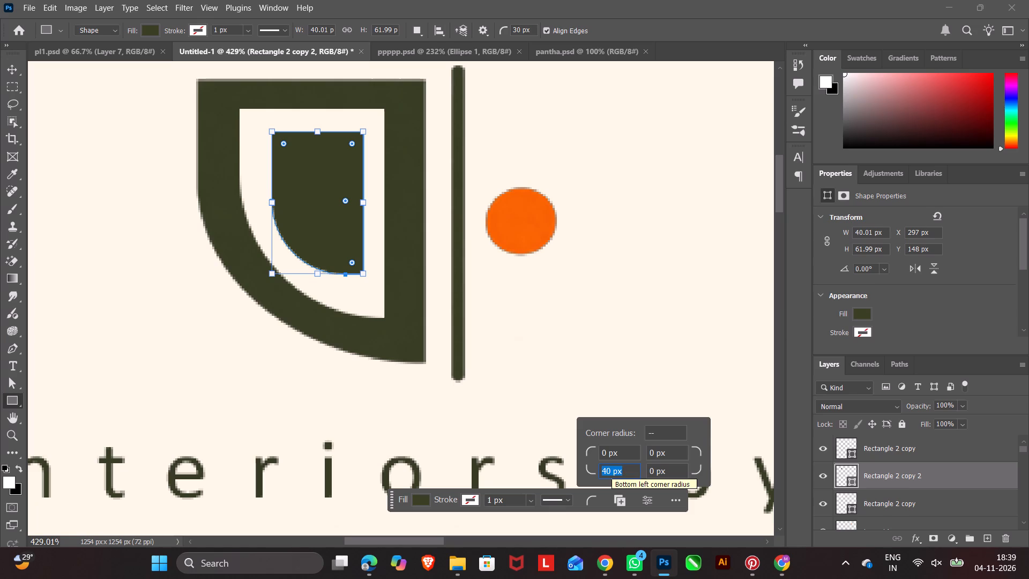
{"action": "key", "text": "Return"}
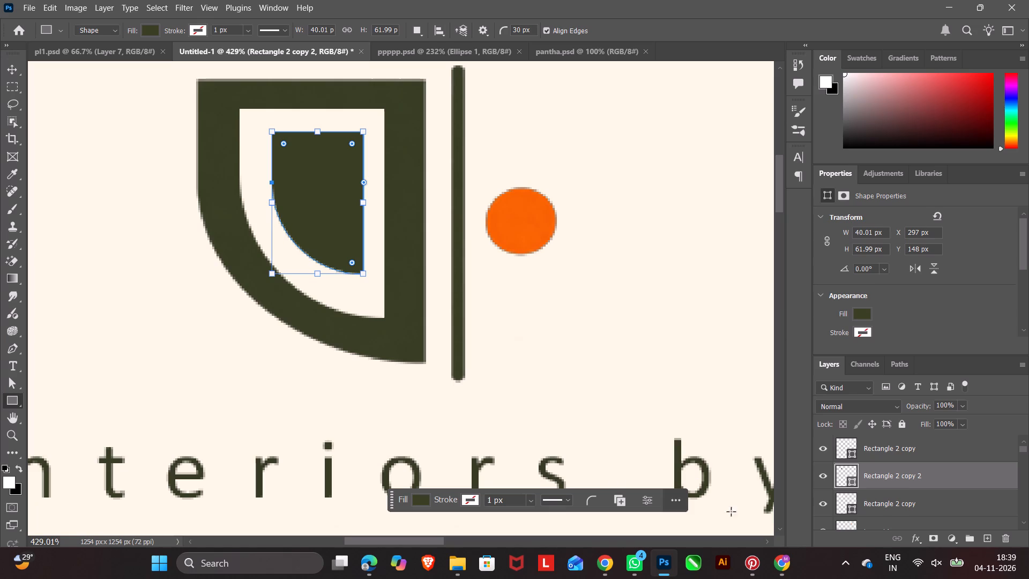
{"action": "left_click", "coordinate": [644, 378]}
{"action": "left_click", "coordinate": [589, 118]}
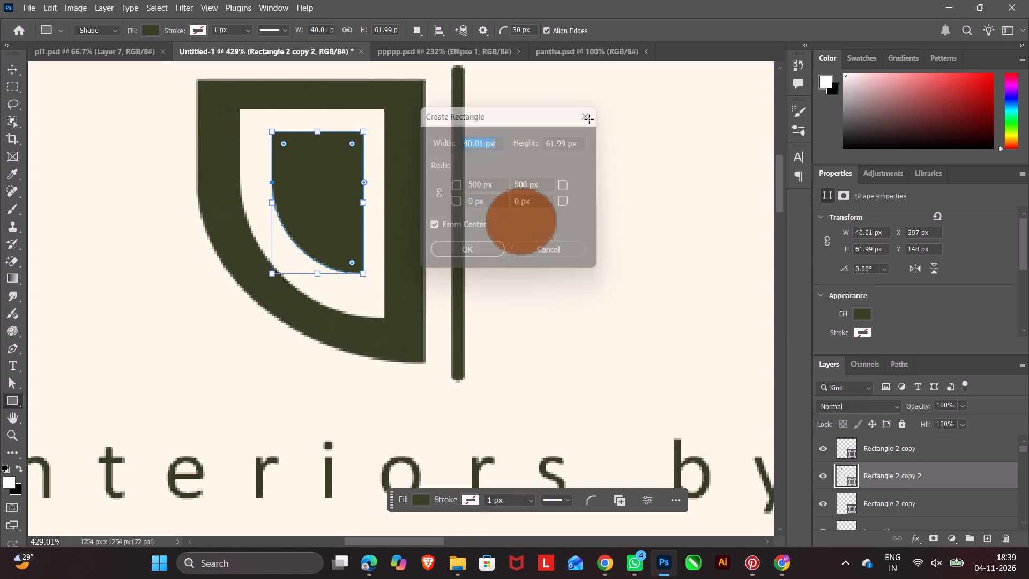
{"action": "left_click", "coordinate": [16, 69]}
{"action": "left_click", "coordinate": [82, 124]}
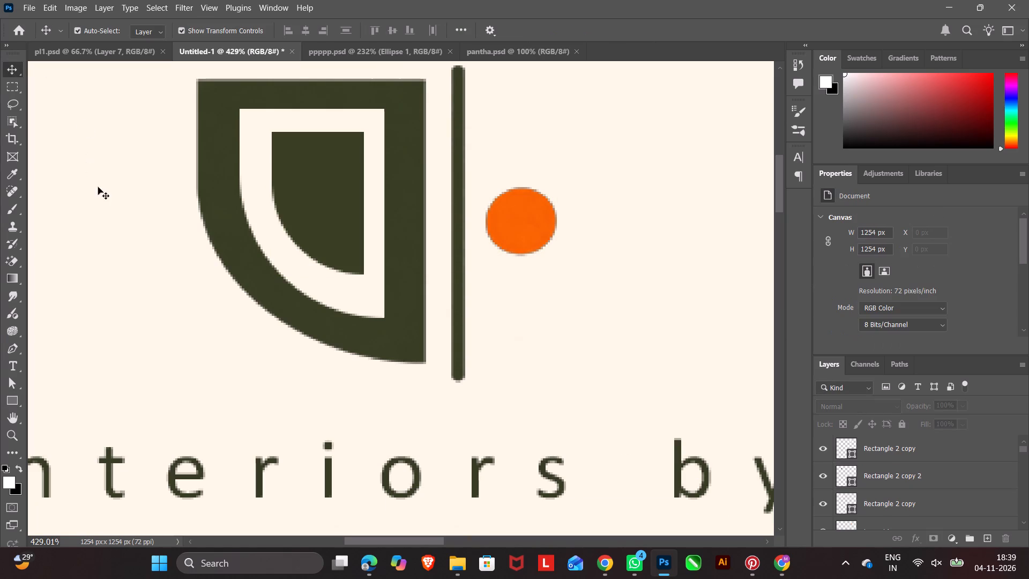
Duplicate the green inner quarter-round shape and move the copy into the black stacked logo's cream cutout.
{"action": "left_click", "coordinate": [312, 210]}
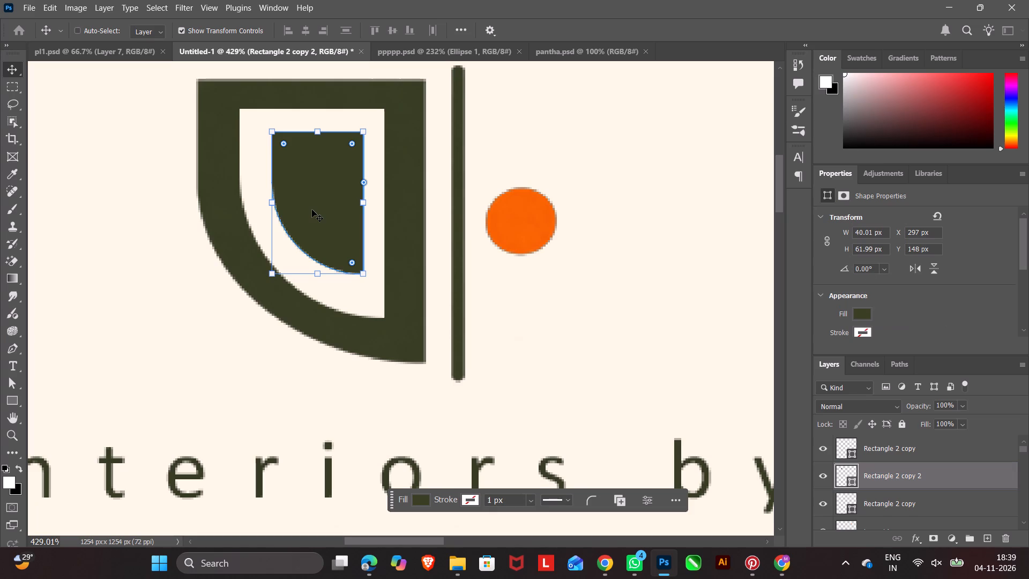
{"action": "key", "text": "ctrl+j"}
{"action": "left_click_drag", "start_coordinate": [312, 210], "coordinate": [731, 335]}
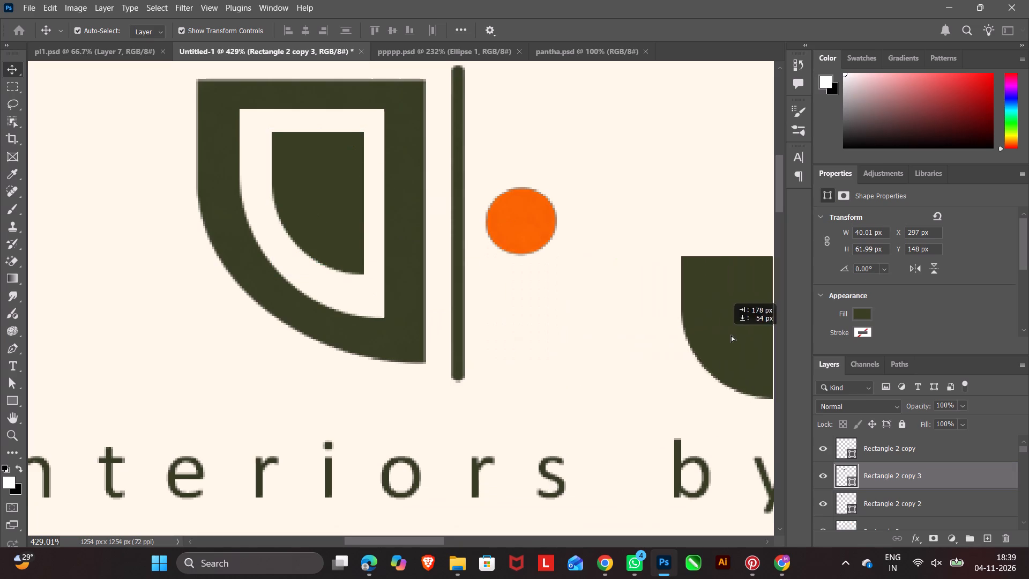
{"action": "left_click_drag", "start_coordinate": [731, 335], "coordinate": [773, 325]}
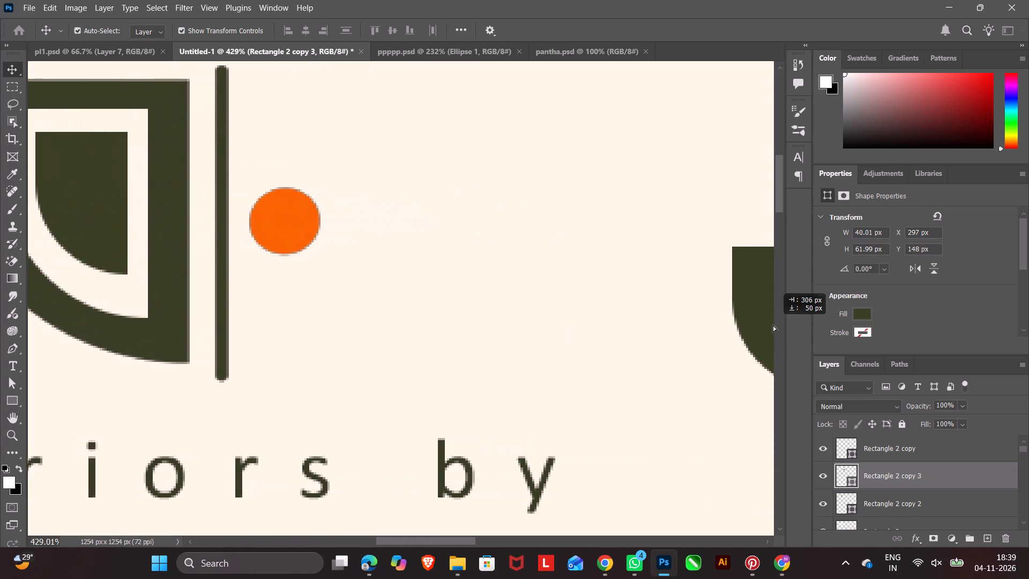
{"action": "left_click_drag", "start_coordinate": [773, 325], "coordinate": [781, 323]}
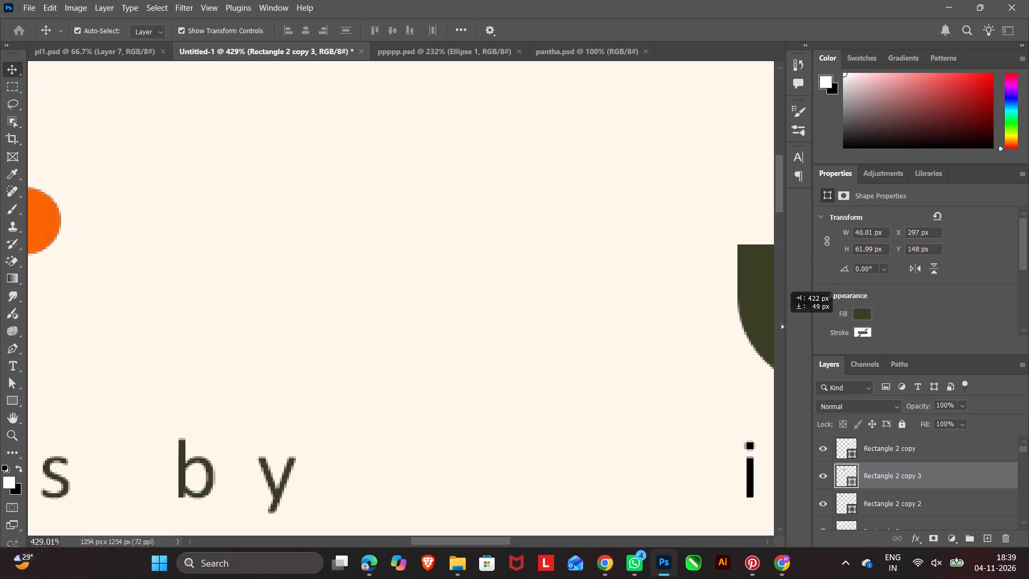
{"action": "left_click_drag", "start_coordinate": [781, 323], "coordinate": [783, 322]}
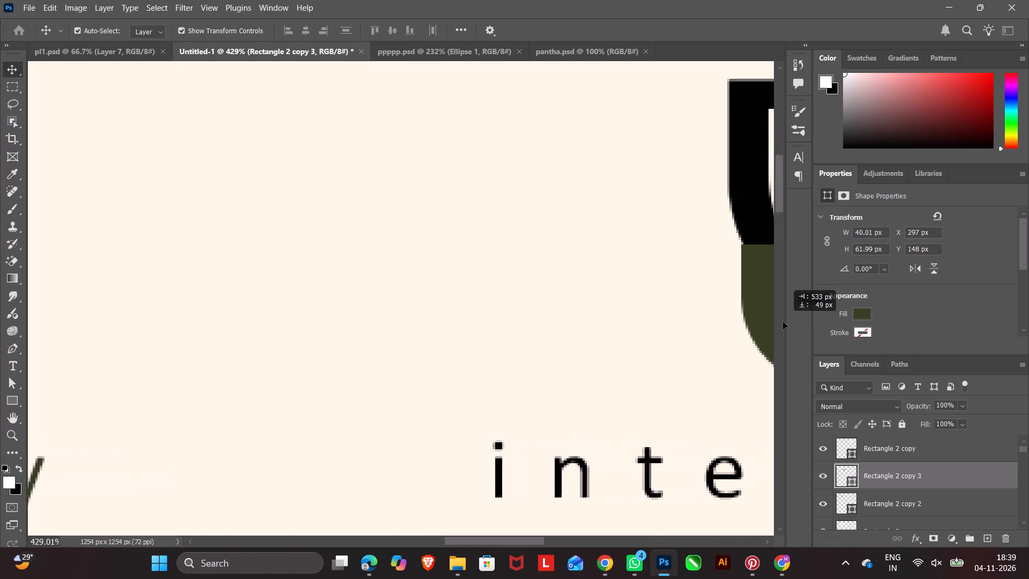
{"action": "left_click_drag", "start_coordinate": [783, 322], "coordinate": [619, 222]}
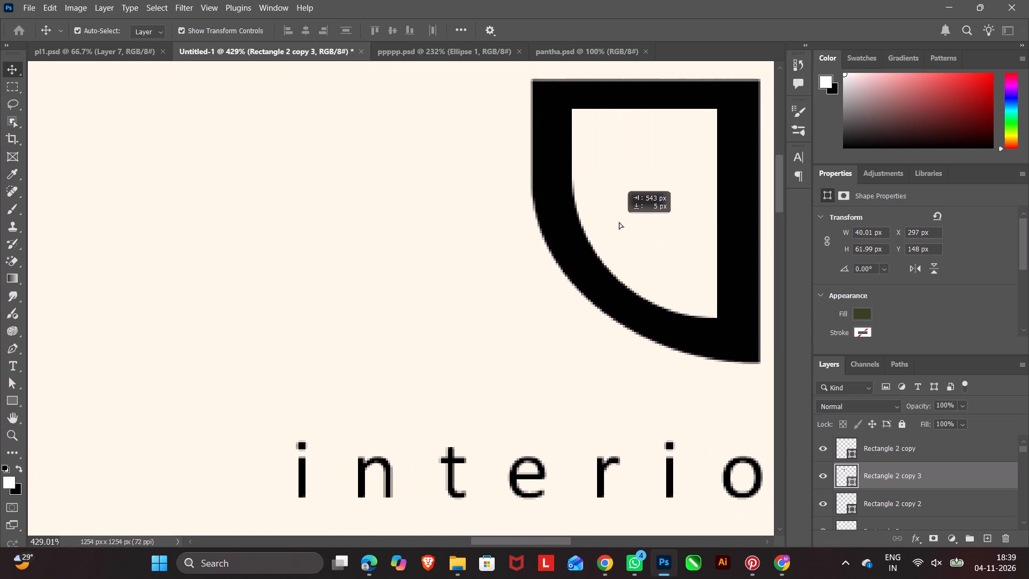
{"action": "left_click_drag", "start_coordinate": [619, 222], "coordinate": [647, 204]}
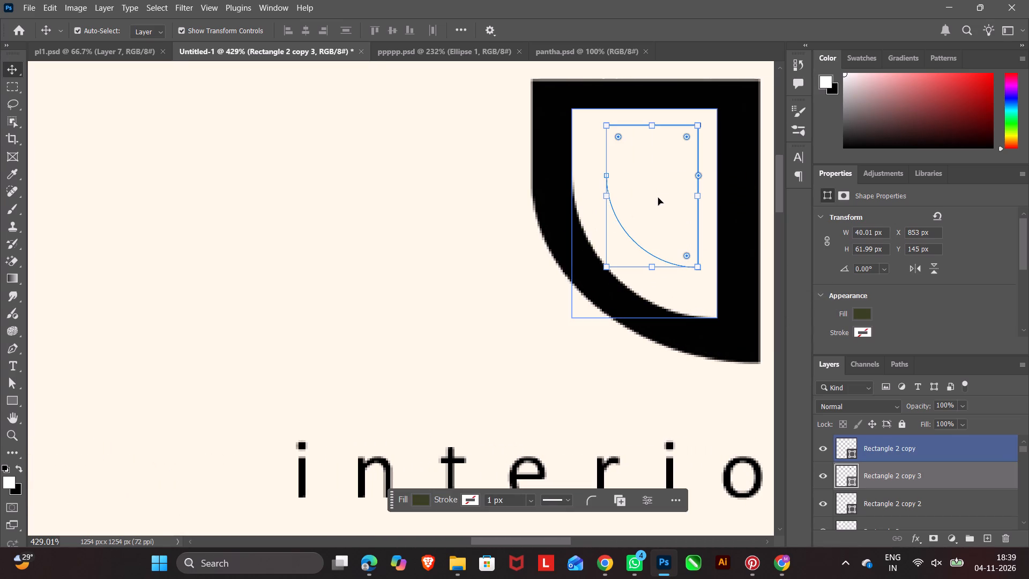
Bring the copied inner shape in front of the black mark's cream cutout and reposition it at about X 850, Y 148 px.
{"action": "left_click", "coordinate": [908, 444]}
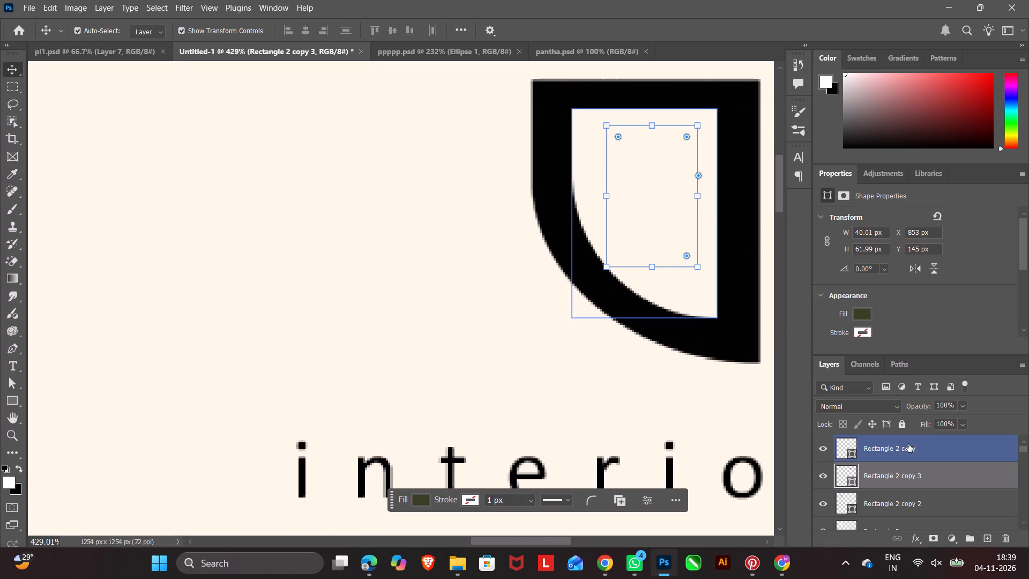
{"action": "left_click", "coordinate": [908, 478]}
{"action": "left_click_drag", "start_coordinate": [907, 477], "coordinate": [905, 437]}
{"action": "left_click_drag", "start_coordinate": [655, 193], "coordinate": [650, 197]}
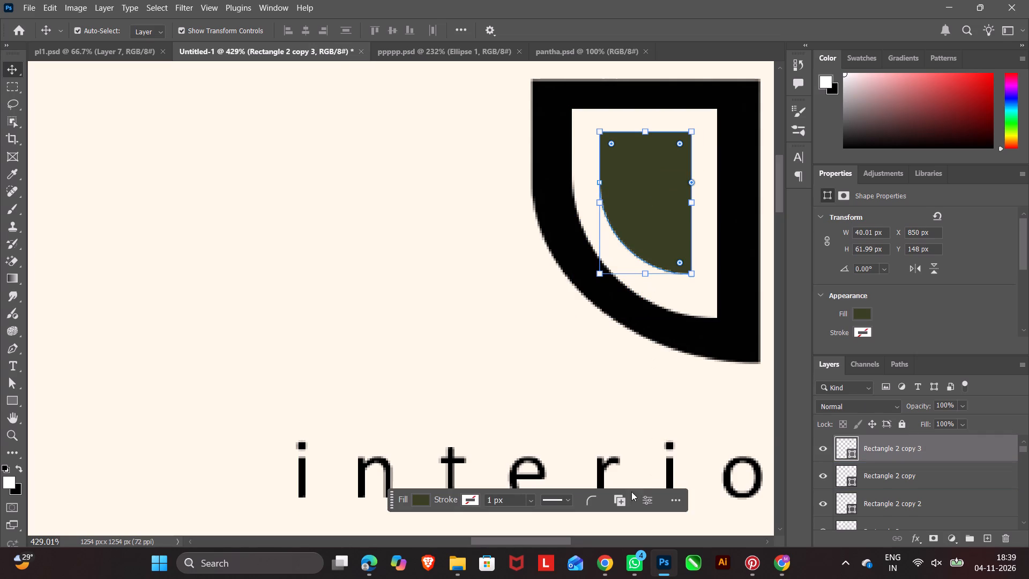
Fill the copied inner shape with black from the recently used colors.
{"action": "left_click", "coordinate": [415, 502]}
{"action": "left_click", "coordinate": [415, 362]}
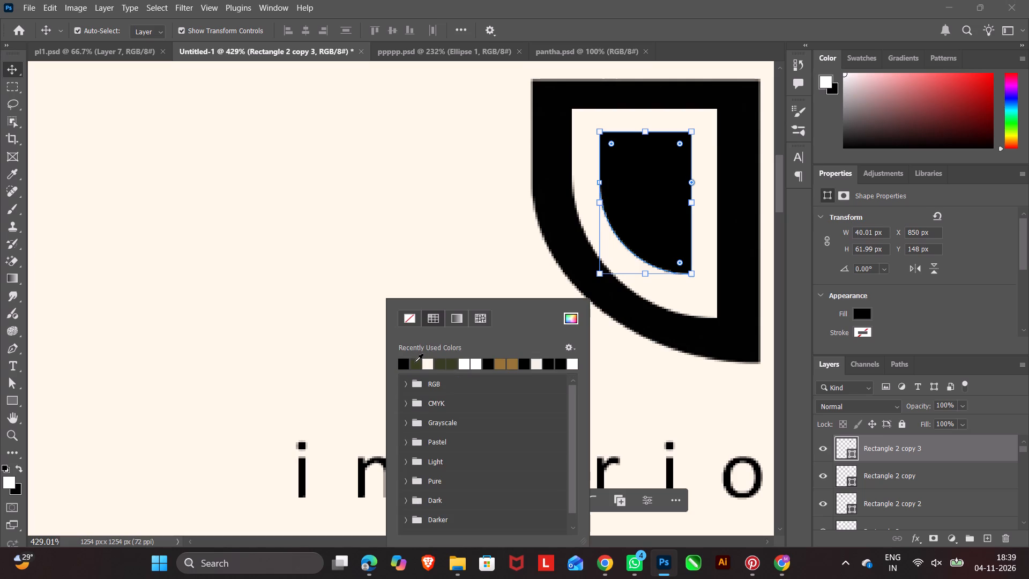
{"action": "left_click", "coordinate": [314, 202]}
Nudge the green logo's inner shape 2 px left within its cream cutout.
{"action": "scroll", "coordinate": [334, 326], "scroll_direction": "right", "scroll_amount": 10}
{"action": "scroll", "coordinate": [334, 329], "scroll_direction": "left", "scroll_amount": 10}
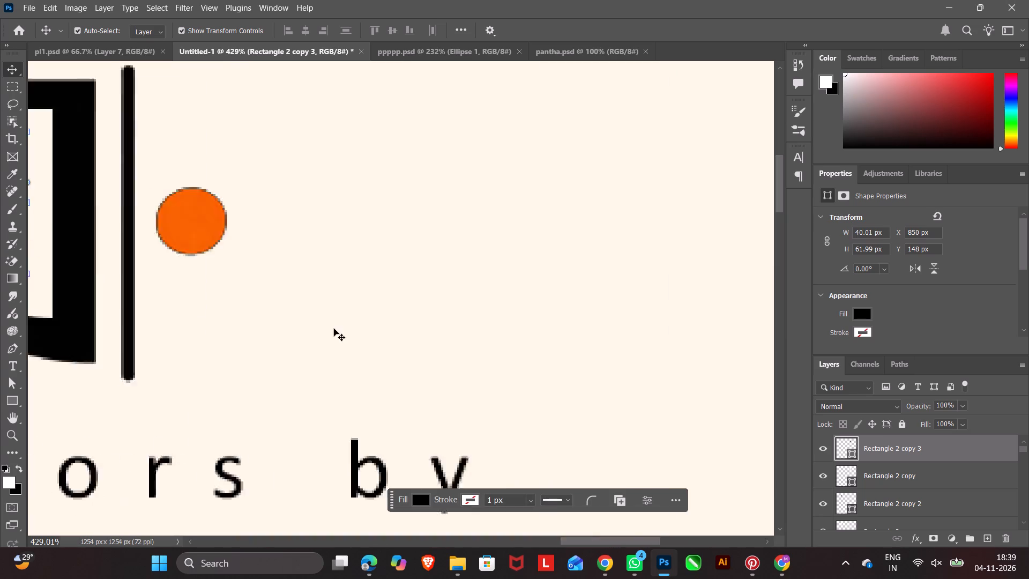
{"action": "scroll", "coordinate": [334, 329], "scroll_direction": "left", "scroll_amount": 2}
{"action": "left_click", "coordinate": [355, 224]}
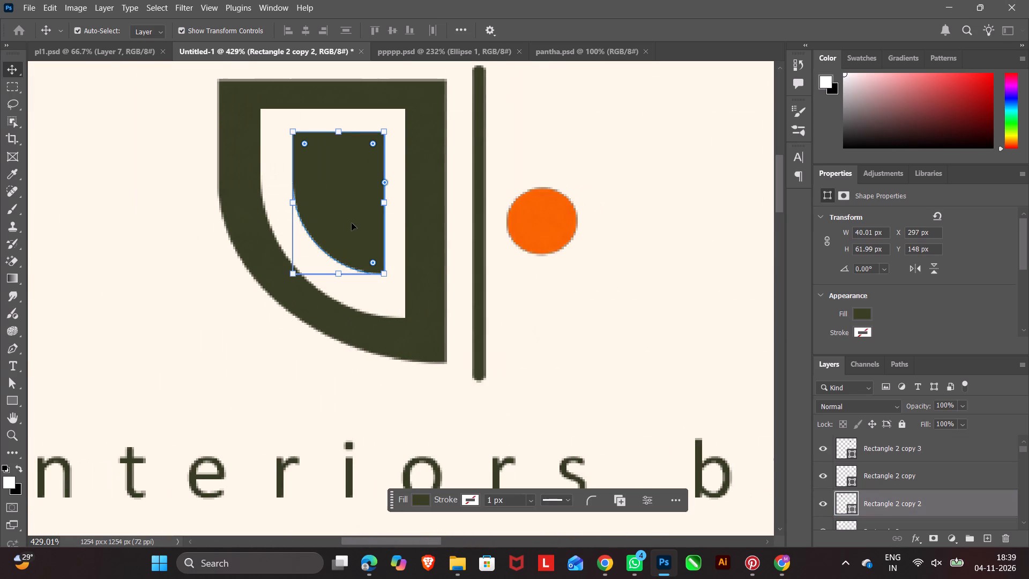
{"action": "key", "text": "Left"}
{"action": "key", "text": "Left"}
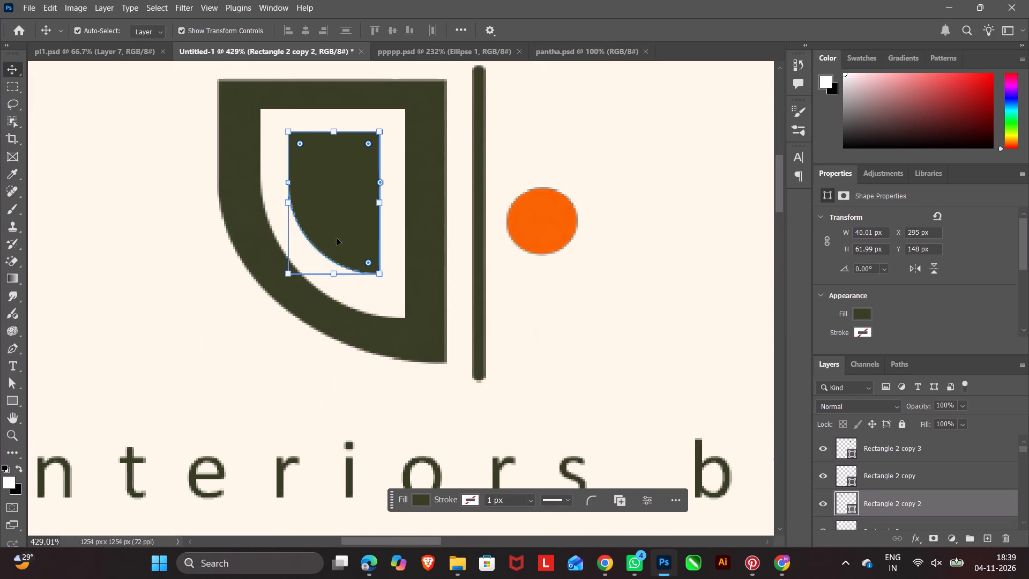
{"action": "double_click", "coordinate": [212, 354]}
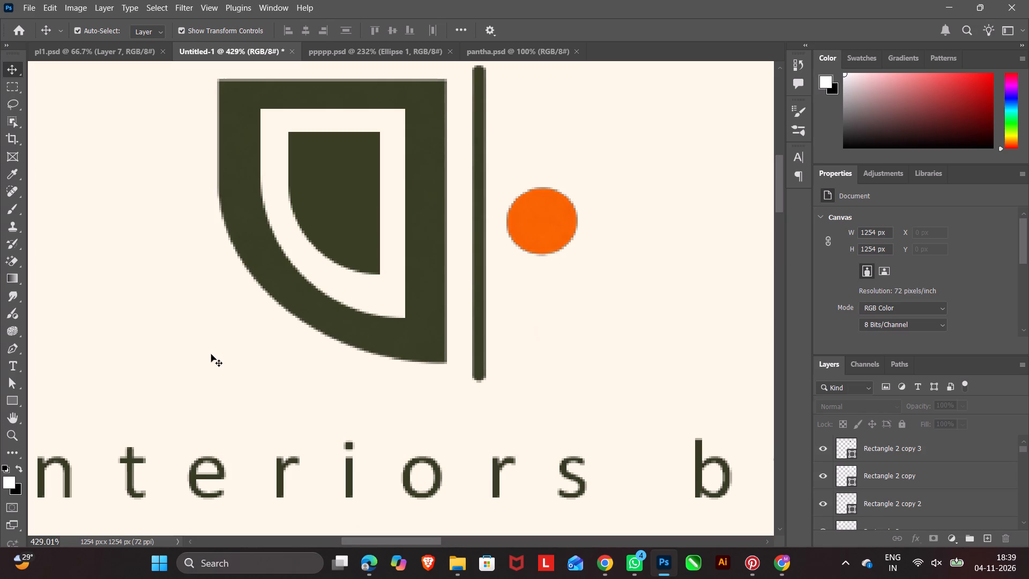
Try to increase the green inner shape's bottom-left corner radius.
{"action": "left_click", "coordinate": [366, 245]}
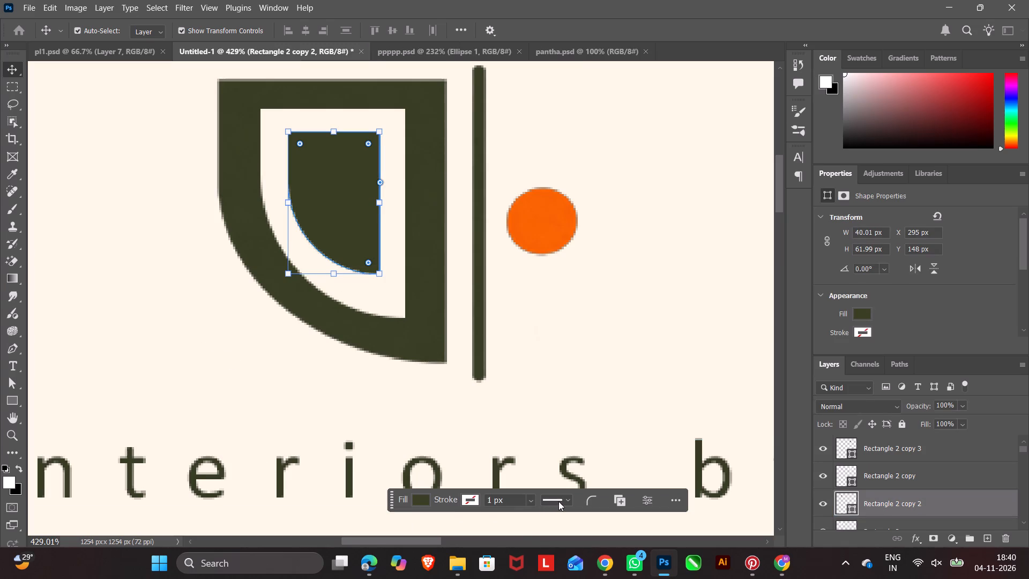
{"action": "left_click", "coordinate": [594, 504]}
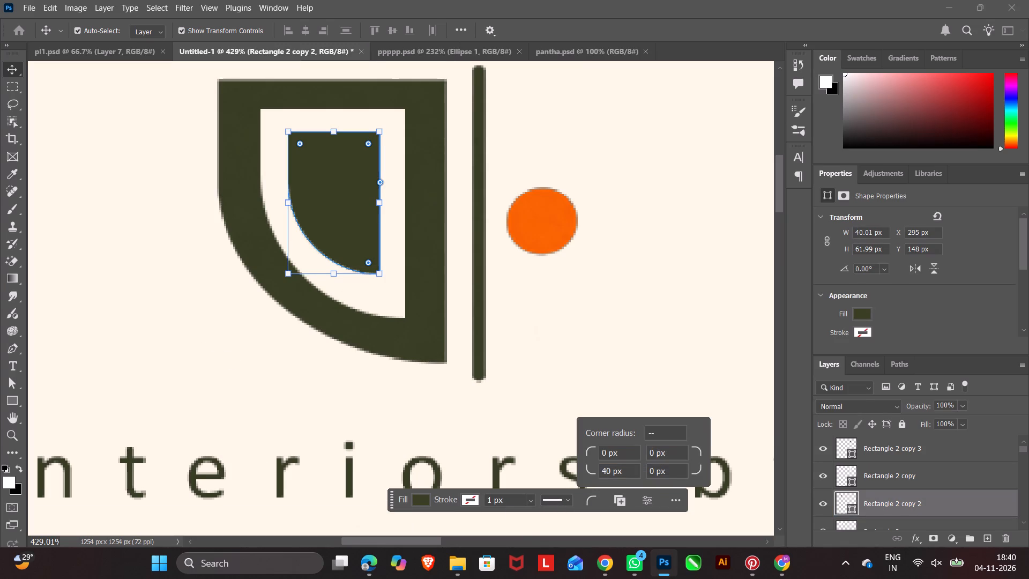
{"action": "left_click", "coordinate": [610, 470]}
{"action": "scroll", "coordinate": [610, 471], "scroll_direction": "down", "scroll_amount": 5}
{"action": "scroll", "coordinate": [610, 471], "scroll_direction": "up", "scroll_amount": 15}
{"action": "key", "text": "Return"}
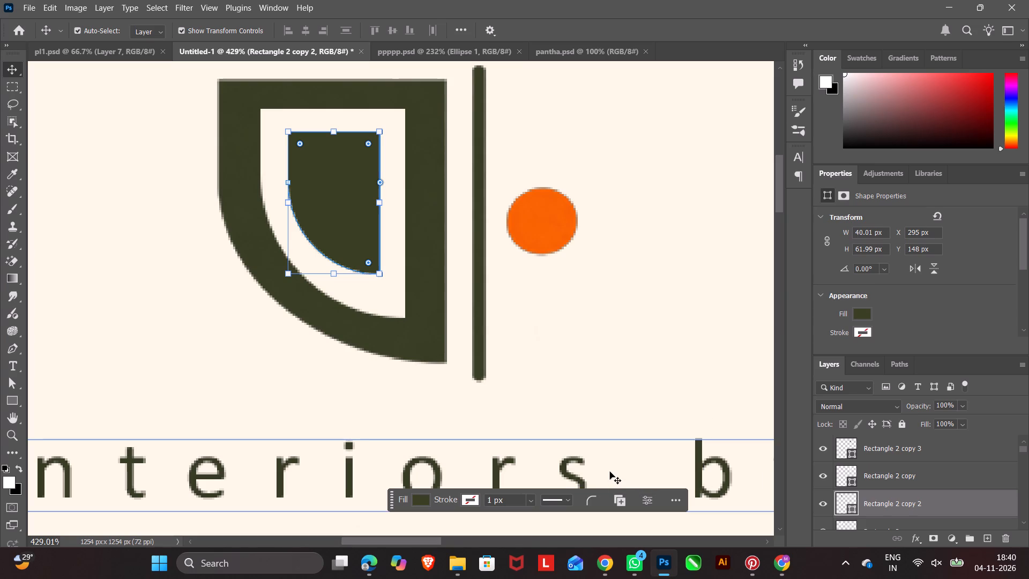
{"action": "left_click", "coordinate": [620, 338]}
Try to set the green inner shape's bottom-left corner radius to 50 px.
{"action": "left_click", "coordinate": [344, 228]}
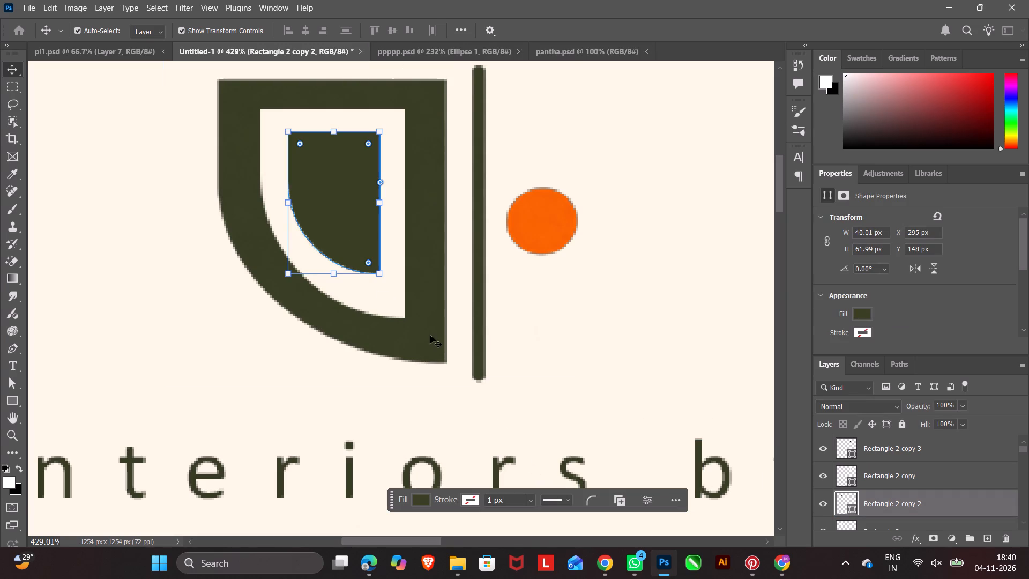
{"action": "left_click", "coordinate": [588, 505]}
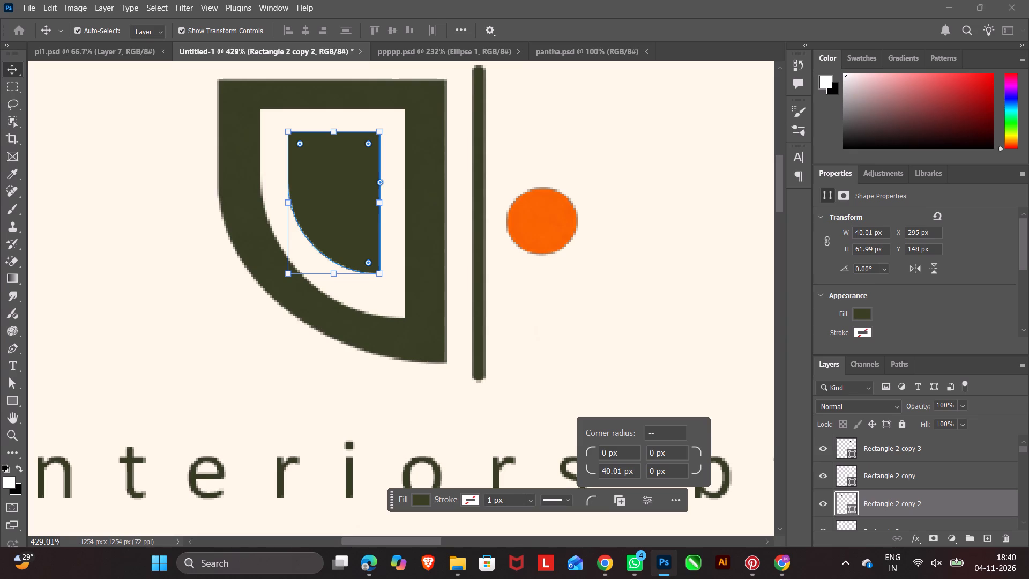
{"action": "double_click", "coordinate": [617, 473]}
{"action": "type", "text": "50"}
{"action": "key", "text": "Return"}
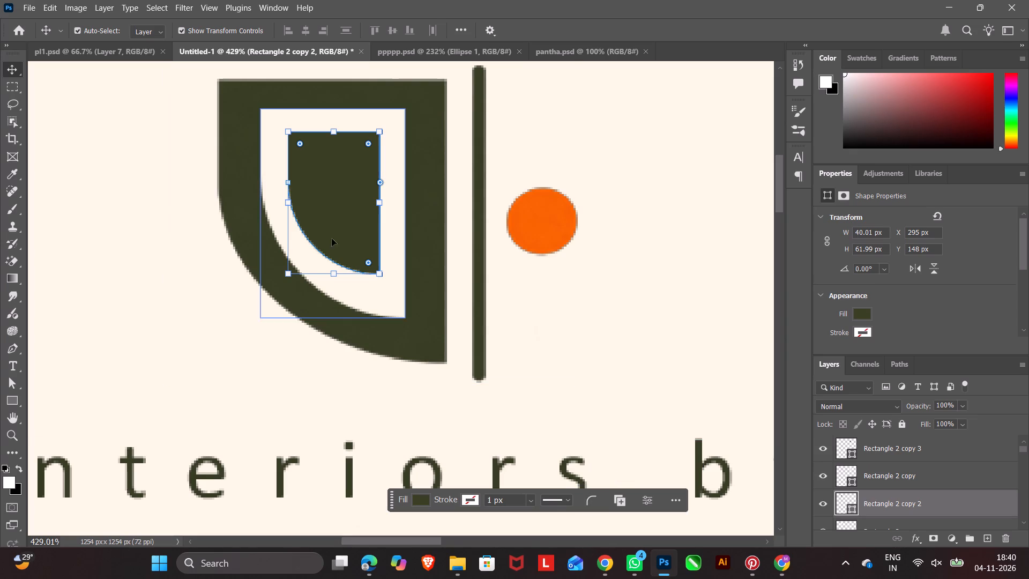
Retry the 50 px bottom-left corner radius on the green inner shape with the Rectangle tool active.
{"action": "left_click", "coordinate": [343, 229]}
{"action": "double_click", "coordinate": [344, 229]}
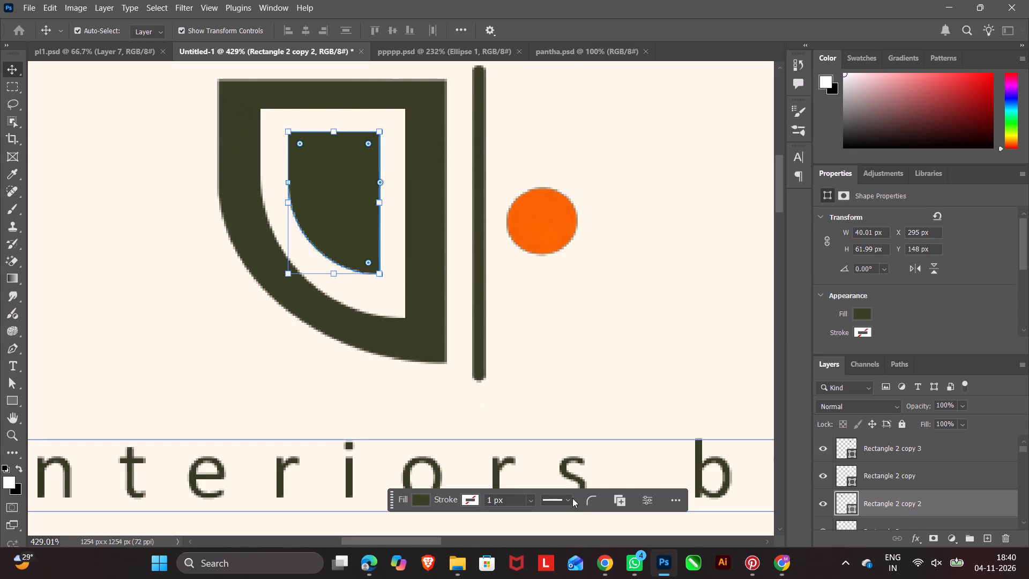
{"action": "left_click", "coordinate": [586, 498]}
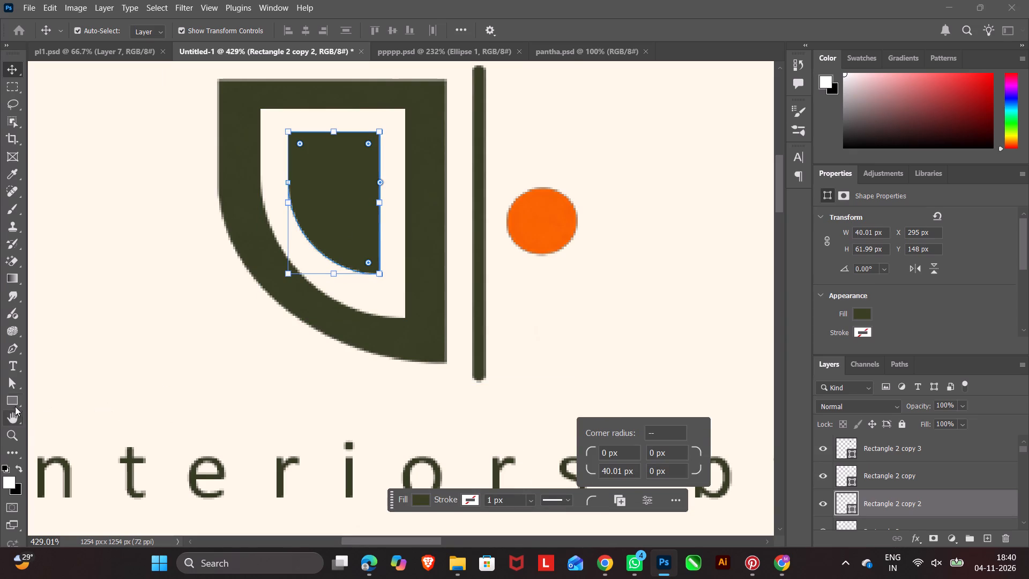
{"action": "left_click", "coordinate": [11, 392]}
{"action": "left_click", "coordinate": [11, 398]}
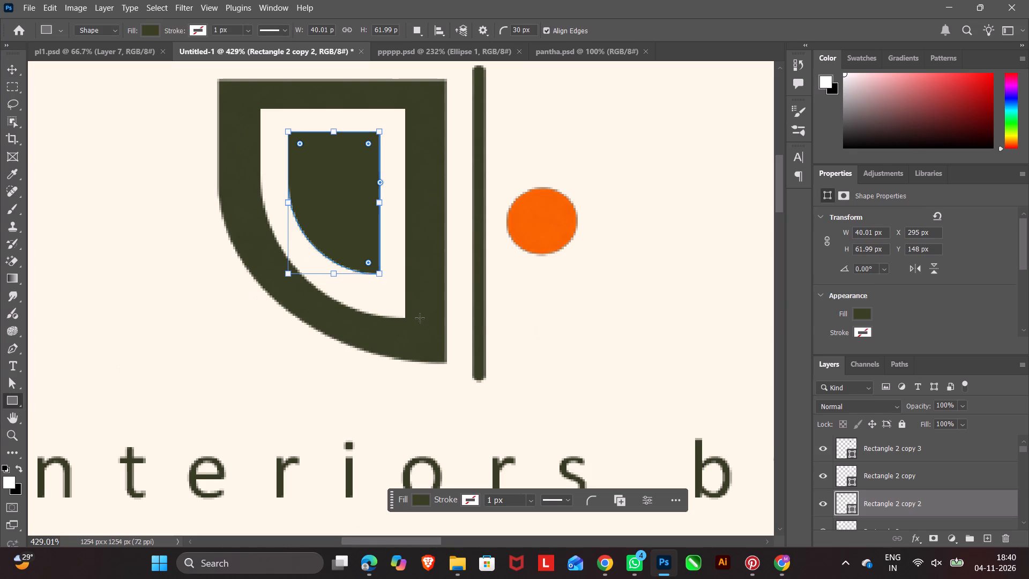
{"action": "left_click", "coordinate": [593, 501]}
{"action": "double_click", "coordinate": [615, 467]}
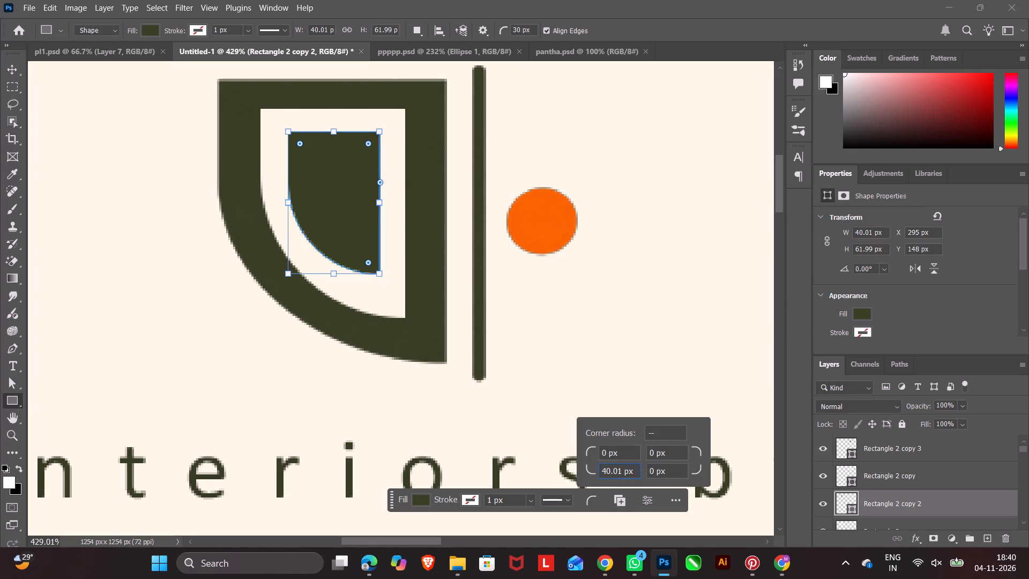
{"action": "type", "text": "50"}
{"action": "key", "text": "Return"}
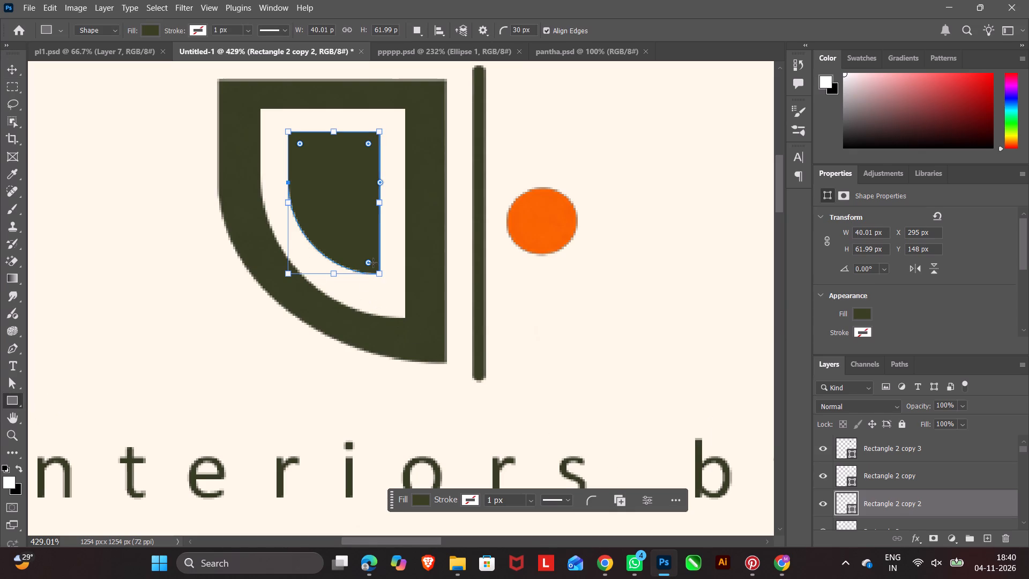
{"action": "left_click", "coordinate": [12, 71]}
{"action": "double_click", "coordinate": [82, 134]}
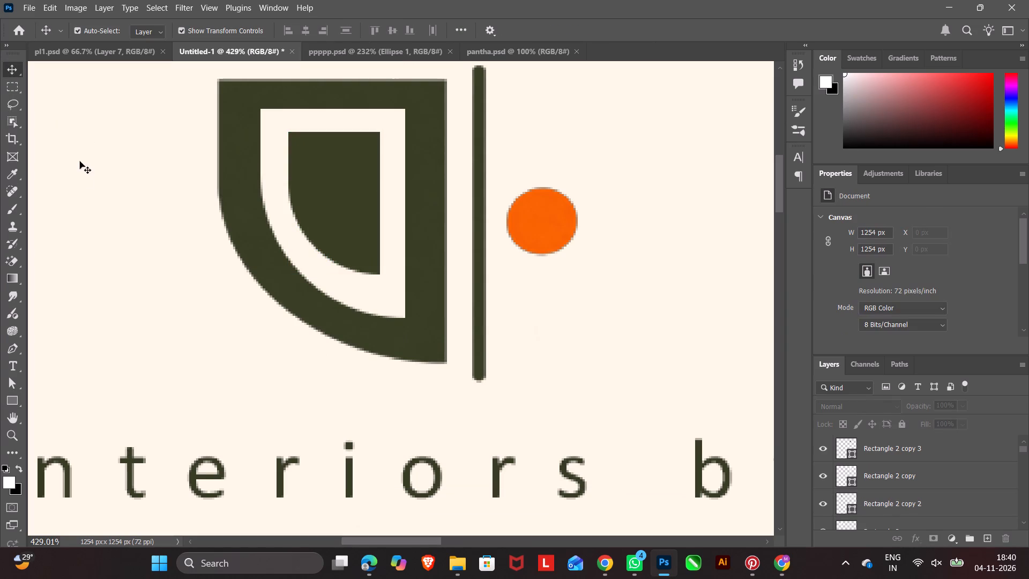
Duplicate the green stacked logo's cream cutout and move the copy onto the green horizontal logo's quarter-round mark, at about X 386, Y 463 px.
{"action": "scroll", "coordinate": [335, 386], "scroll_direction": "down", "scroll_amount": 2, "text": "alt"}
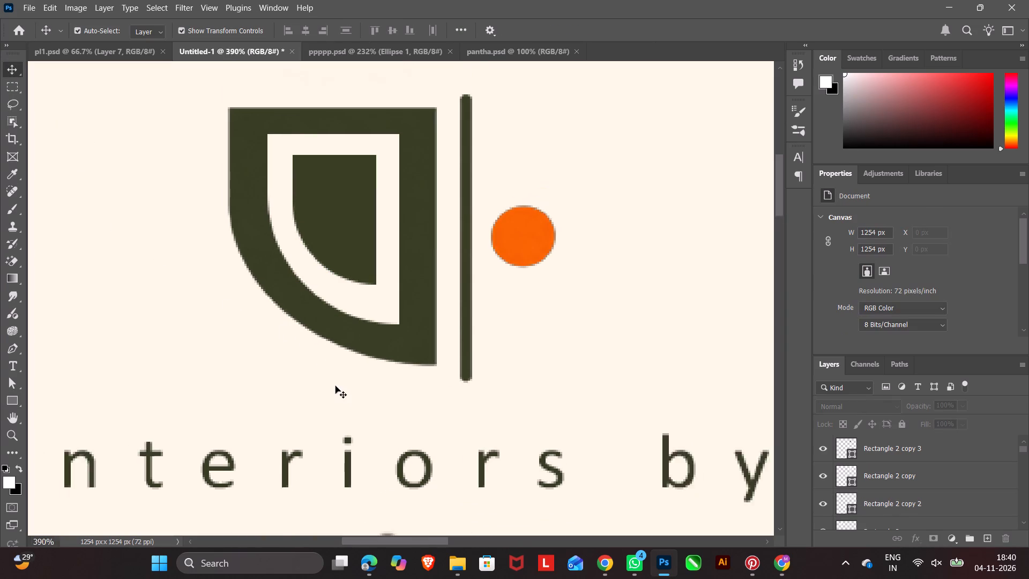
{"action": "scroll", "coordinate": [335, 386], "scroll_direction": "down", "scroll_amount": 15, "text": "alt"}
{"action": "scroll", "coordinate": [430, 404], "scroll_direction": "down", "scroll_amount": 2, "text": "alt"}
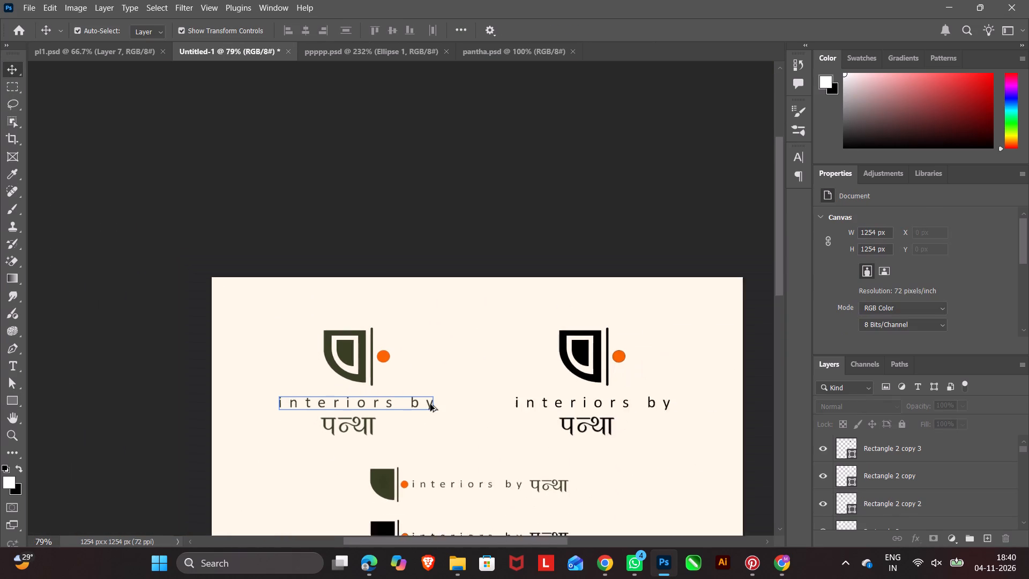
{"action": "scroll", "coordinate": [430, 404], "scroll_direction": "down", "scroll_amount": 2}
{"action": "scroll", "coordinate": [331, 290], "scroll_direction": "up", "scroll_amount": 1}
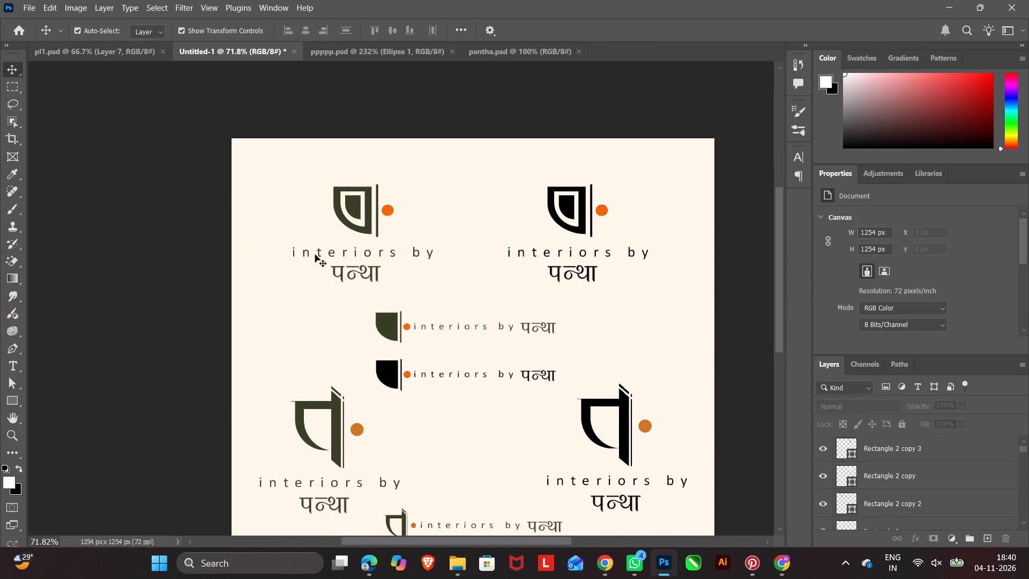
{"action": "scroll", "coordinate": [315, 255], "scroll_direction": "up", "scroll_amount": 1}
{"action": "scroll", "coordinate": [346, 210], "scroll_direction": "up", "scroll_amount": 4}
{"action": "scroll", "coordinate": [392, 234], "scroll_direction": "up", "scroll_amount": 3, "text": "alt"}
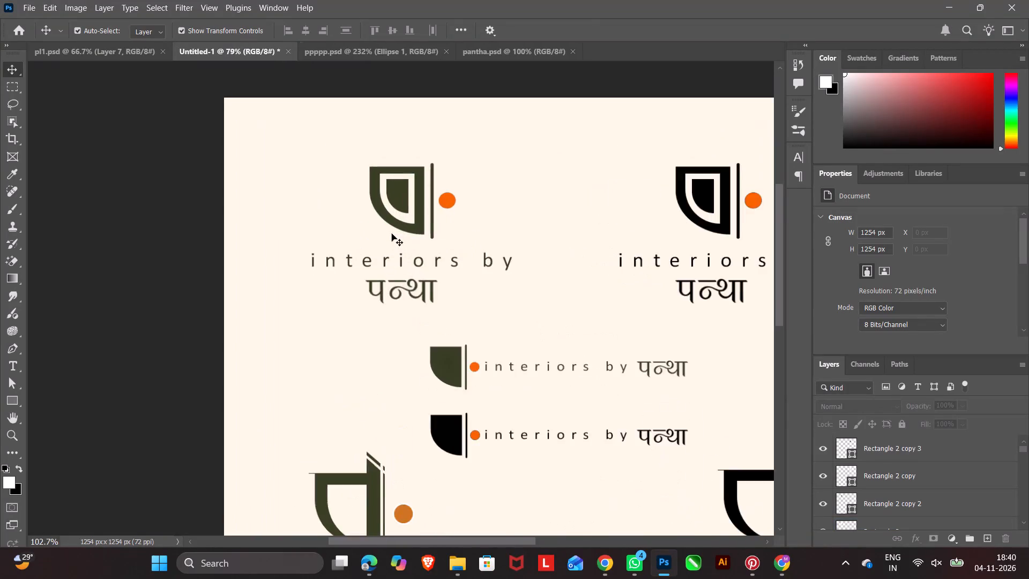
{"action": "scroll", "coordinate": [392, 234], "scroll_direction": "up", "scroll_amount": 5, "text": "alt"}
{"action": "left_click", "coordinate": [413, 214]}
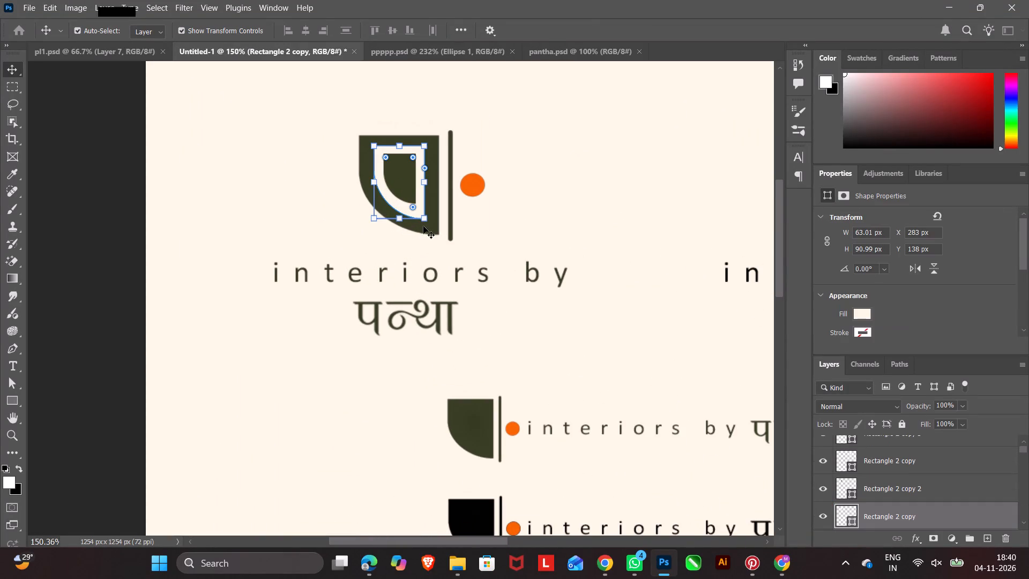
{"action": "key", "text": "ctrl+j"}
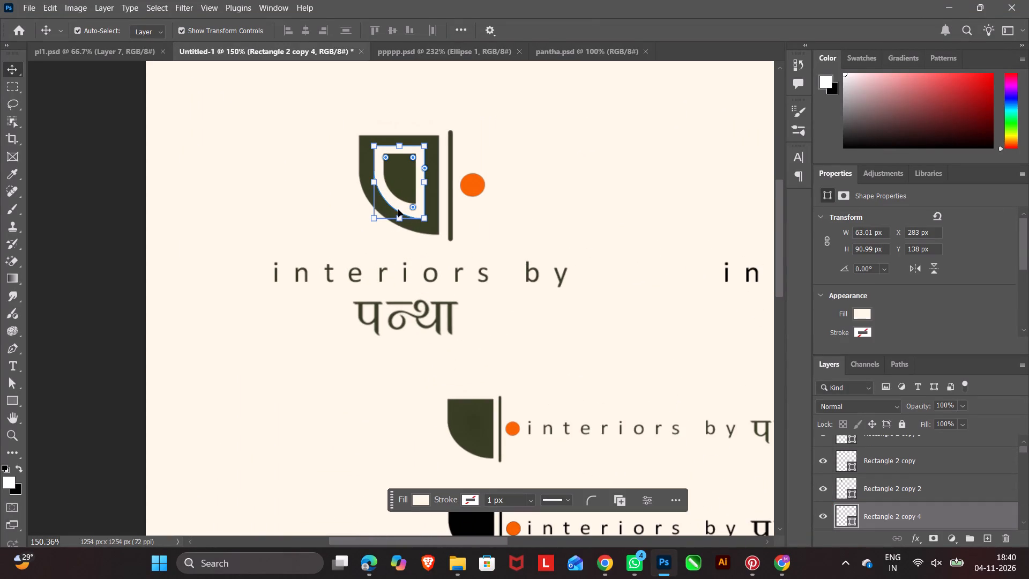
{"action": "left_click_drag", "start_coordinate": [394, 203], "coordinate": [470, 429]}
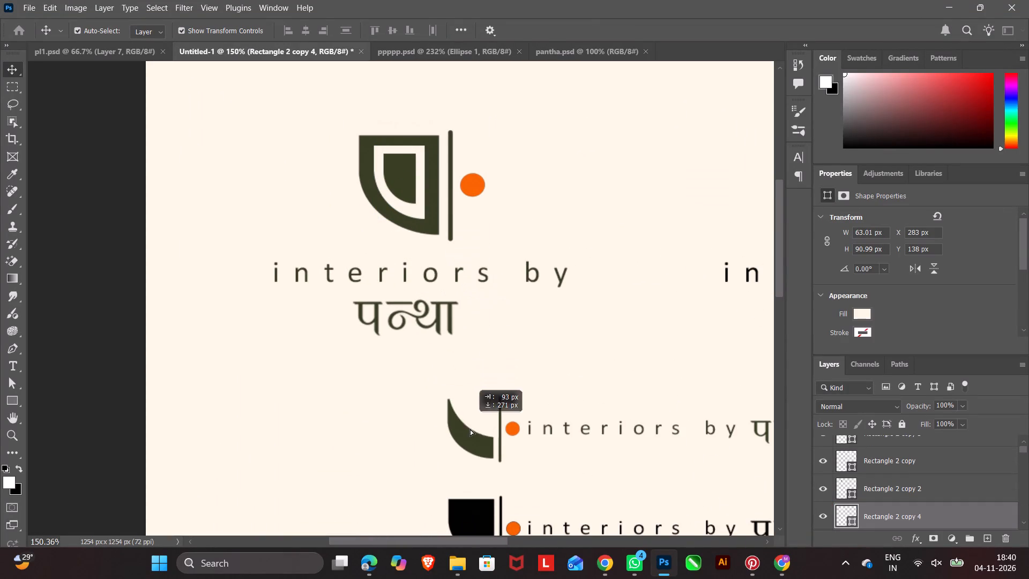
{"action": "left_click_drag", "start_coordinate": [470, 429], "coordinate": [478, 461]}
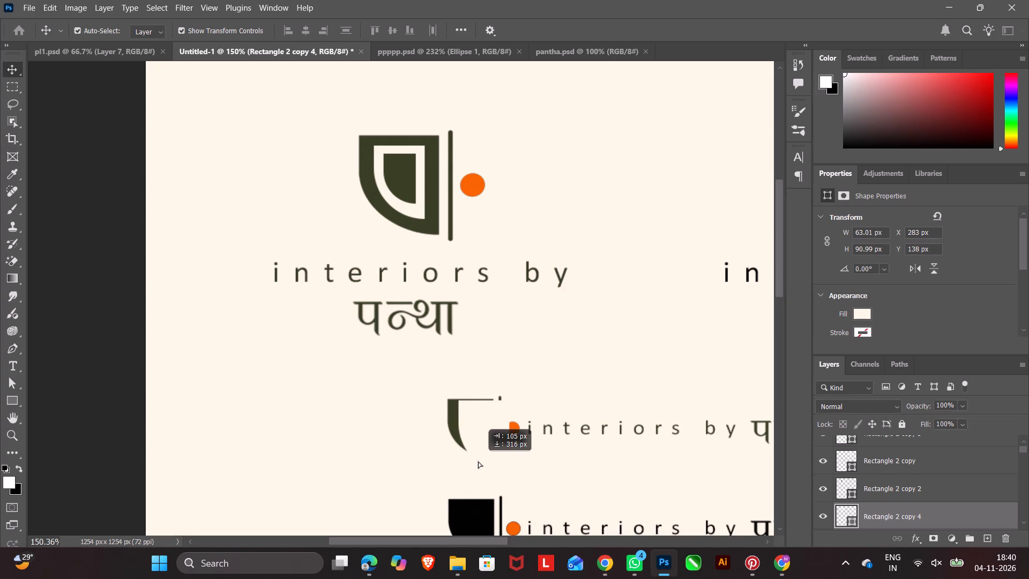
{"action": "left_click_drag", "start_coordinate": [478, 461], "coordinate": [477, 463]}
Shrink the copied cutout to about 35 by 45 px so it fits inside the green horizontal mark.
{"action": "left_click_drag", "start_coordinate": [508, 446], "coordinate": [495, 444]}
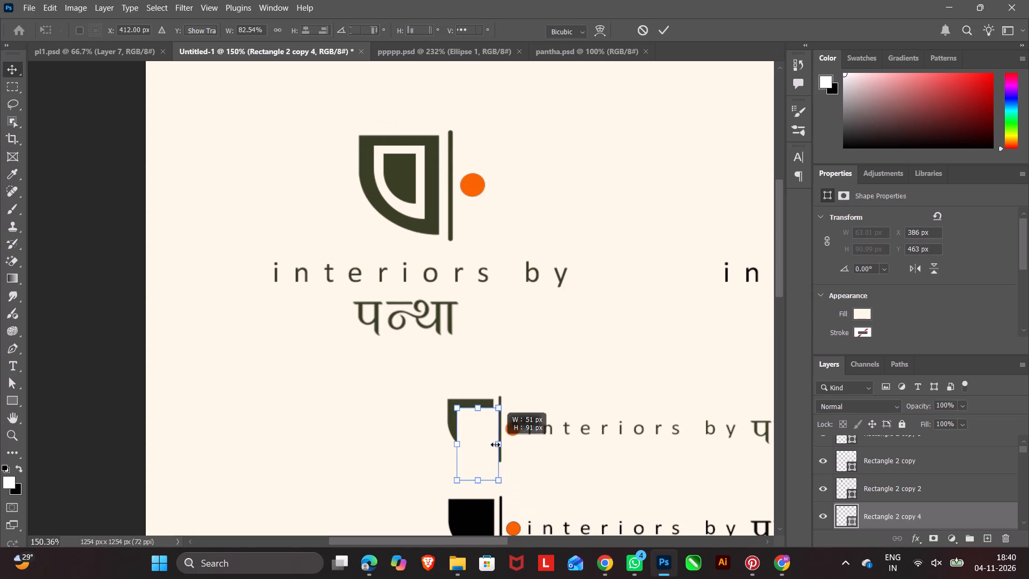
{"action": "left_click_drag", "start_coordinate": [495, 444], "coordinate": [486, 442]}
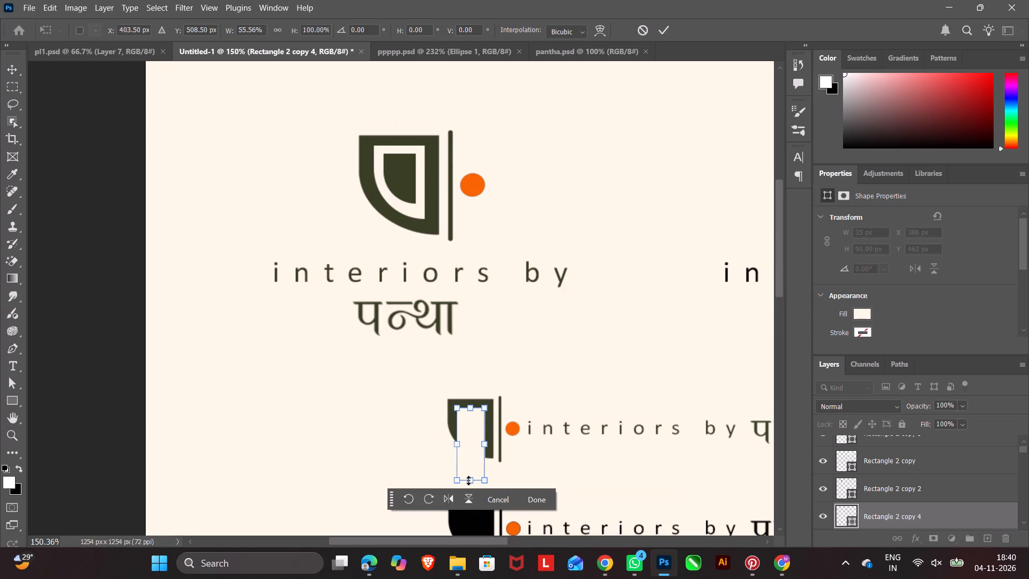
{"action": "left_click_drag", "start_coordinate": [468, 480], "coordinate": [471, 446]}
{"action": "left_click", "coordinate": [541, 495]}
{"action": "left_click", "coordinate": [561, 408]}
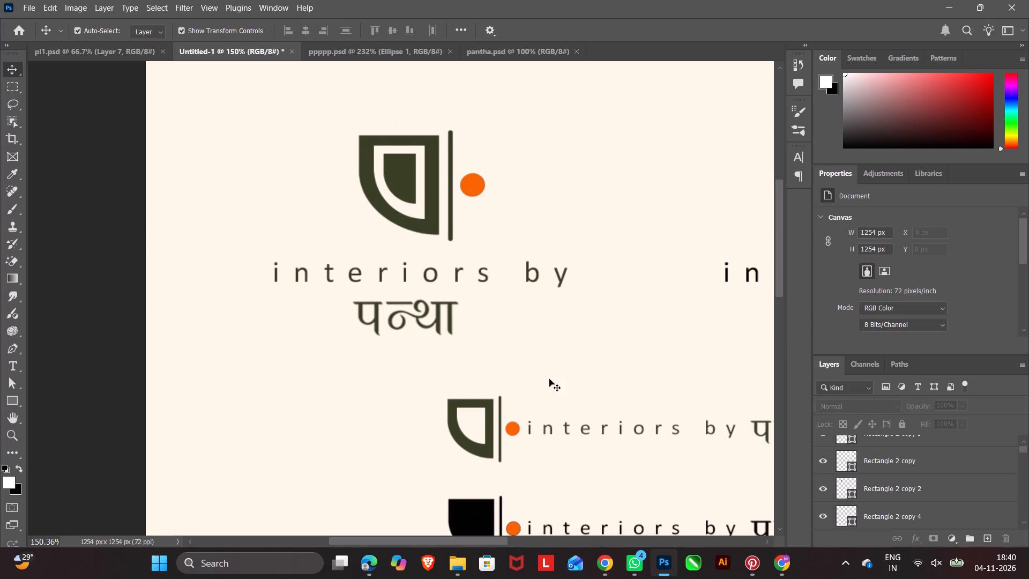
Stretch the green horizontal mark's cutout downward to a height of about 48 px.
{"action": "scroll", "coordinate": [539, 365], "scroll_direction": "up", "scroll_amount": 11}
{"action": "scroll", "coordinate": [527, 372], "scroll_direction": "down", "scroll_amount": 20}
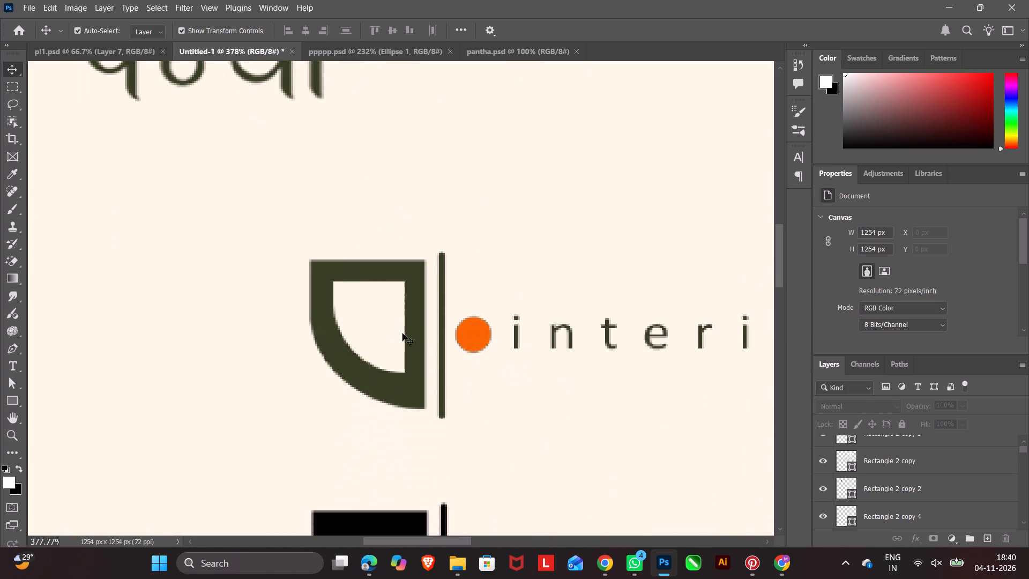
{"action": "left_click", "coordinate": [370, 324]}
{"action": "left_click_drag", "start_coordinate": [369, 372], "coordinate": [369, 375]}
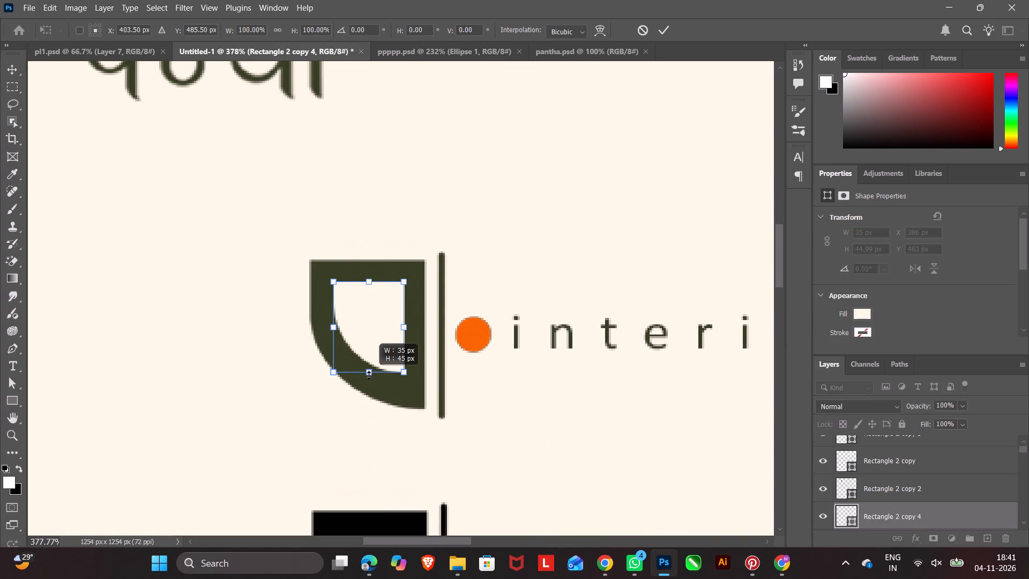
{"action": "left_click_drag", "start_coordinate": [369, 375], "coordinate": [369, 377]}
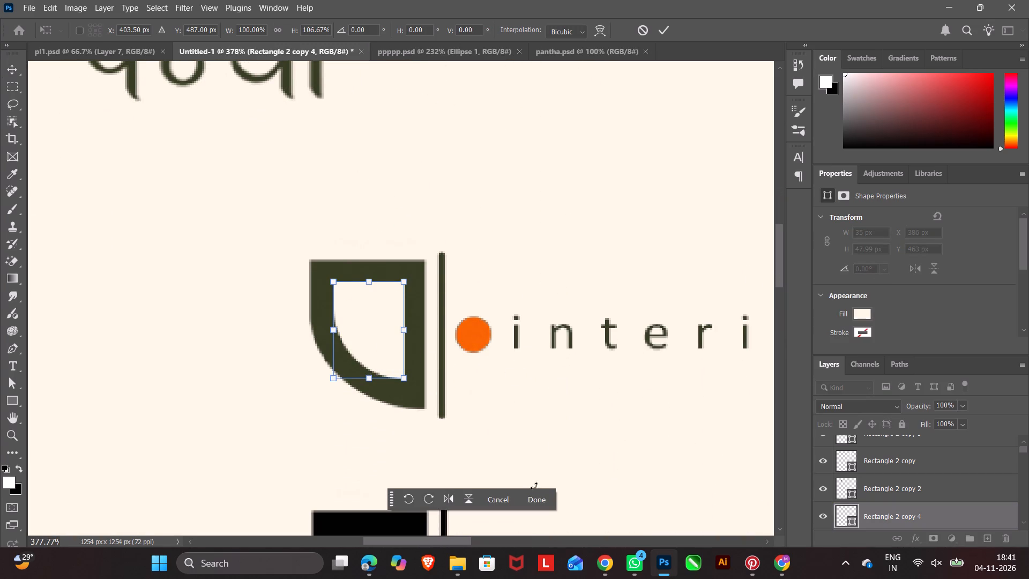
{"action": "left_click", "coordinate": [545, 496]}
{"action": "left_click", "coordinate": [528, 428]}
Duplicate the green horizontal mark's cutout and position the copy inside the black horizontal mark at X 386, Y 587 px.
{"action": "left_click", "coordinate": [392, 344]}
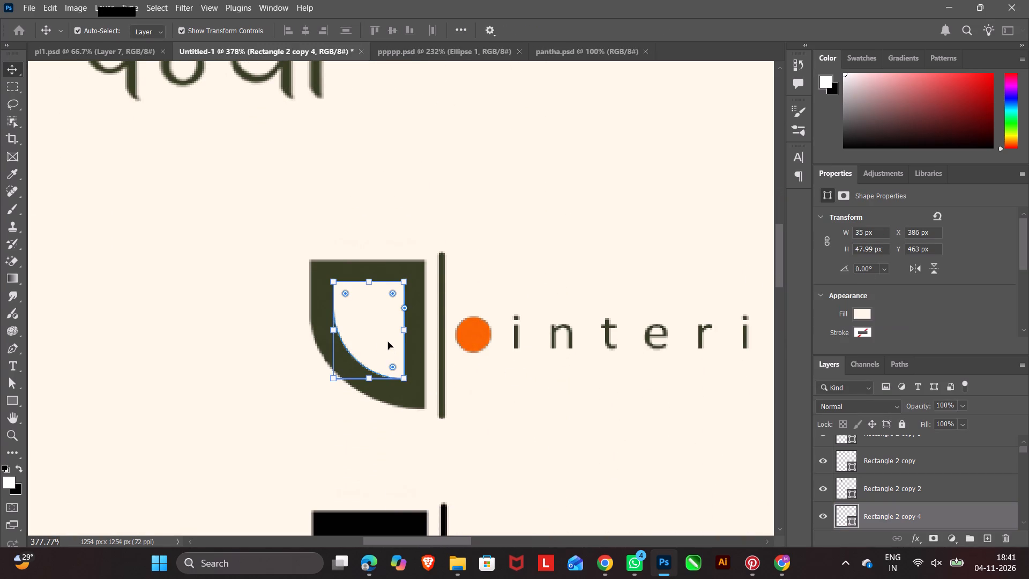
{"action": "key", "text": "ctrl+j"}
{"action": "left_click_drag", "start_coordinate": [380, 339], "coordinate": [704, 365]}
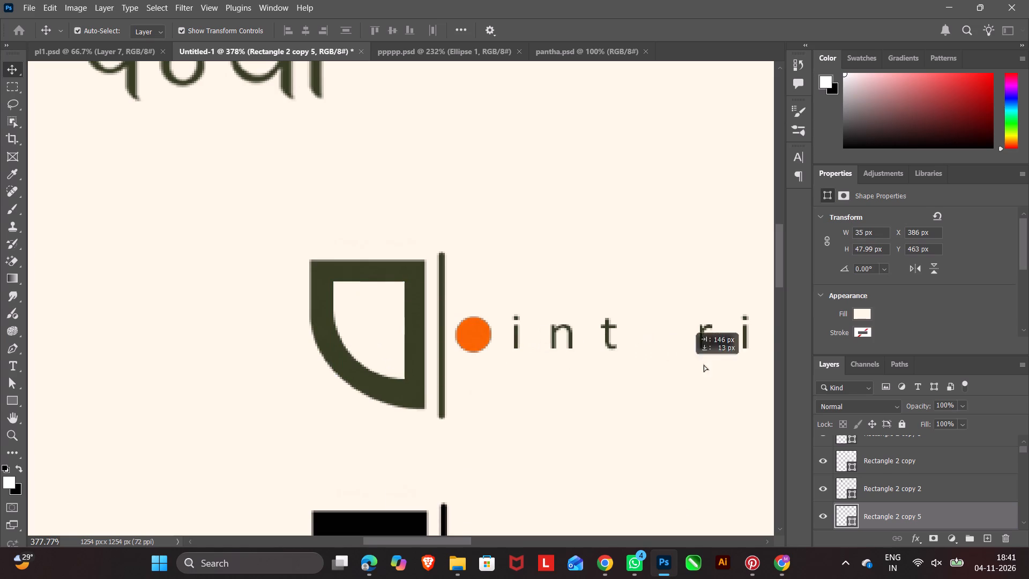
{"action": "left_click_drag", "start_coordinate": [704, 365], "coordinate": [246, 464]}
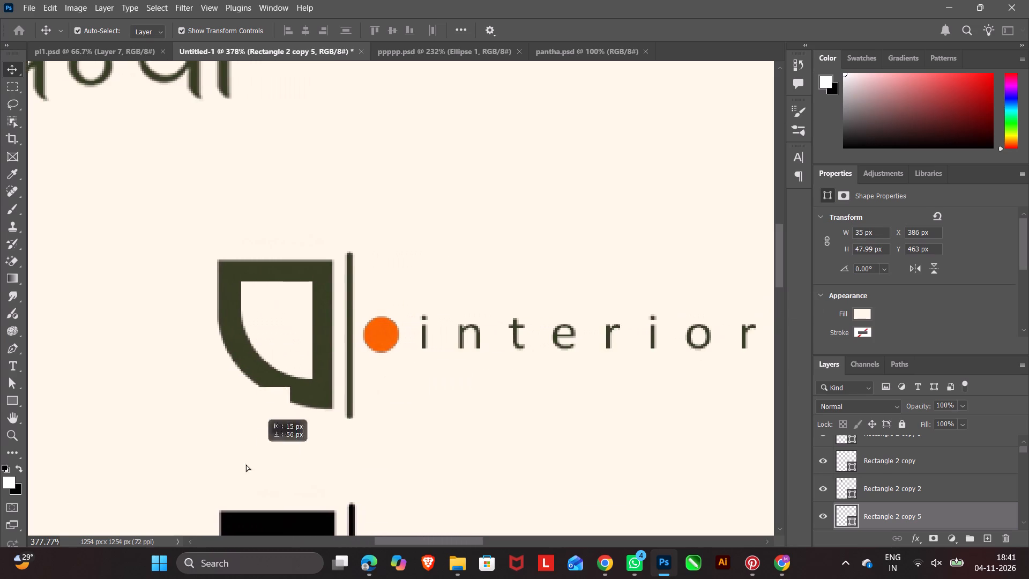
{"action": "left_click_drag", "start_coordinate": [246, 464], "coordinate": [284, 528]}
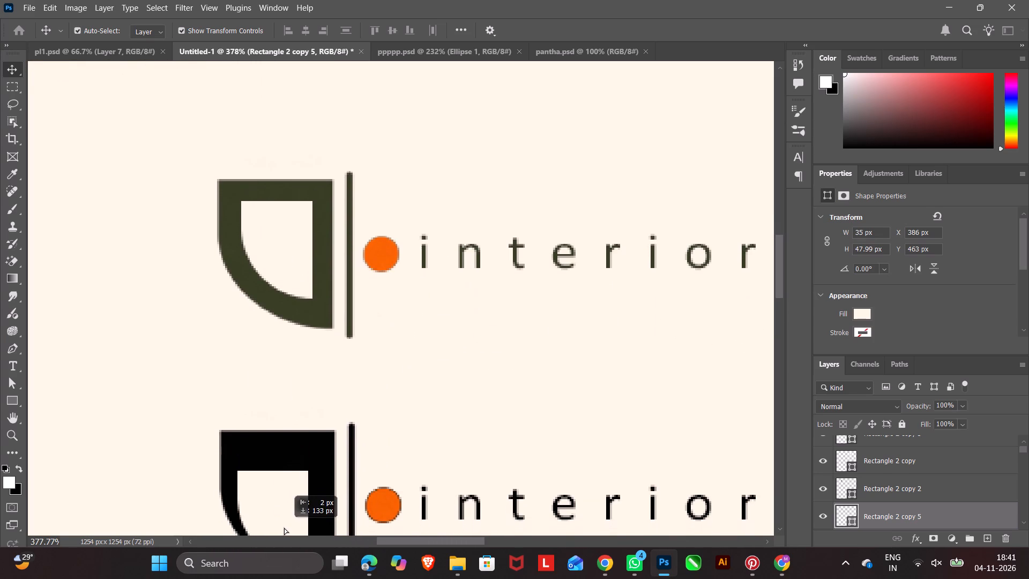
{"action": "left_click_drag", "start_coordinate": [284, 528], "coordinate": [287, 372]}
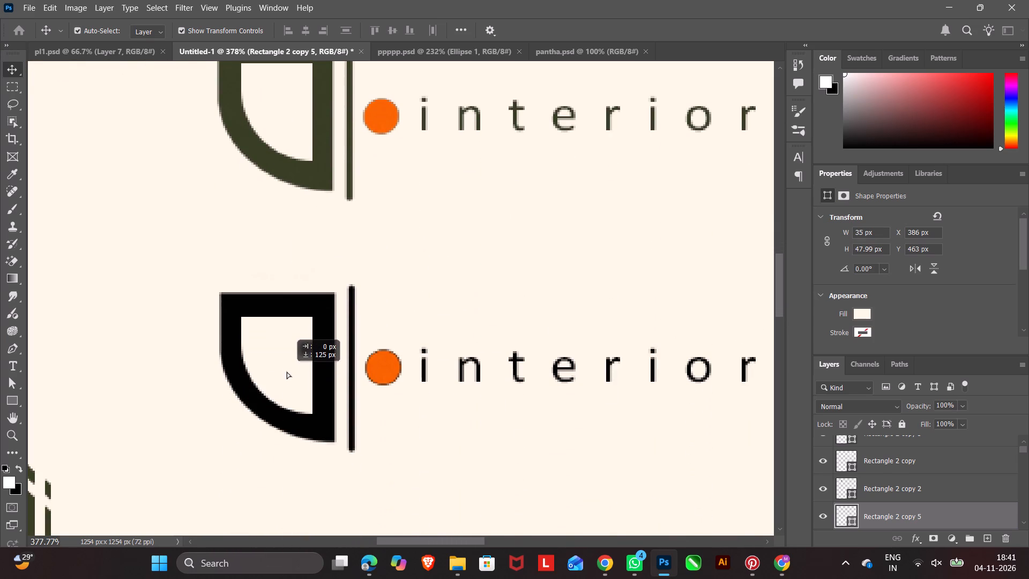
{"action": "left_click_drag", "start_coordinate": [287, 372], "coordinate": [287, 370]}
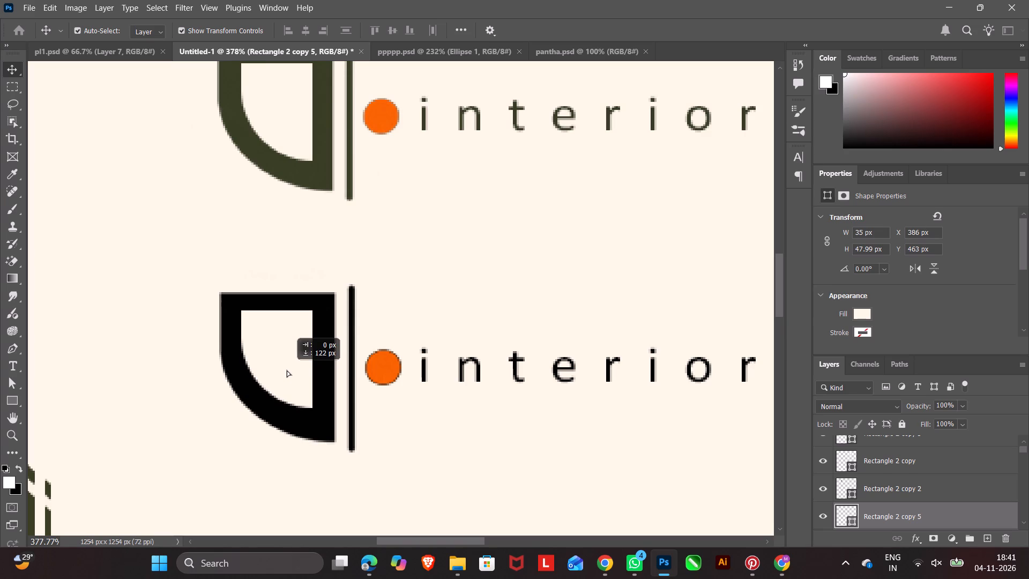
{"action": "left_click_drag", "start_coordinate": [287, 370], "coordinate": [287, 369]}
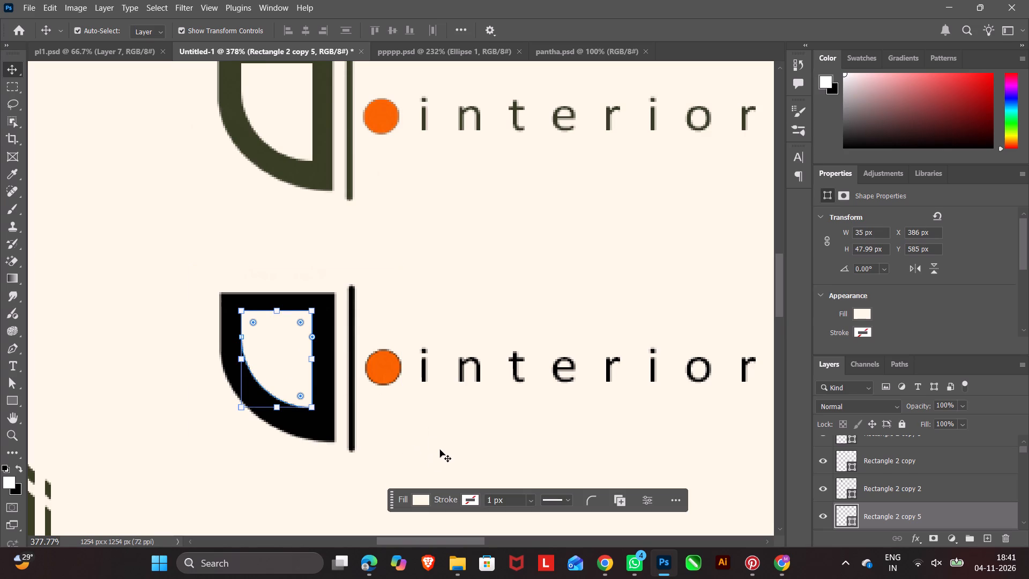
{"action": "key", "text": "Down"}
{"action": "key", "text": "Down"}
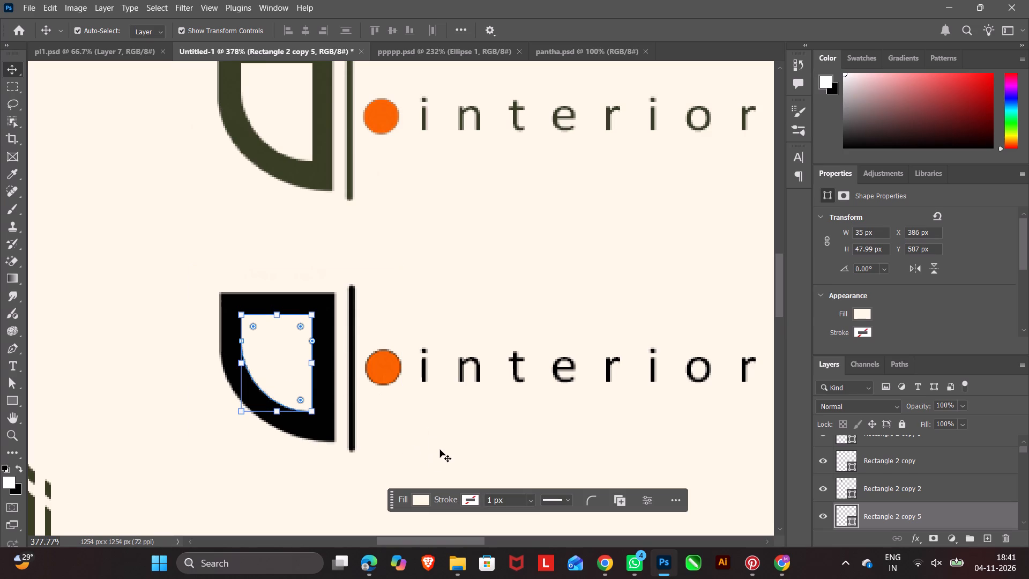
{"action": "left_click", "coordinate": [442, 306]}
Copy the green stacked logo's solid inner shape and place the pasted copy over the green horizontal mark's cutout, at X 394, Y 469 px.
{"action": "scroll", "coordinate": [235, 295], "scroll_direction": "up", "scroll_amount": 20}
{"action": "scroll", "coordinate": [235, 295], "scroll_direction": "up", "scroll_amount": 18}
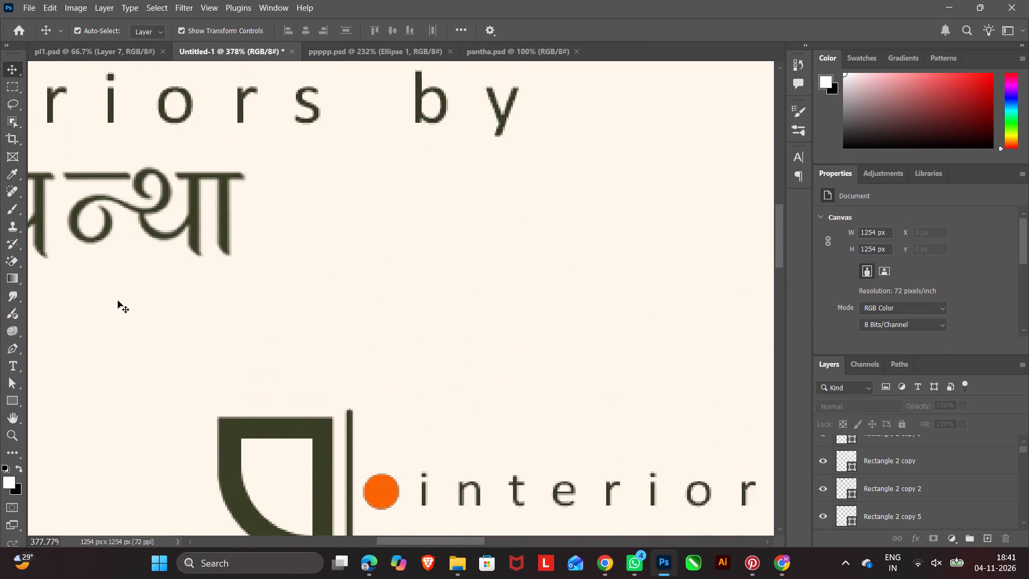
{"action": "scroll", "coordinate": [118, 301], "scroll_direction": "up", "scroll_amount": 20}
{"action": "scroll", "coordinate": [118, 301], "scroll_direction": "up", "scroll_amount": 8}
{"action": "left_click", "coordinate": [110, 152]}
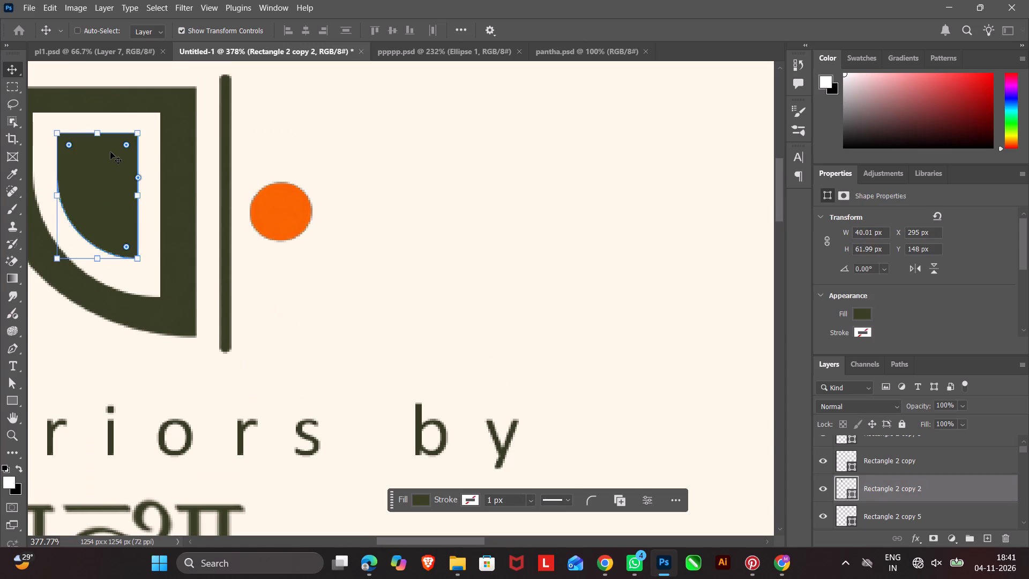
{"action": "key", "text": "ctrl+c"}
{"action": "key", "text": "ctrl+v"}
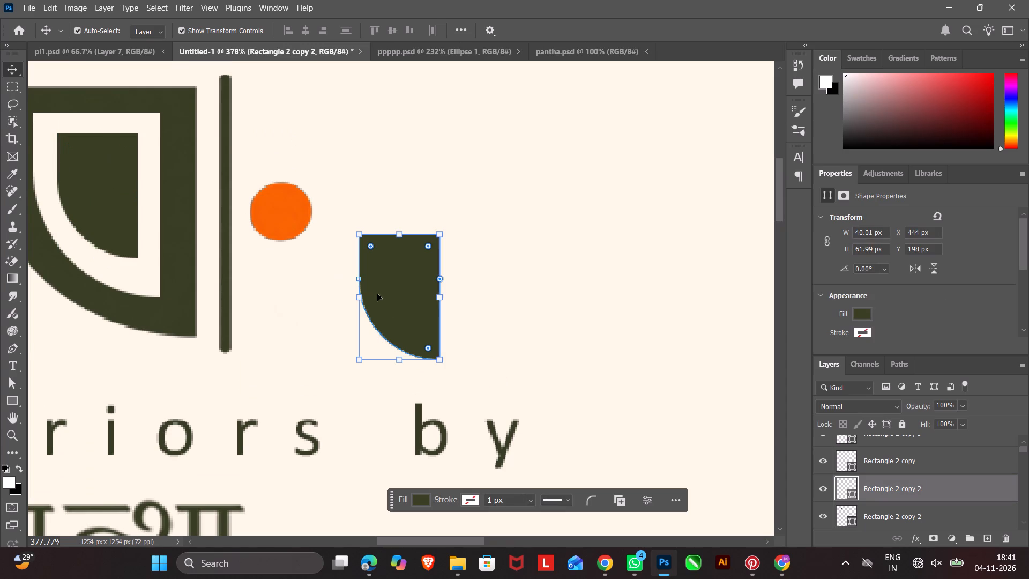
{"action": "left_click_drag", "start_coordinate": [398, 297], "coordinate": [305, 551]}
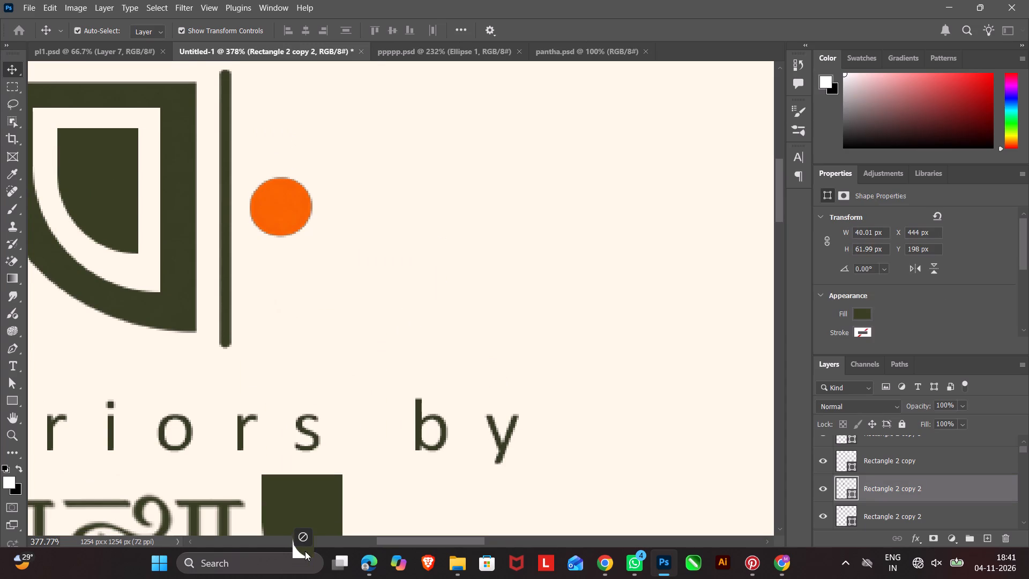
{"action": "left_click_drag", "start_coordinate": [305, 551], "coordinate": [318, 428]}
{"action": "scroll", "coordinate": [310, 388], "scroll_direction": "down", "scroll_amount": 16}
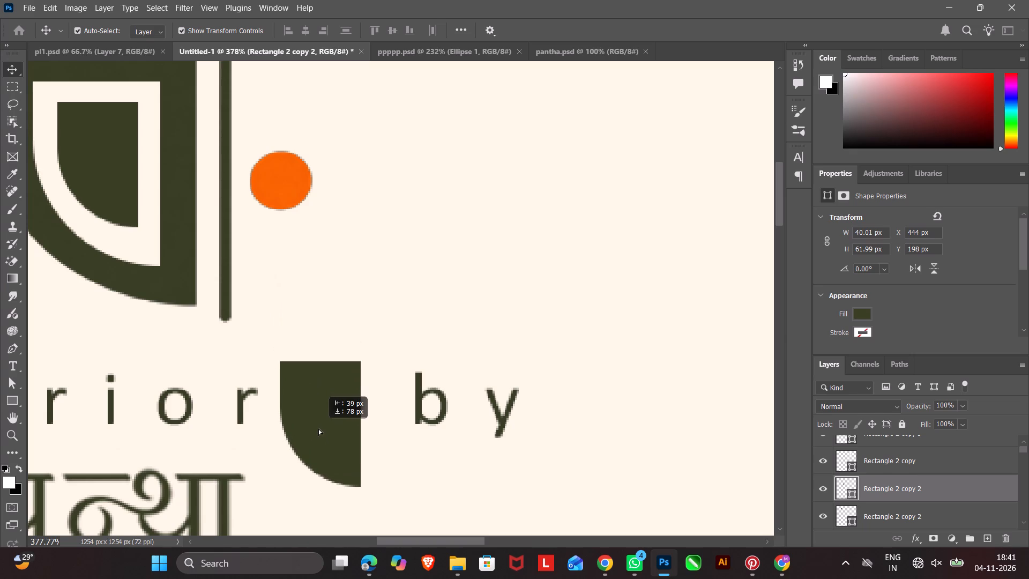
{"action": "left_click_drag", "start_coordinate": [318, 428], "coordinate": [256, 540]}
{"action": "scroll", "coordinate": [318, 428], "scroll_direction": "down", "scroll_amount": 4}
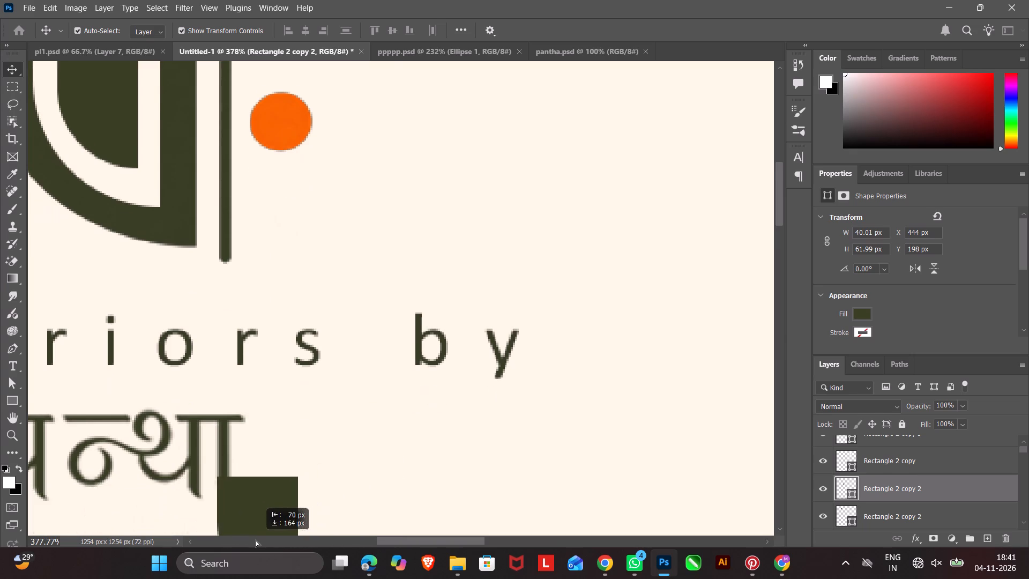
{"action": "left_click_drag", "start_coordinate": [256, 540], "coordinate": [254, 536]}
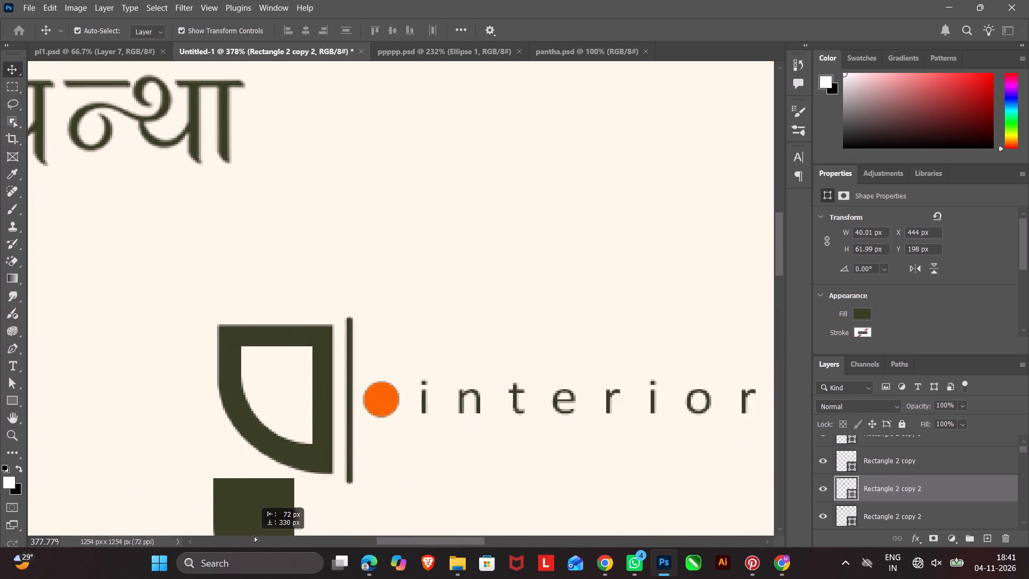
{"action": "left_click_drag", "start_coordinate": [254, 536], "coordinate": [295, 385]}
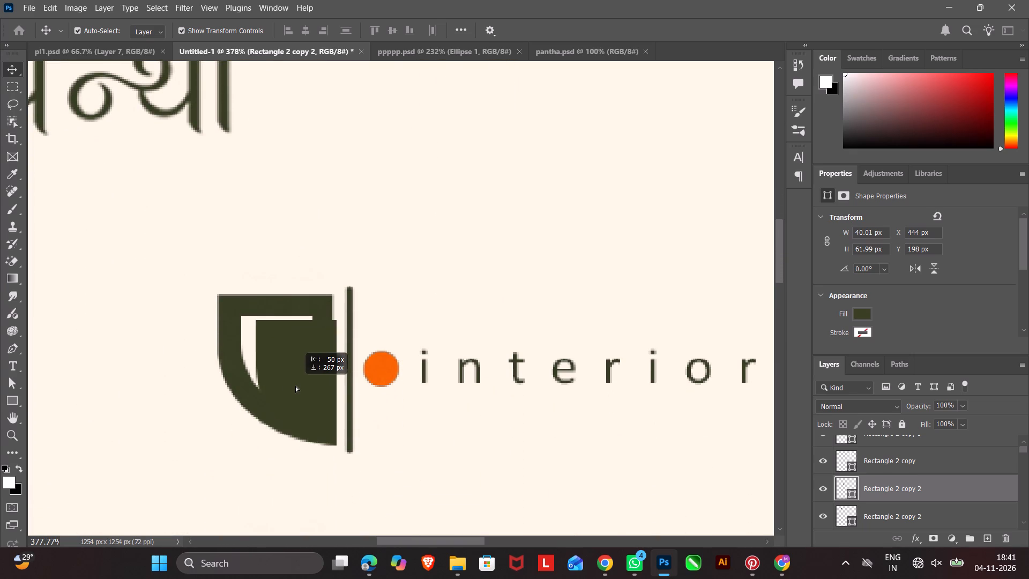
{"action": "left_click_drag", "start_coordinate": [295, 385], "coordinate": [296, 387]}
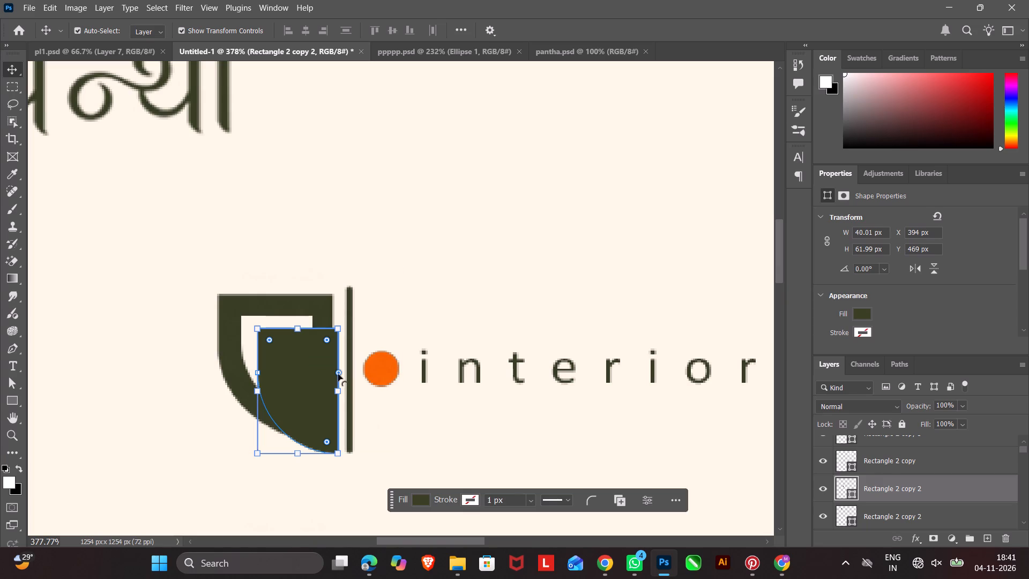
Scale the pasted green inner shape to 50% width and height, 20 by 31 px, within the horizontal mark's cutout.
{"action": "left_click", "coordinate": [338, 374]}
{"action": "left_click_drag", "start_coordinate": [339, 373], "coordinate": [303, 373]}
{"action": "left_click", "coordinate": [277, 452]}
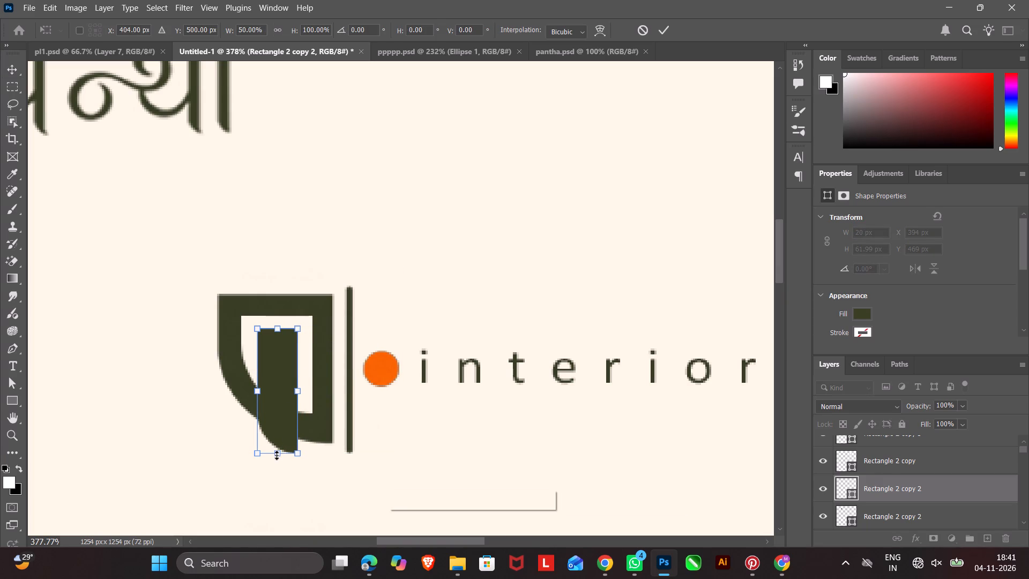
{"action": "left_click_drag", "start_coordinate": [277, 456], "coordinate": [281, 390]}
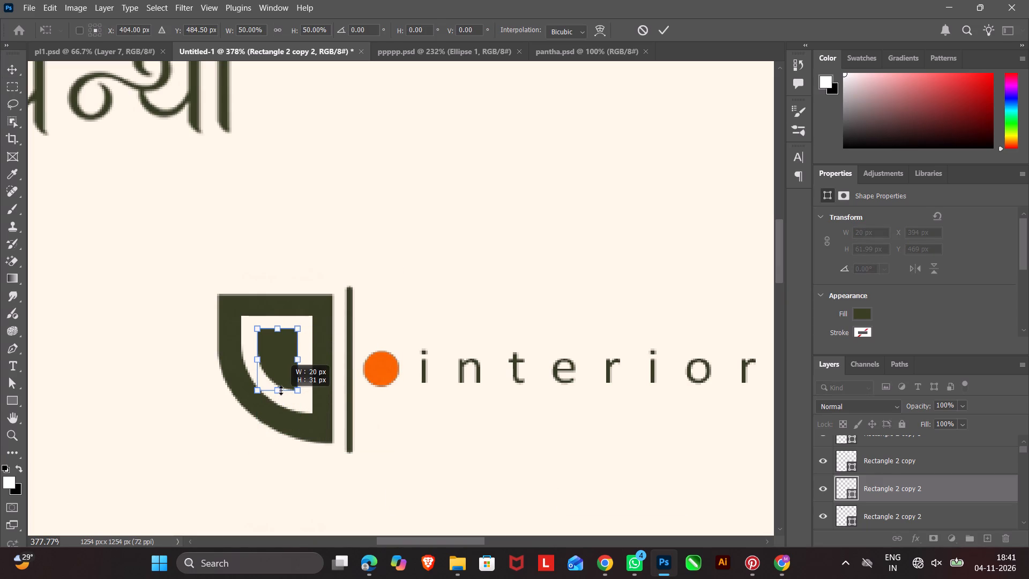
{"action": "left_click_drag", "start_coordinate": [281, 390], "coordinate": [281, 389]}
{"action": "left_click", "coordinate": [535, 498]}
{"action": "left_click", "coordinate": [527, 425]}
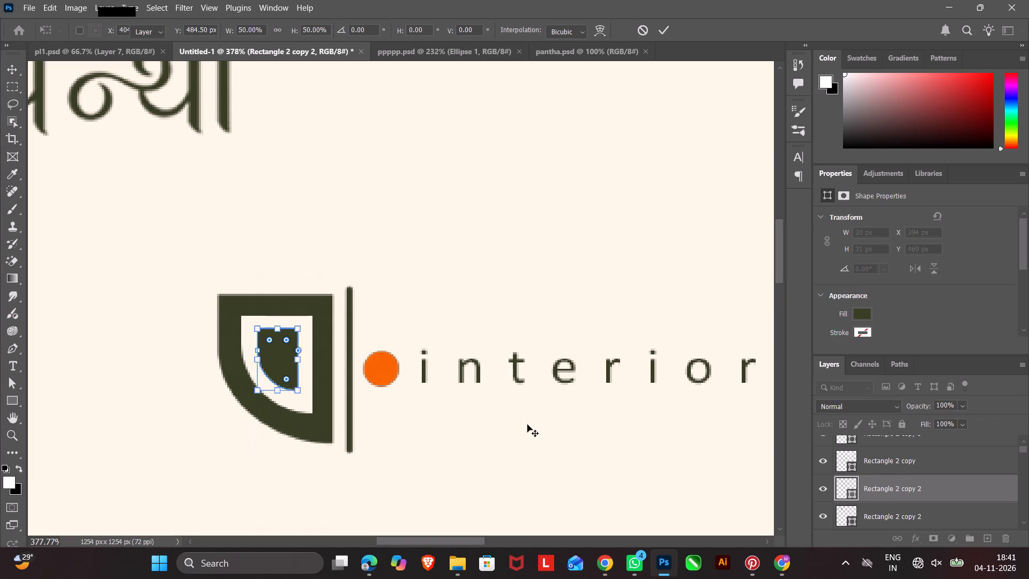
{"action": "left_click", "coordinate": [285, 354]}
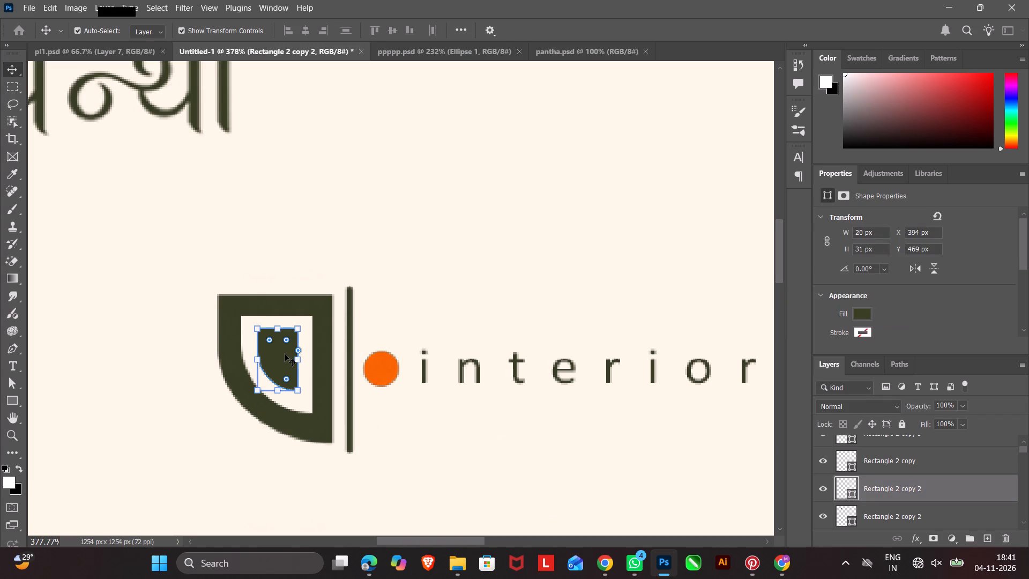
Duplicate the green horizontal mark's inner shape and position the copy inside the black horizontal mark's cutout at X 394, Y 593 px.
{"action": "key", "text": "ctrl+j"}
{"action": "scroll", "coordinate": [285, 354], "scroll_direction": "down", "scroll_amount": 12}
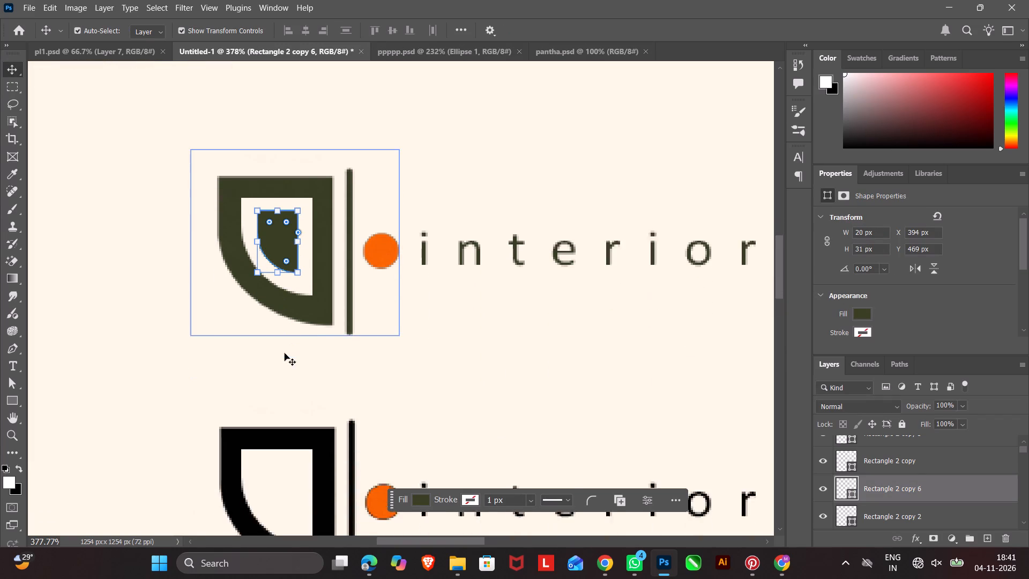
{"action": "scroll", "coordinate": [285, 353], "scroll_direction": "down", "scroll_amount": 4}
{"action": "left_click_drag", "start_coordinate": [278, 180], "coordinate": [281, 432]}
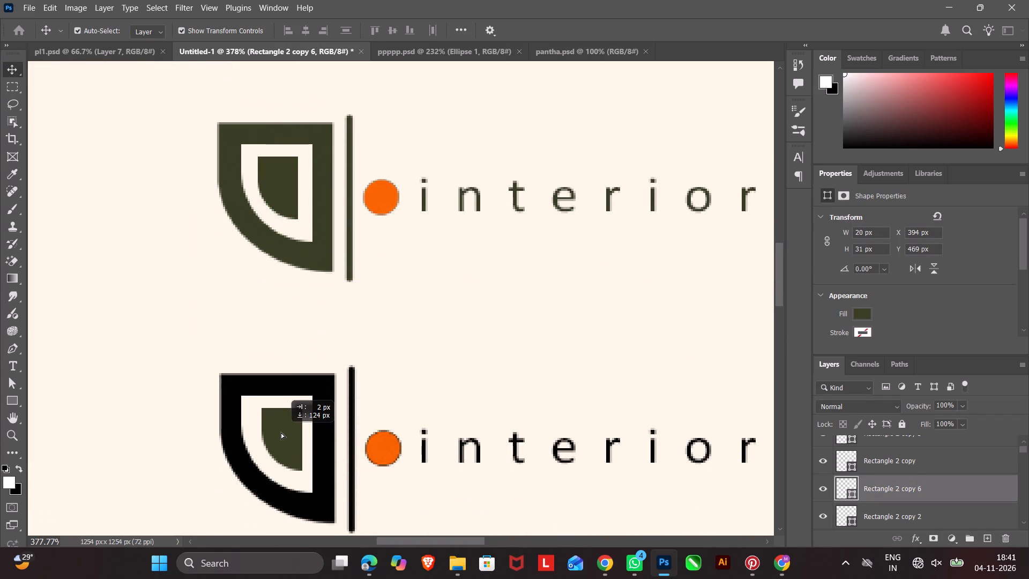
{"action": "left_click_drag", "start_coordinate": [281, 432], "coordinate": [278, 430]}
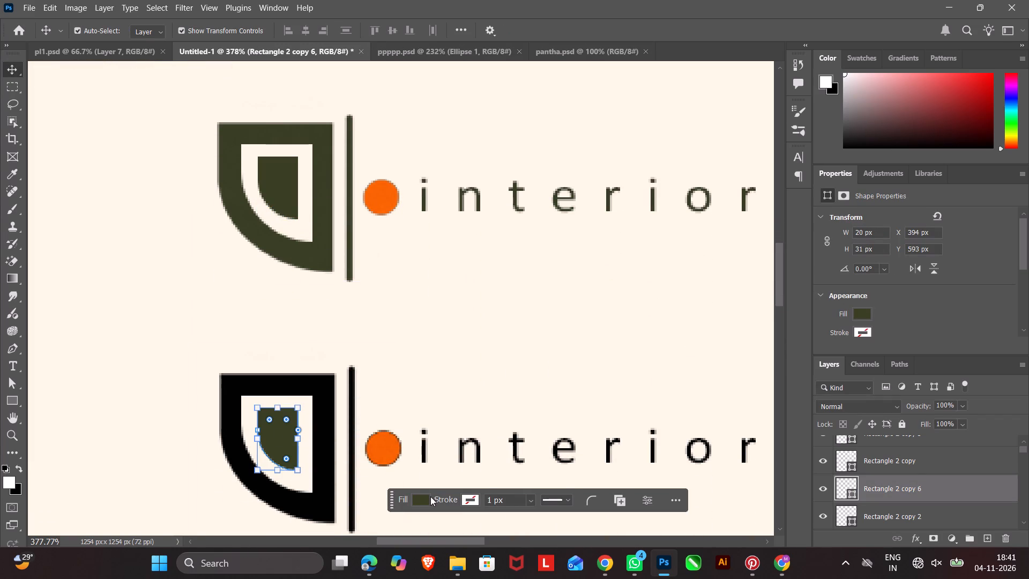
Change the fill of the copied inner shape in the black horizontal mark to black.
{"action": "left_click", "coordinate": [422, 499]}
{"action": "left_click", "coordinate": [404, 368]}
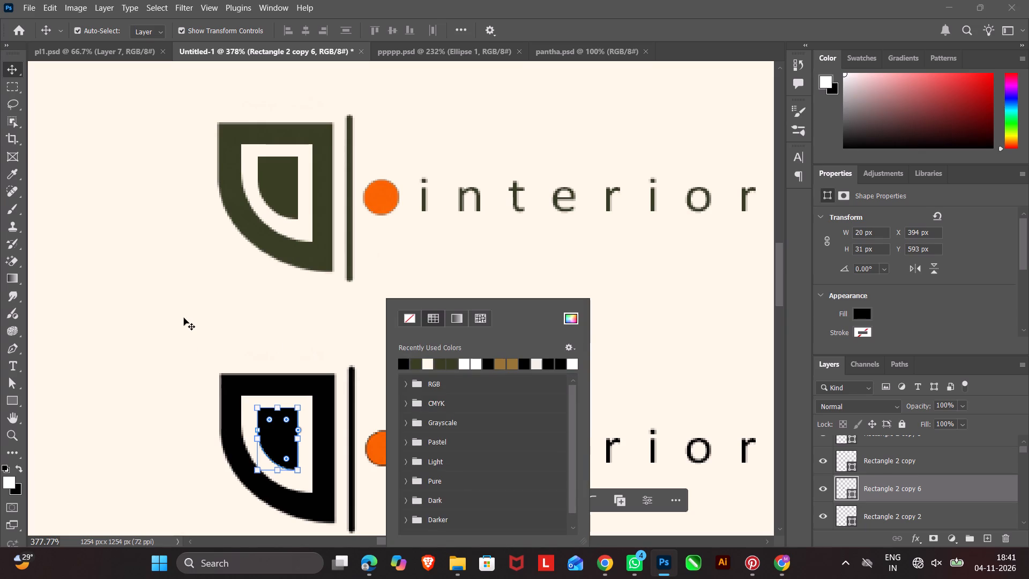
{"action": "double_click", "coordinate": [184, 317]}
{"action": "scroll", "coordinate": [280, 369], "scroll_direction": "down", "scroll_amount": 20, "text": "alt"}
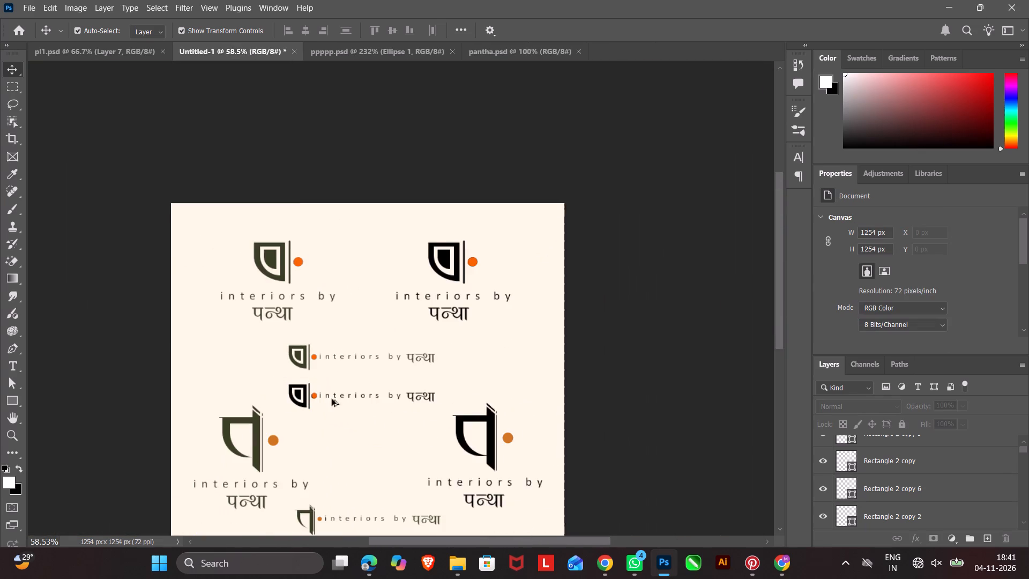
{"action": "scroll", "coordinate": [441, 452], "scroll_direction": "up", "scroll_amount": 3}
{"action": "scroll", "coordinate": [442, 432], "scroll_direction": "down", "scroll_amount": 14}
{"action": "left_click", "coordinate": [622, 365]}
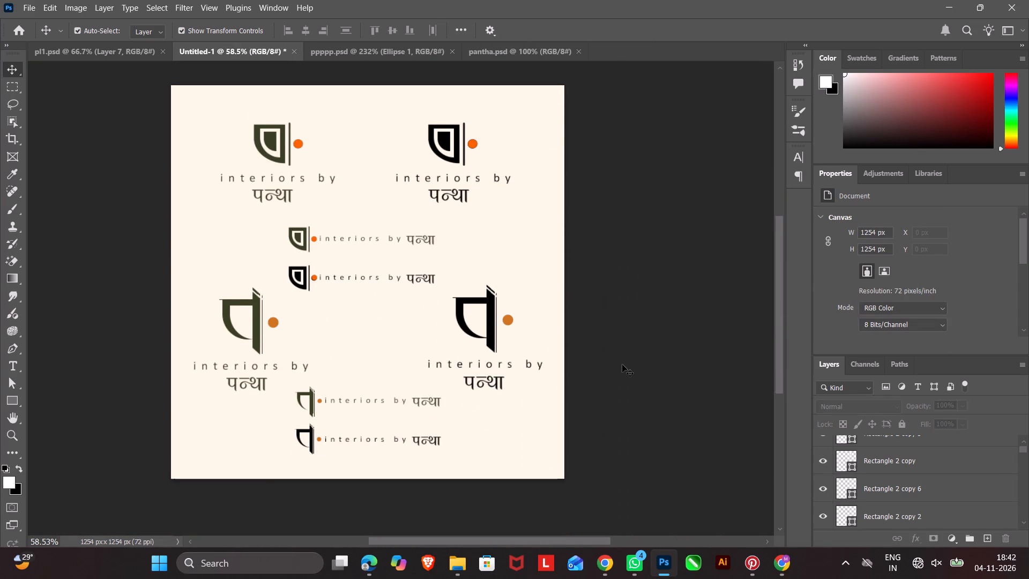
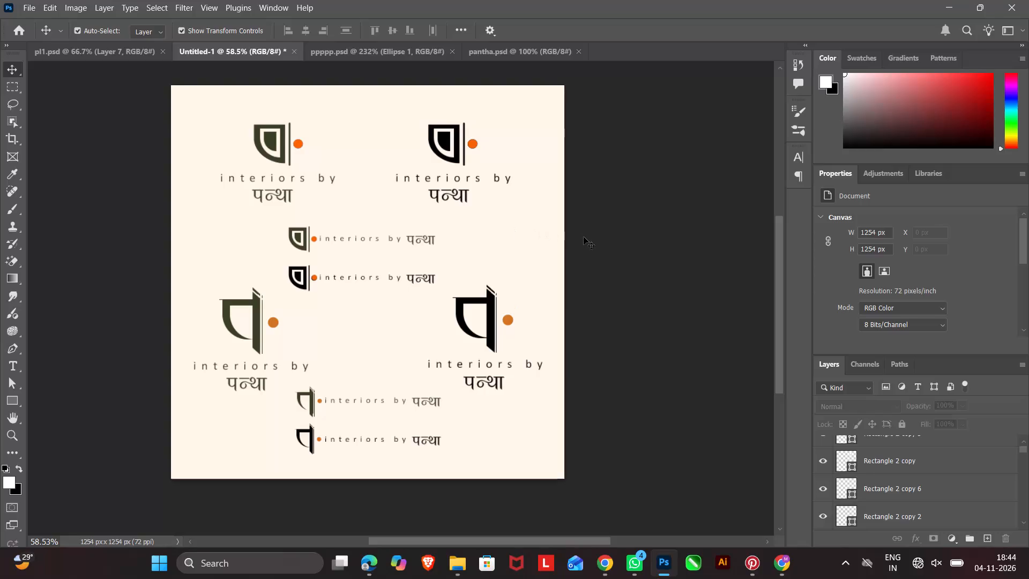
Move the green and black stacked quarter-round logos, including their text and orange dots, up together to Y 197.5 px.
{"action": "left_click_drag", "start_coordinate": [593, 113], "coordinate": [180, 169]}
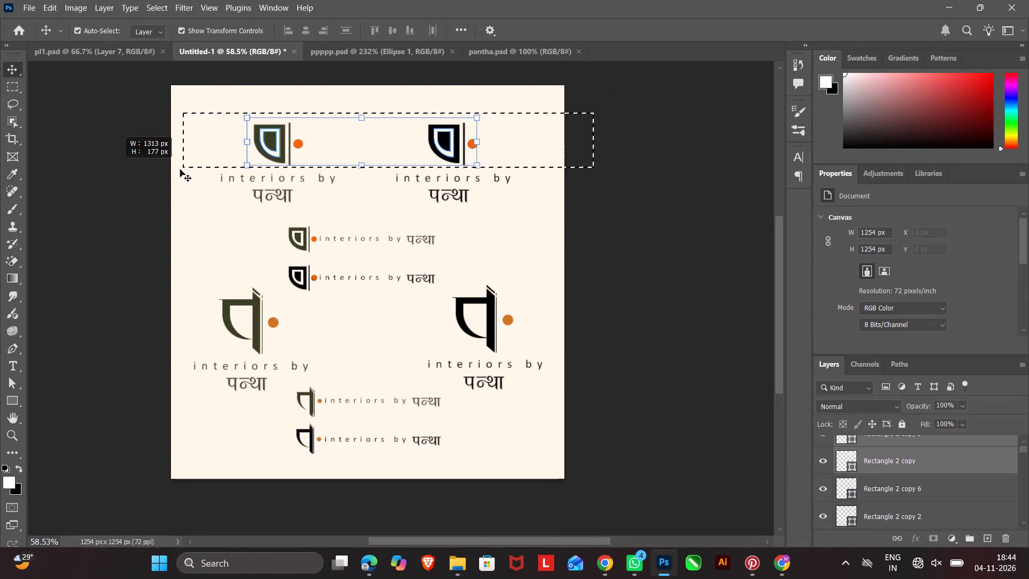
{"action": "left_click_drag", "start_coordinate": [180, 169], "coordinate": [178, 205]}
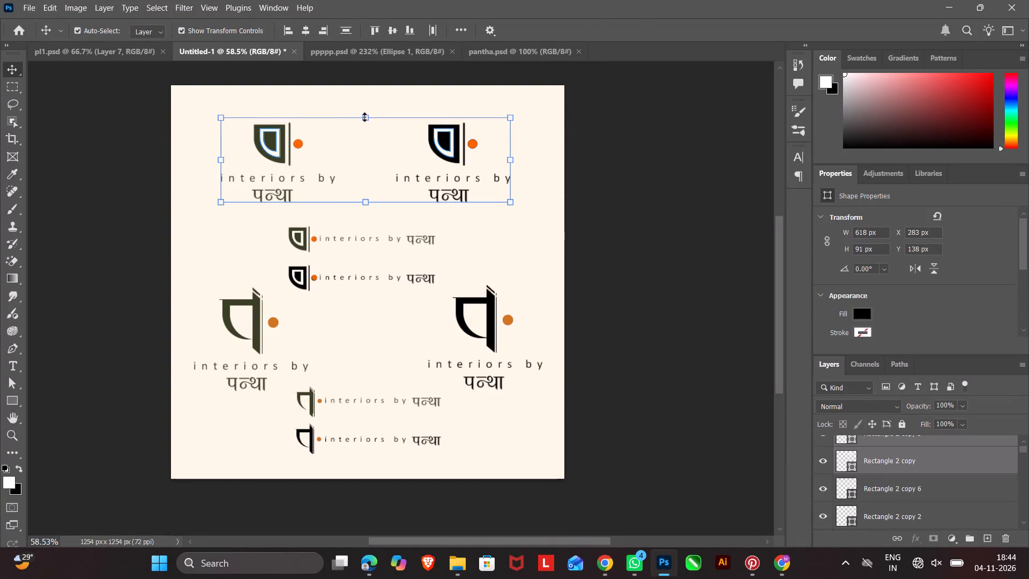
{"action": "left_click", "coordinate": [364, 117]}
{"action": "key", "text": "Up"}
{"action": "key", "text": "Up"}
{"action": "key", "text": "Up"}
{"action": "key", "text": "Up"}
{"action": "key", "text": "Up"}
{"action": "key", "text": "Up"}
{"action": "key", "text": "Up"}
{"action": "key", "text": "Up"}
{"action": "key", "text": "Up"}
{"action": "key", "text": "Up"}
{"action": "key", "text": "Up"}
{"action": "key", "text": "Up"}
{"action": "key", "text": "Up"}
{"action": "key", "text": "Up"}
{"action": "key", "text": "Up"}
{"action": "key", "text": "Up"}
{"action": "key", "text": "Up"}
{"action": "key", "text": "Up"}
{"action": "key", "text": "Up"}
{"action": "key", "text": "Up"}
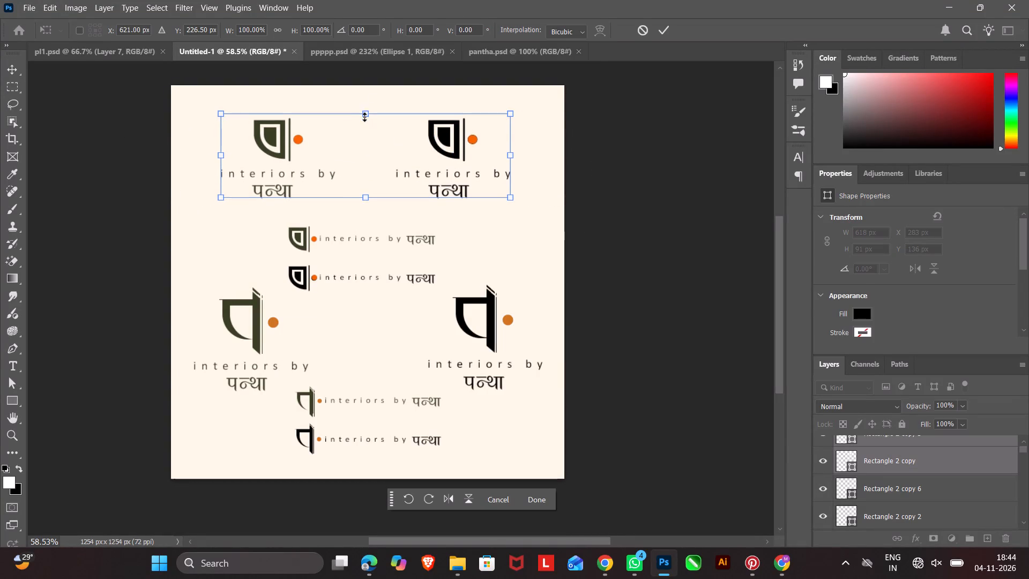
{"action": "double_click", "coordinate": [580, 276]}
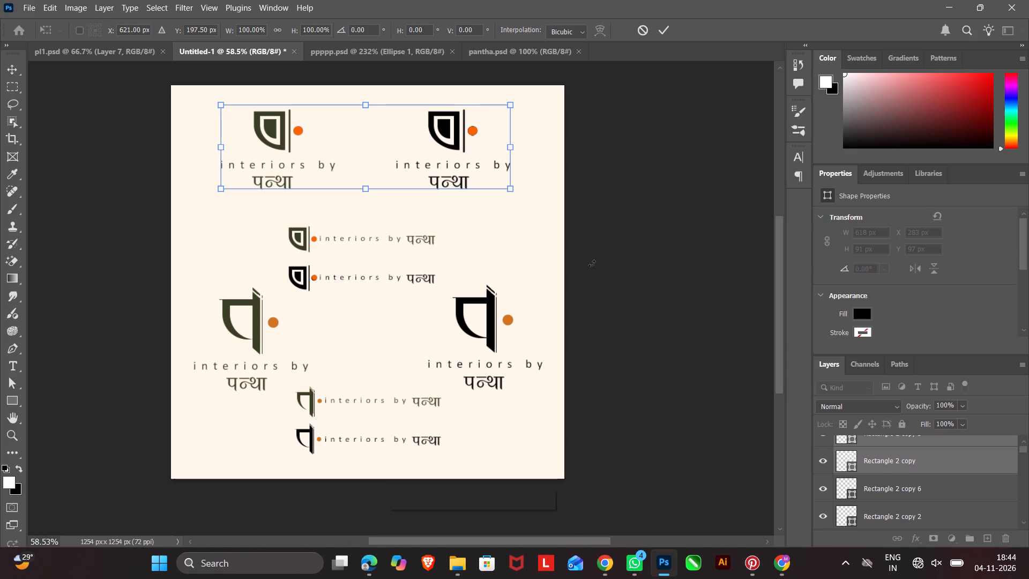
{"action": "left_click", "coordinate": [531, 495]}
{"action": "left_click", "coordinate": [674, 331]}
Move both quarter-round horizontal logos up together until their selected shapes sit at Y 393 px, closer to the stacked logos.
{"action": "left_click_drag", "start_coordinate": [657, 242], "coordinate": [492, 250]}
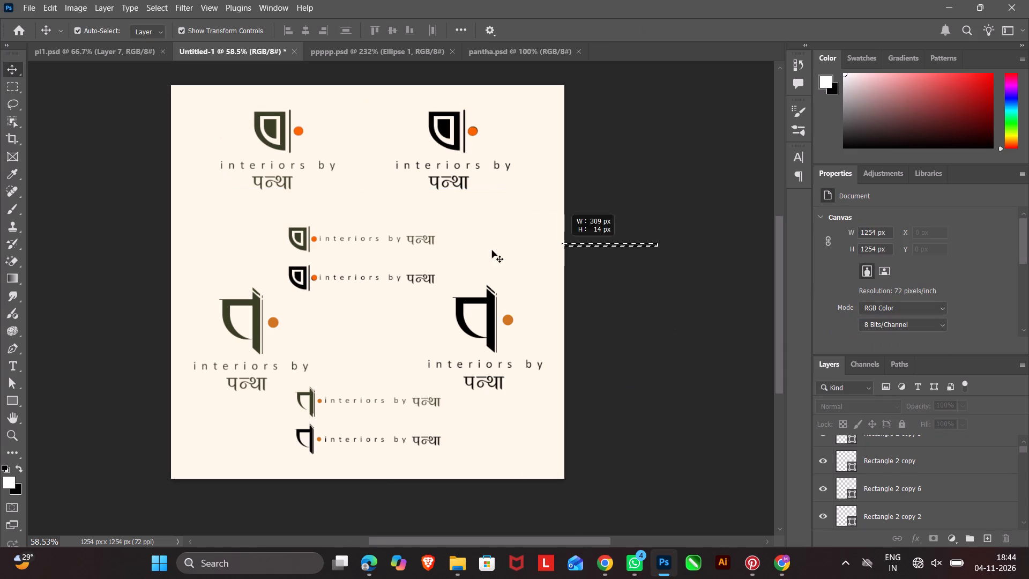
{"action": "left_click_drag", "start_coordinate": [492, 250], "coordinate": [585, 250]}
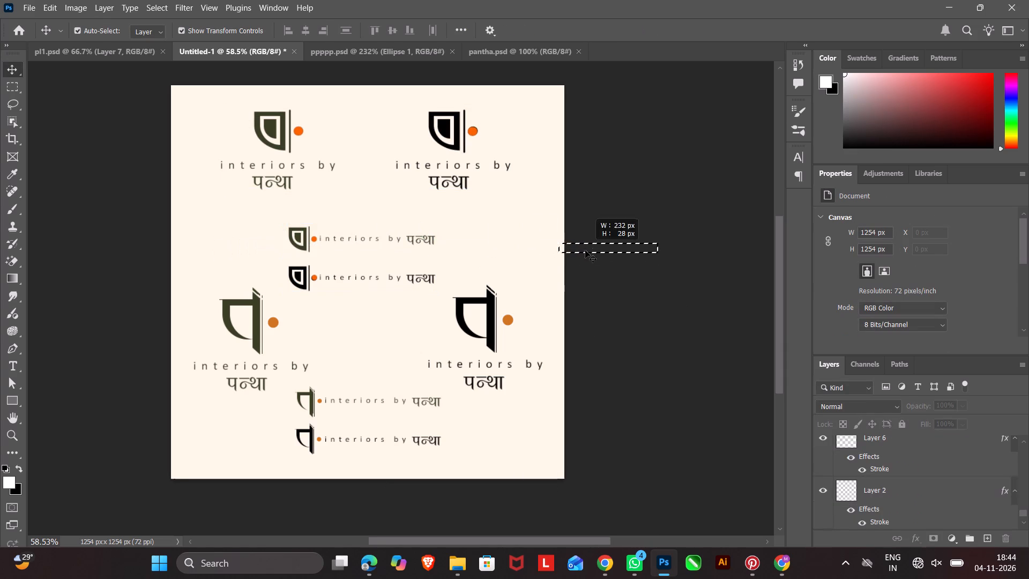
{"action": "left_click_drag", "start_coordinate": [585, 250], "coordinate": [588, 249]}
{"action": "left_click_drag", "start_coordinate": [645, 229], "coordinate": [261, 279]}
{"action": "key", "text": "Up"}
{"action": "key", "text": "Up"}
{"action": "key", "text": "Up"}
{"action": "key", "text": "Up"}
{"action": "key", "text": "Up"}
{"action": "key", "text": "Up"}
{"action": "key", "text": "Up"}
{"action": "key", "text": "Up"}
{"action": "key", "text": "Up"}
{"action": "key", "text": "Up"}
{"action": "key", "text": "Up"}
{"action": "key", "text": "Up"}
{"action": "key", "text": "Up"}
{"action": "key", "text": "Up"}
{"action": "key", "text": "Up"}
{"action": "key", "text": "Up"}
{"action": "key", "text": "Up"}
{"action": "key", "text": "Up"}
{"action": "key", "text": "Up"}
{"action": "key", "text": "Up"}
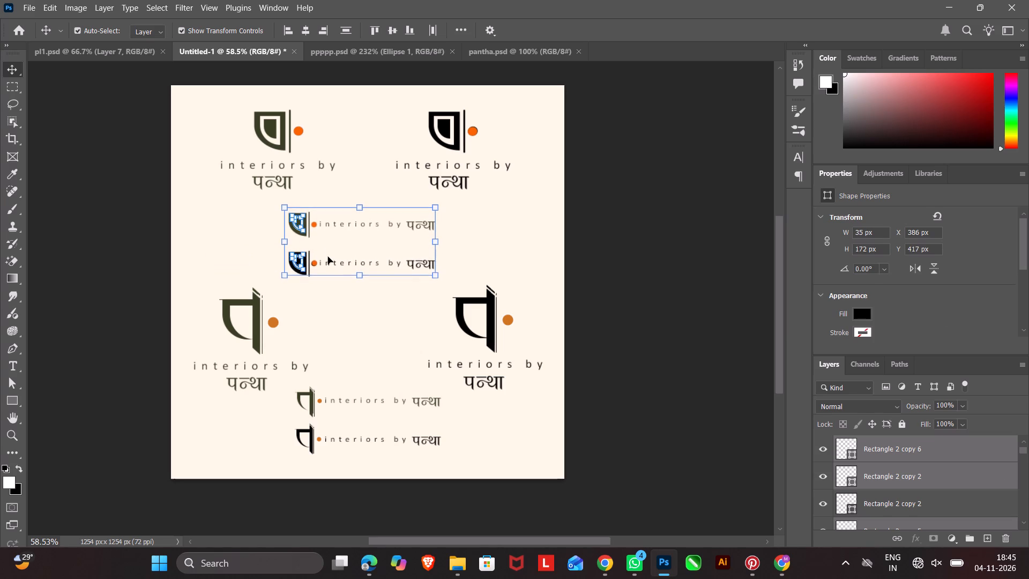
{"action": "key", "text": "Up"}
{"action": "key", "text": "Up"}
{"action": "key", "text": "Up"}
{"action": "key", "text": "Up"}
{"action": "key", "text": "Up"}
{"action": "key", "text": "Up"}
{"action": "key", "text": "Up"}
{"action": "key", "text": "Up"}
{"action": "key", "text": "Up"}
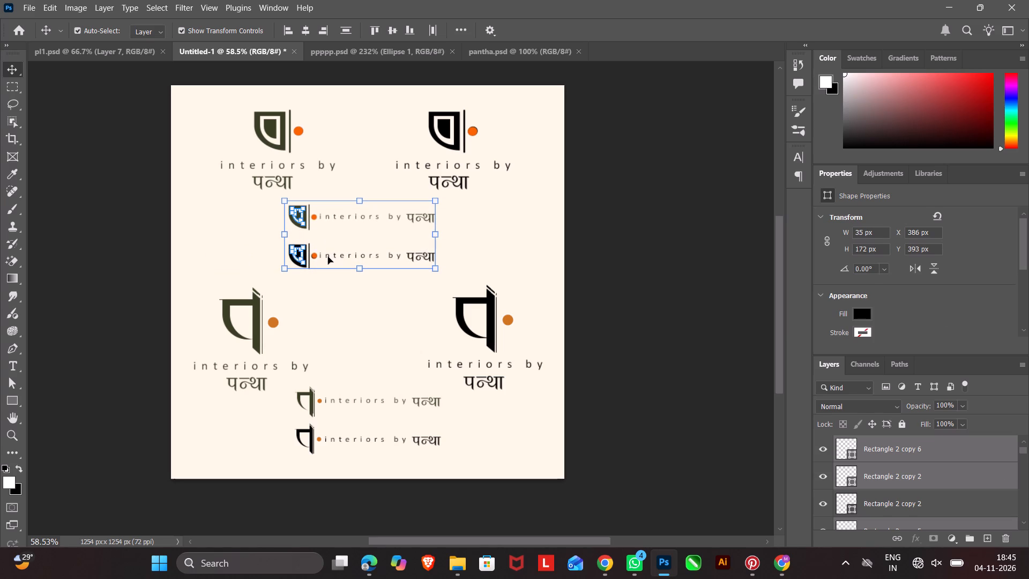
{"action": "double_click", "coordinate": [762, 318]}
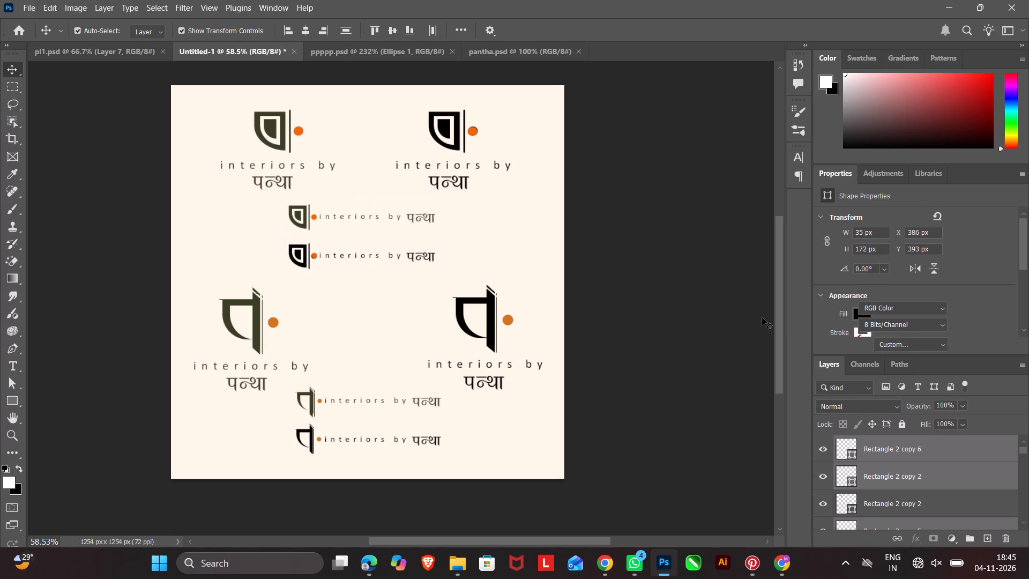
Stretch the green and black horizontal प-letter logos together to 107.10% width and shift them right to X 638 px.
{"action": "left_click_drag", "start_coordinate": [301, 489], "coordinate": [364, 395]}
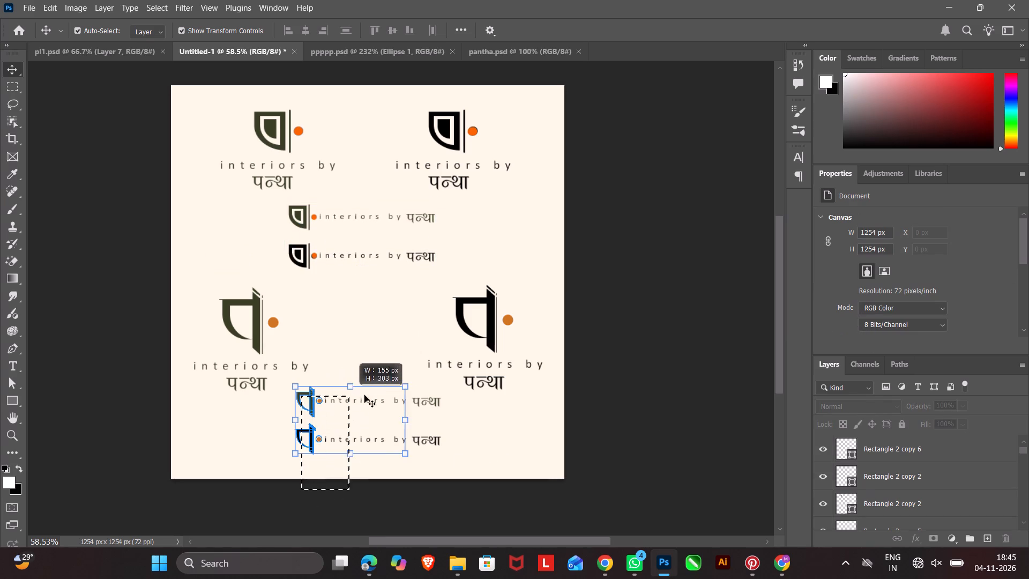
{"action": "left_click_drag", "start_coordinate": [364, 395], "coordinate": [441, 398]}
{"action": "left_click_drag", "start_coordinate": [294, 422], "coordinate": [294, 421]}
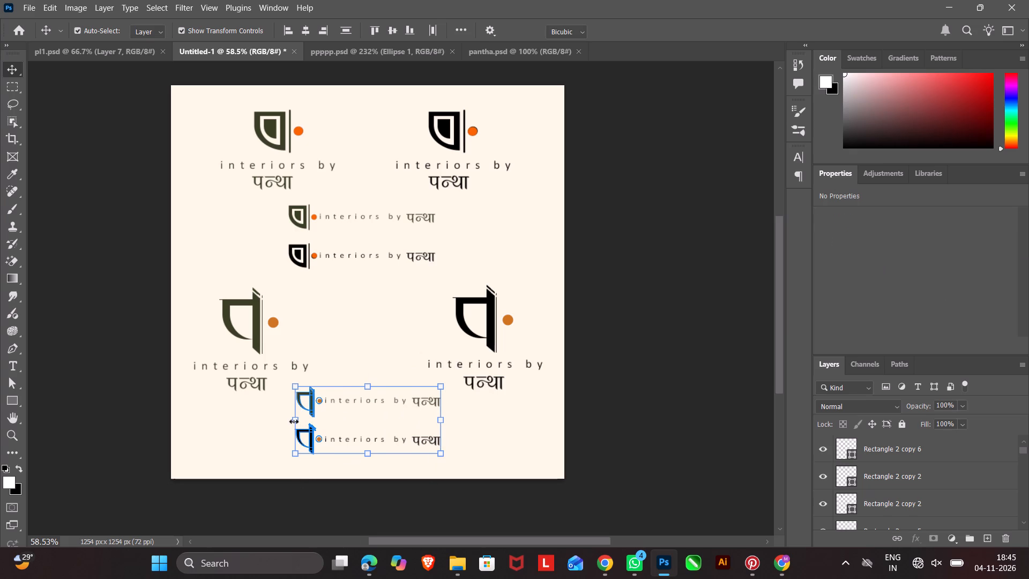
{"action": "left_click_drag", "start_coordinate": [294, 421], "coordinate": [285, 422]}
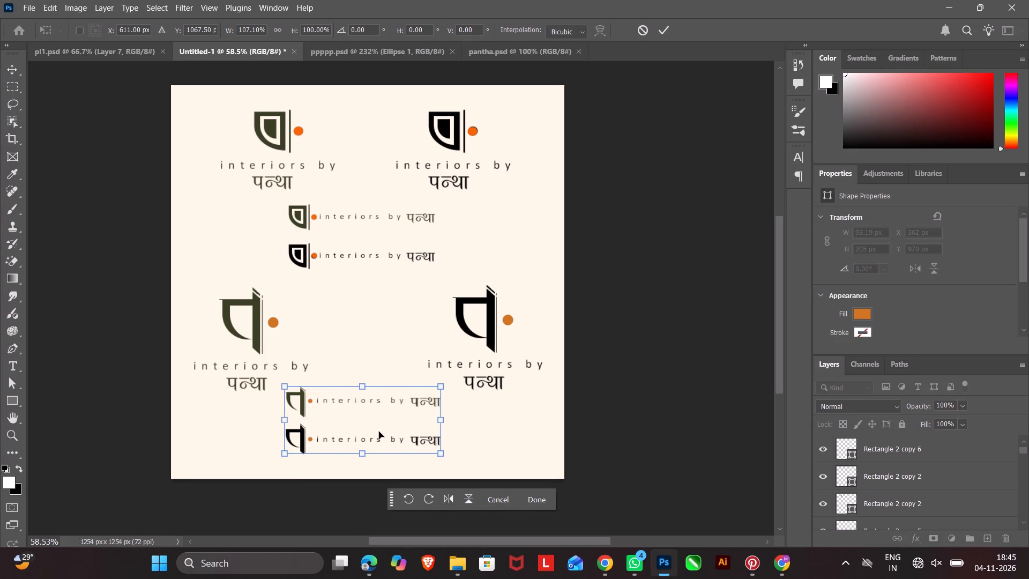
{"action": "key", "text": "Right"}
{"action": "key", "text": "Right"}
{"action": "key", "text": "Right"}
{"action": "key", "text": "Right"}
{"action": "key", "text": "Right"}
{"action": "key", "text": "Right"}
{"action": "key", "text": "Right"}
{"action": "key", "text": "Right"}
{"action": "key", "text": "Right"}
{"action": "key", "text": "Right"}
{"action": "key", "text": "Right"}
{"action": "key", "text": "Right"}
{"action": "key", "text": "Right"}
{"action": "key", "text": "Right"}
{"action": "key", "text": "Right"}
{"action": "key", "text": "Right"}
{"action": "key", "text": "Right"}
{"action": "key", "text": "Right"}
{"action": "key", "text": "Right"}
{"action": "key", "text": "Right"}
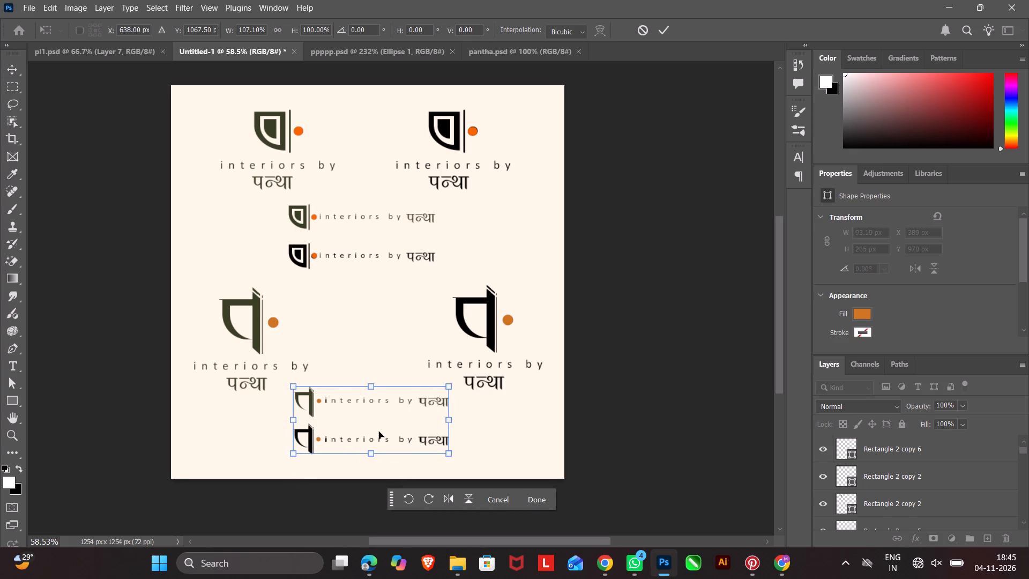
{"action": "left_click", "coordinate": [98, 405]}
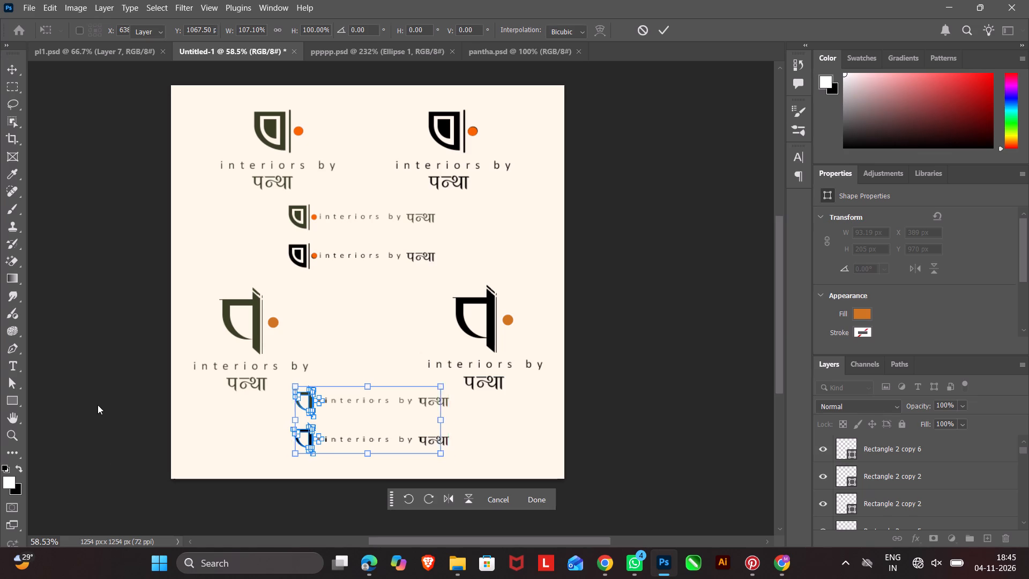
{"action": "left_click", "coordinate": [614, 508]}
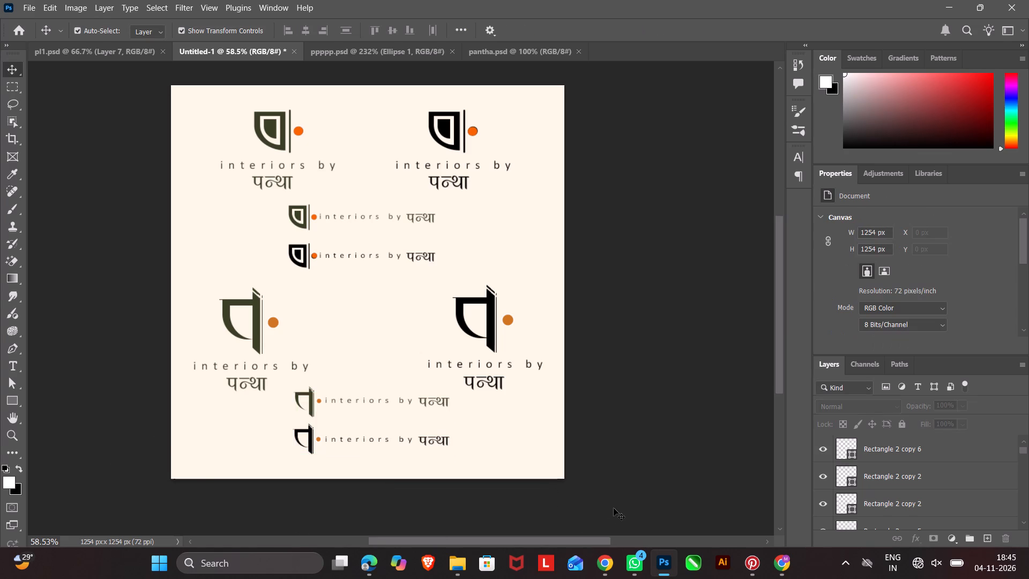
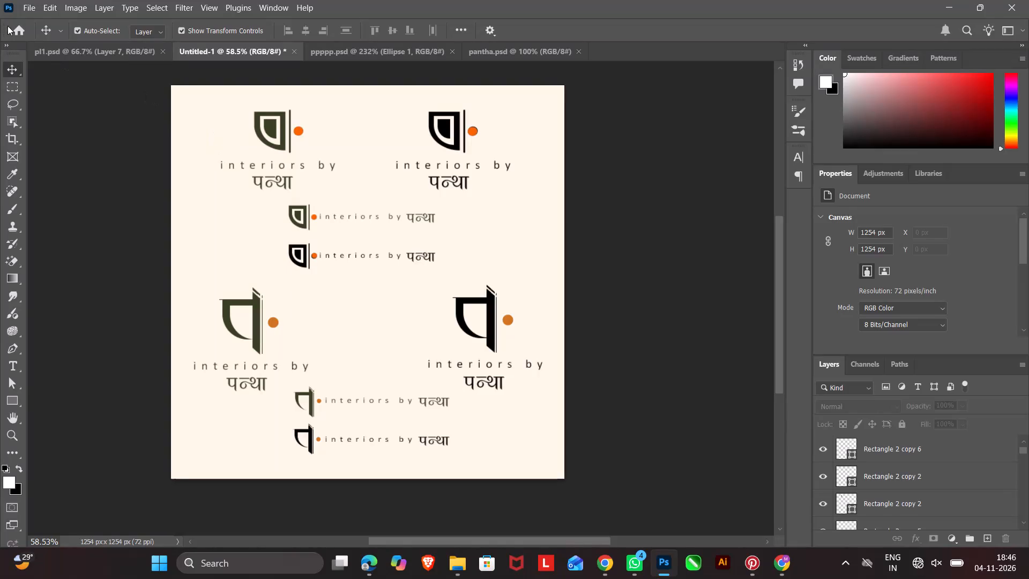
Export the full logo sheet as a PNG at 100% scale, 1254 x 1254 px.
{"action": "left_click", "coordinate": [24, 2]}
{"action": "left_click", "coordinate": [61, 212]}
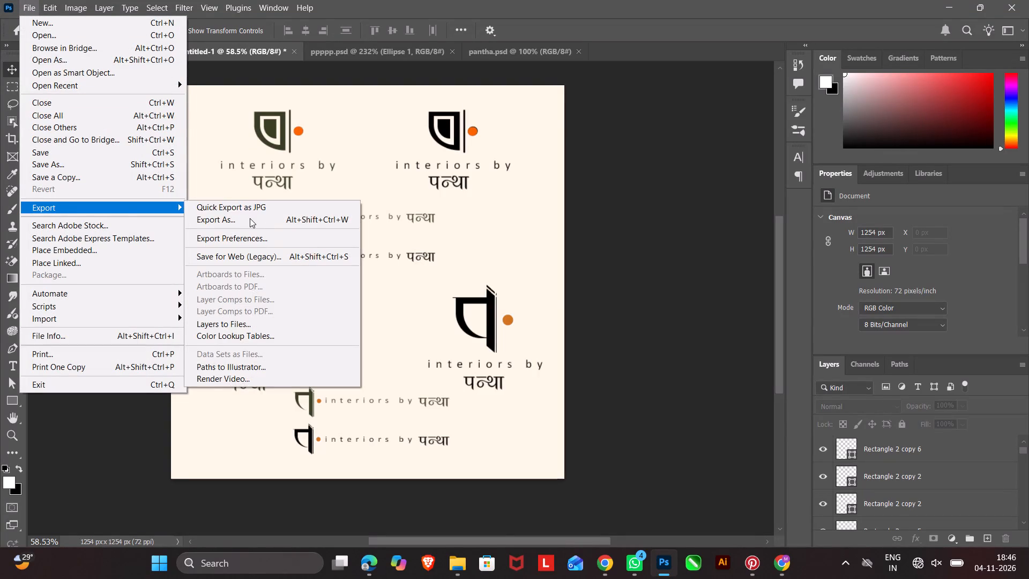
{"action": "left_click", "coordinate": [250, 218]}
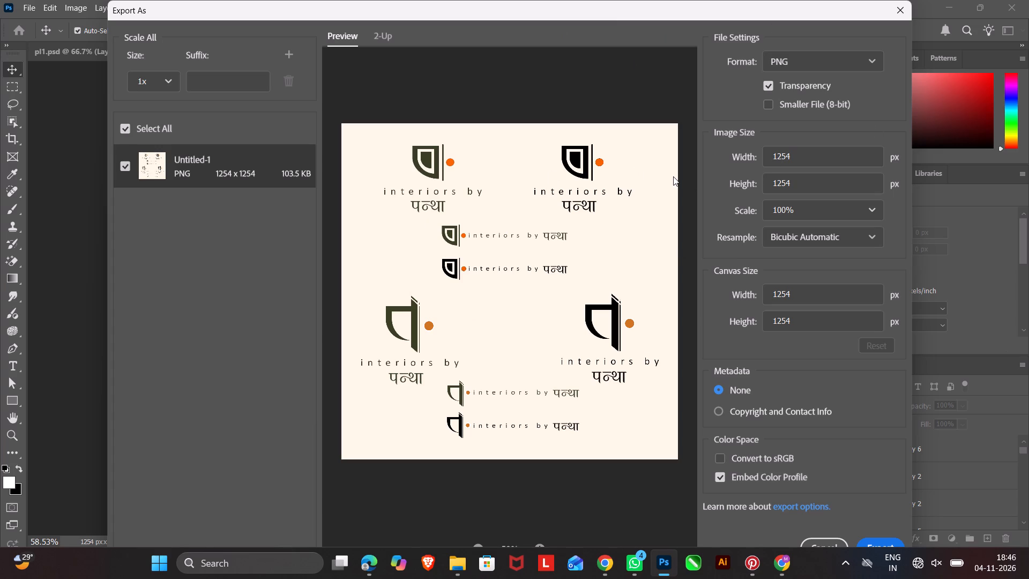
{"action": "left_click", "coordinate": [879, 543]}
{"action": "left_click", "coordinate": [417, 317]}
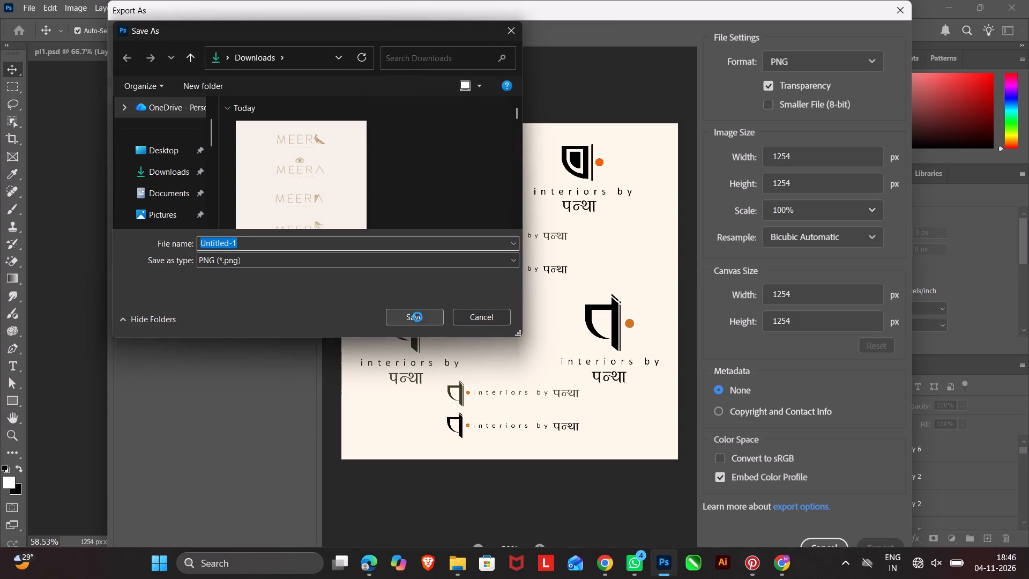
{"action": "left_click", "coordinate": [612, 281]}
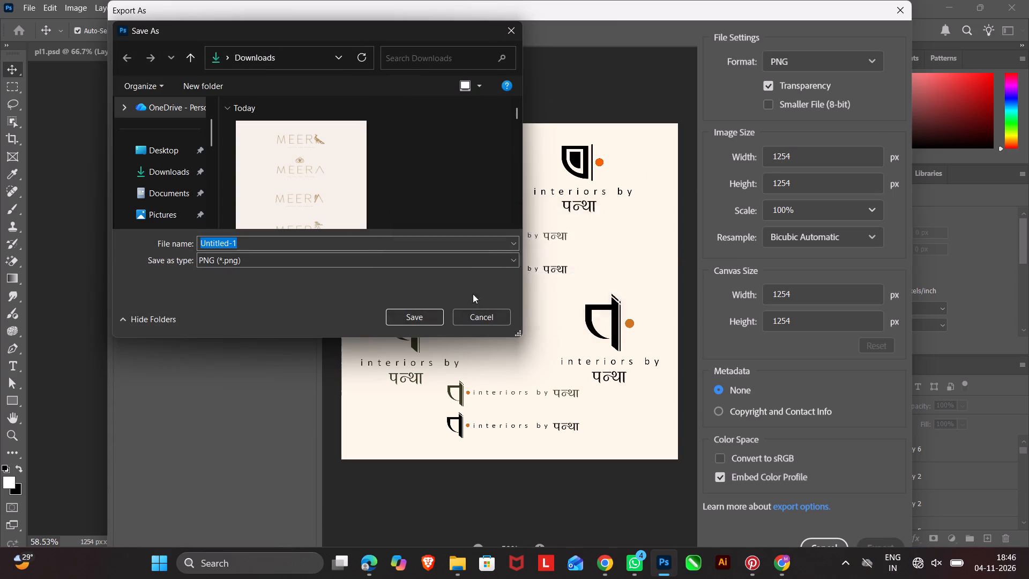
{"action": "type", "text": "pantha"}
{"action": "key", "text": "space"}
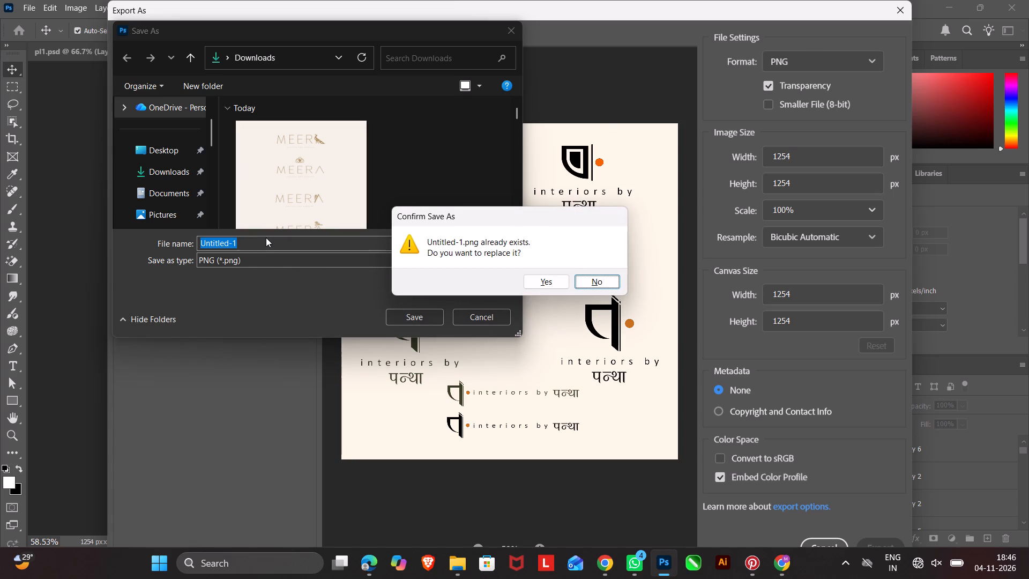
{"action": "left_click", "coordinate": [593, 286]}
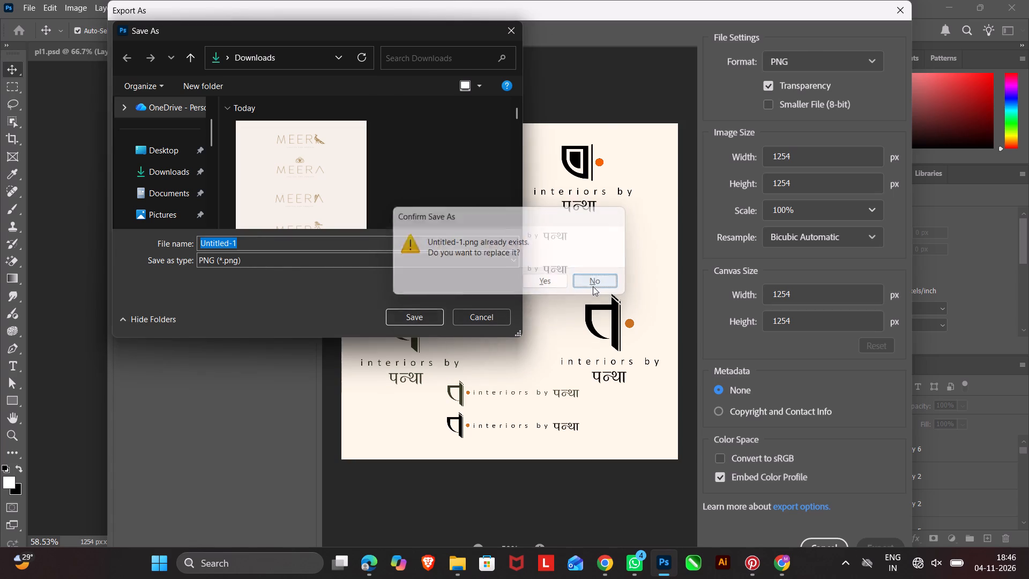
Name the exported PNG "pantha logo design" and save it in the Downloads folder.
{"action": "left_click", "coordinate": [250, 234]}
{"action": "left_click", "coordinate": [250, 240]}
{"action": "left_click", "coordinate": [241, 259]}
{"action": "triple_click", "coordinate": [250, 243]}
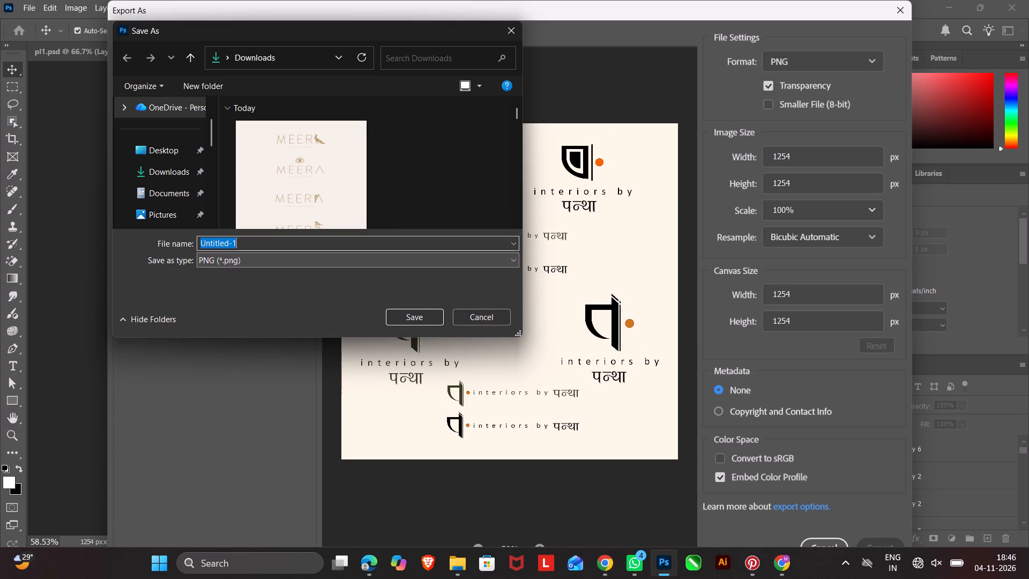
{"action": "double_click", "coordinate": [251, 243]}
{"action": "left_click_drag", "start_coordinate": [251, 243], "coordinate": [197, 245]}
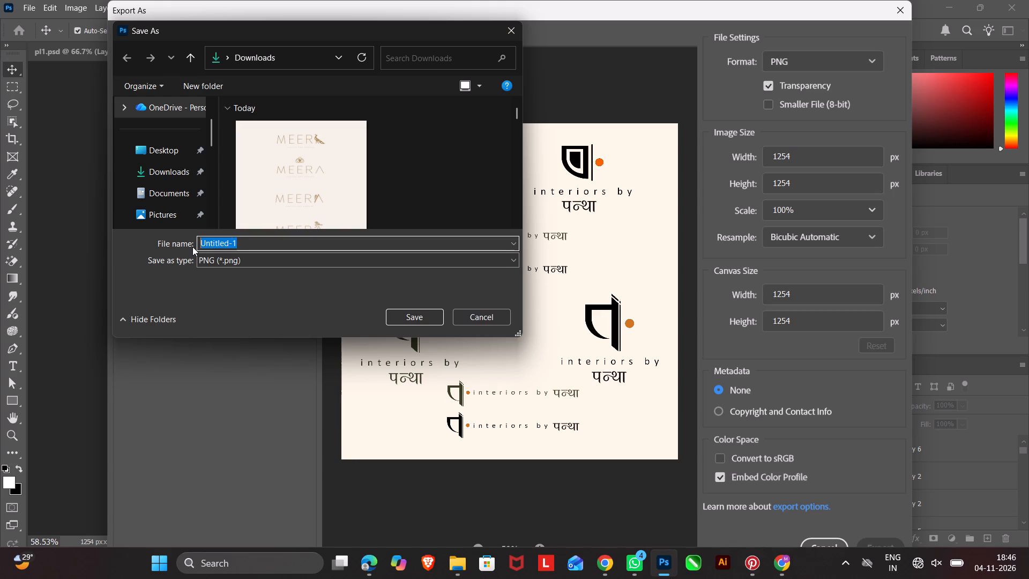
{"action": "type", "text": "pantha loh"}
{"action": "key", "text": "BackSpace"}
{"action": "type", "text": "go"}
{"action": "key", "text": "space"}
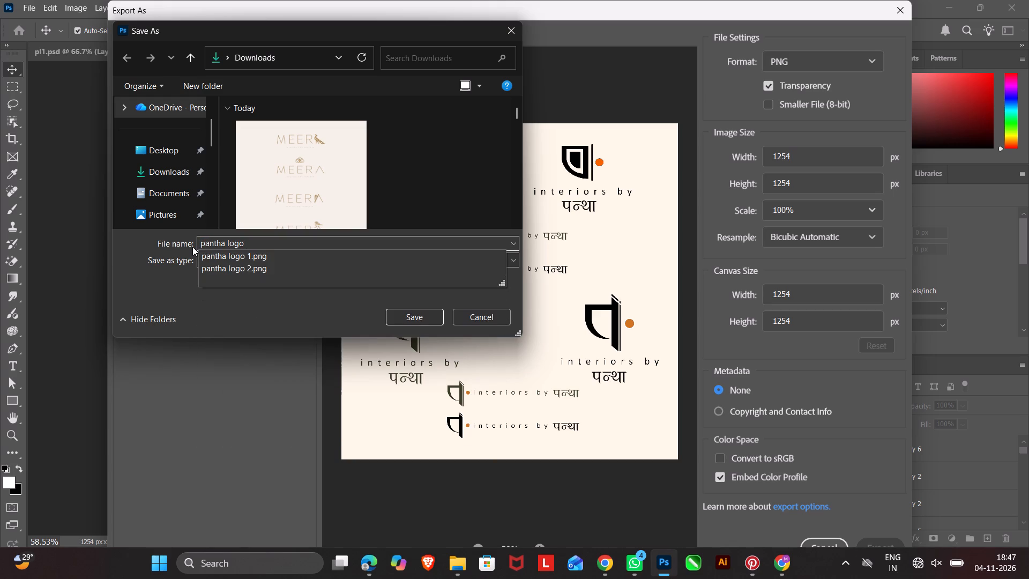
{"action": "type", "text": "desg"}
{"action": "key", "text": "BackSpace"}
{"action": "type", "text": "ihgn"}
{"action": "key", "text": "BackSpace"}
{"action": "key", "text": "BackSpace"}
{"action": "key", "text": "BackSpace"}
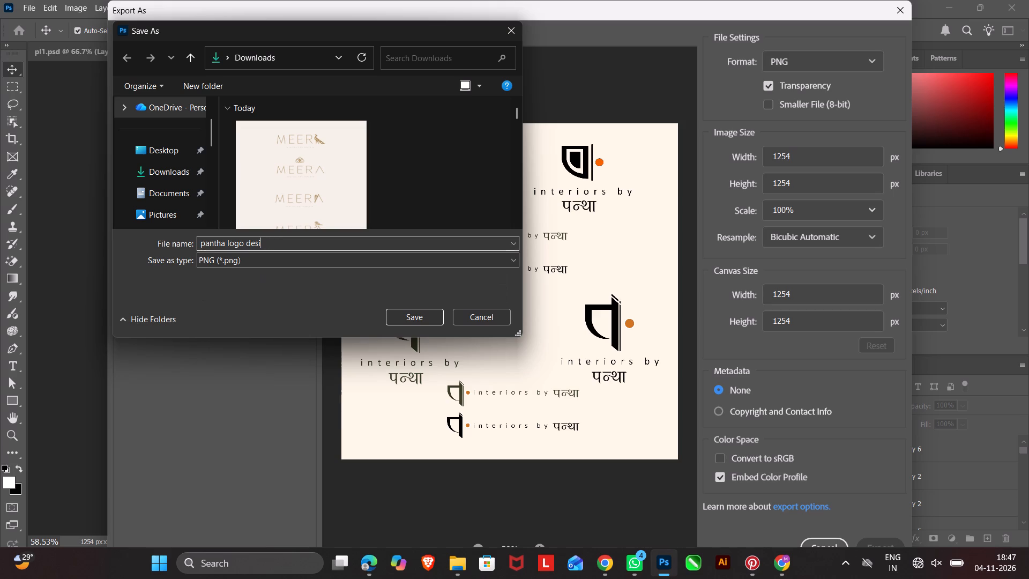
{"action": "key", "text": "BackSpace"}
{"action": "type", "text": "ign"}
{"action": "key", "text": "space"}
{"action": "key", "text": "Return"}
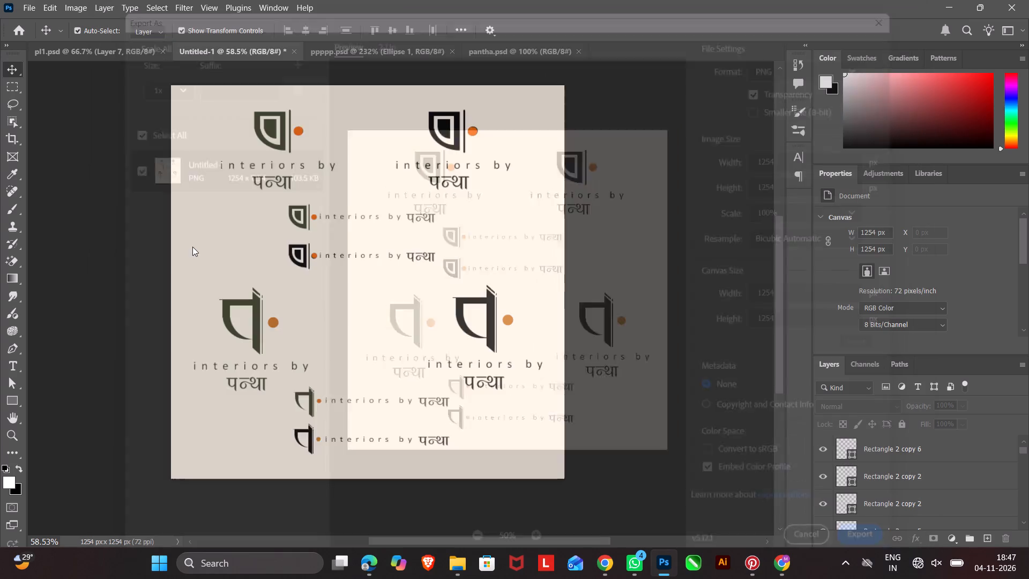
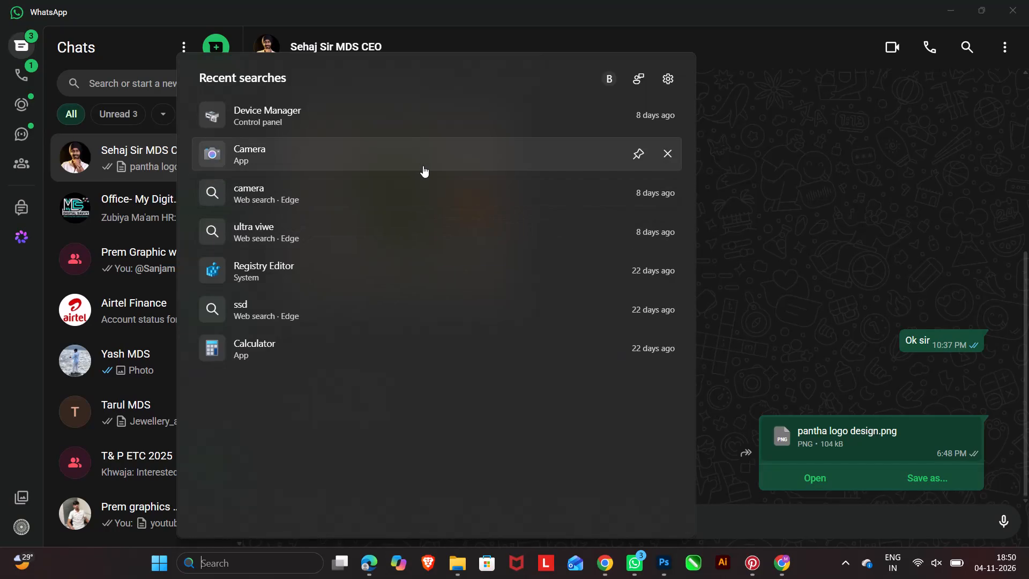
Switch to the Windows Camera app by launching it from the recent searches.
{"action": "left_click", "coordinate": [423, 166]}
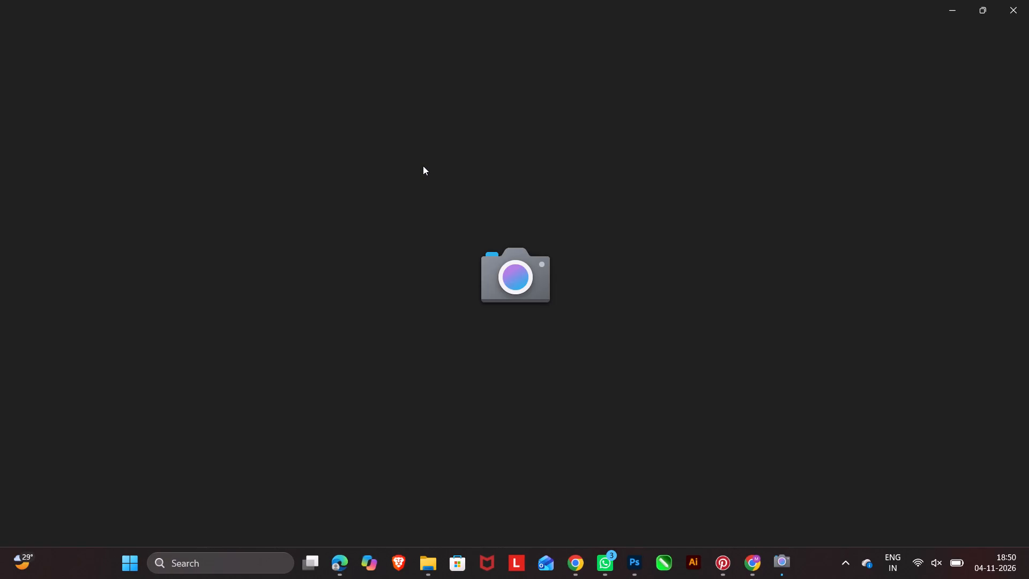